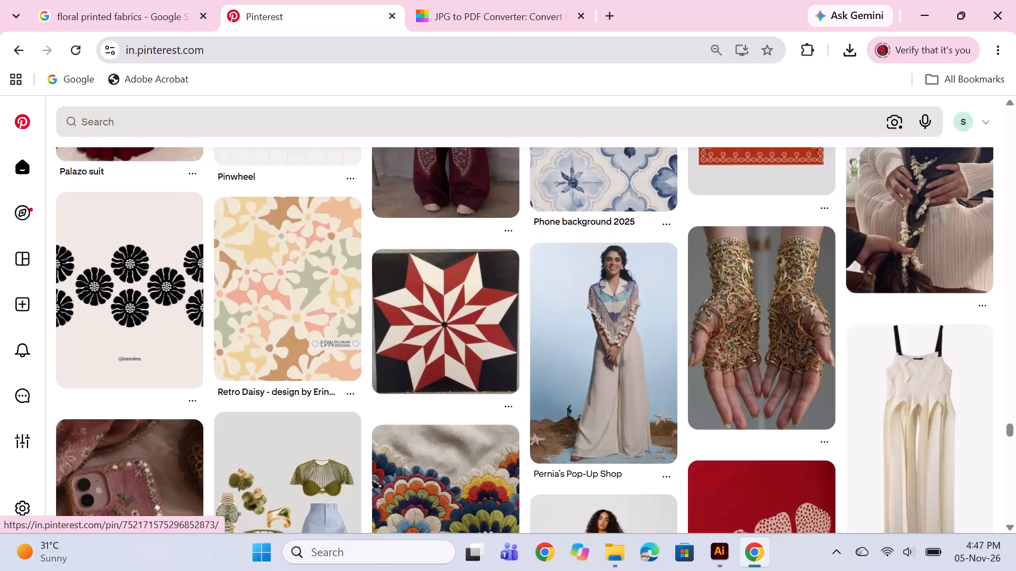
Open a new browser tab and activate the Google search box for a new query.
scroll(238, 272, "down", 3)
left_click(615, 21)
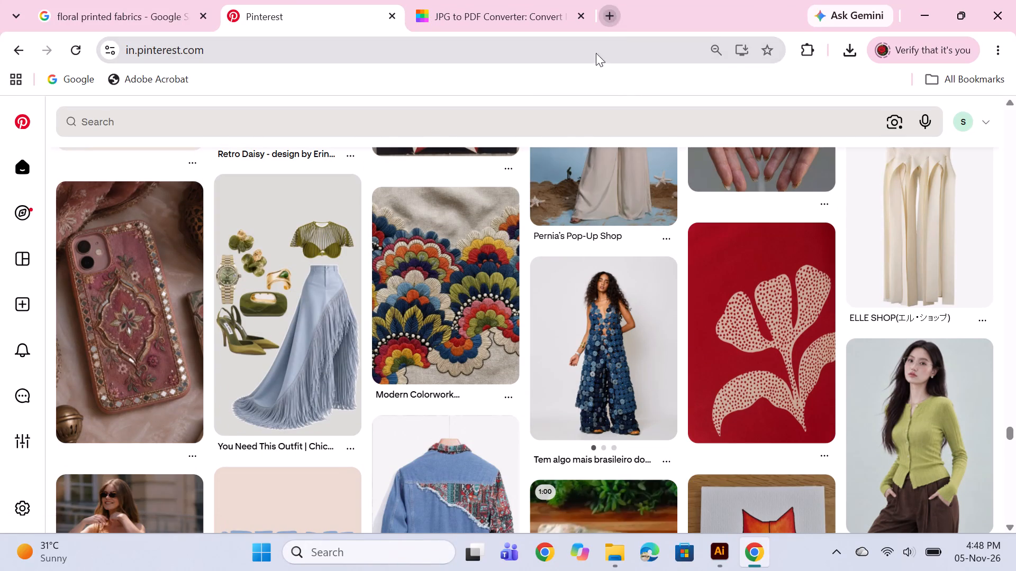
left_click(328, 311)
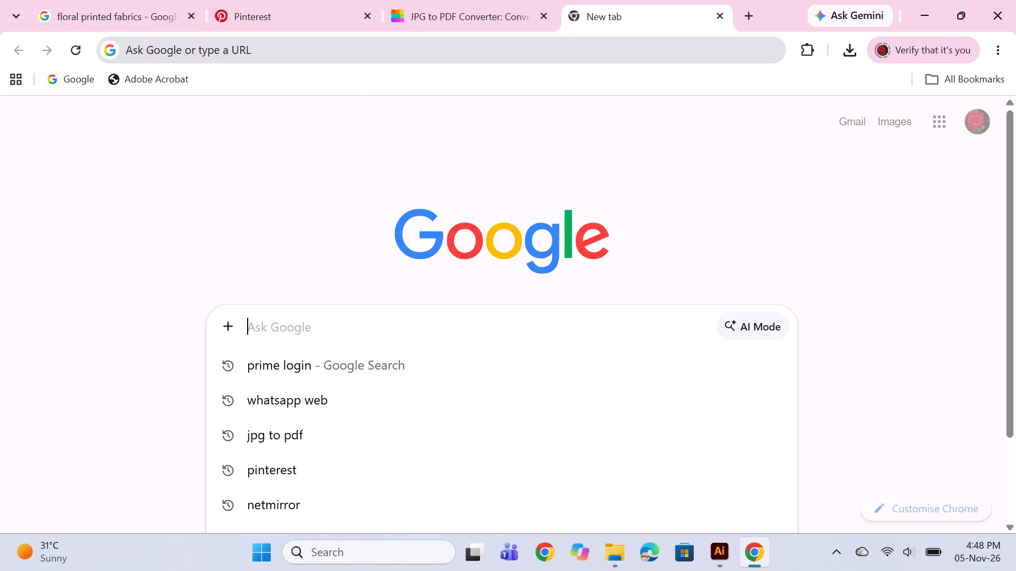
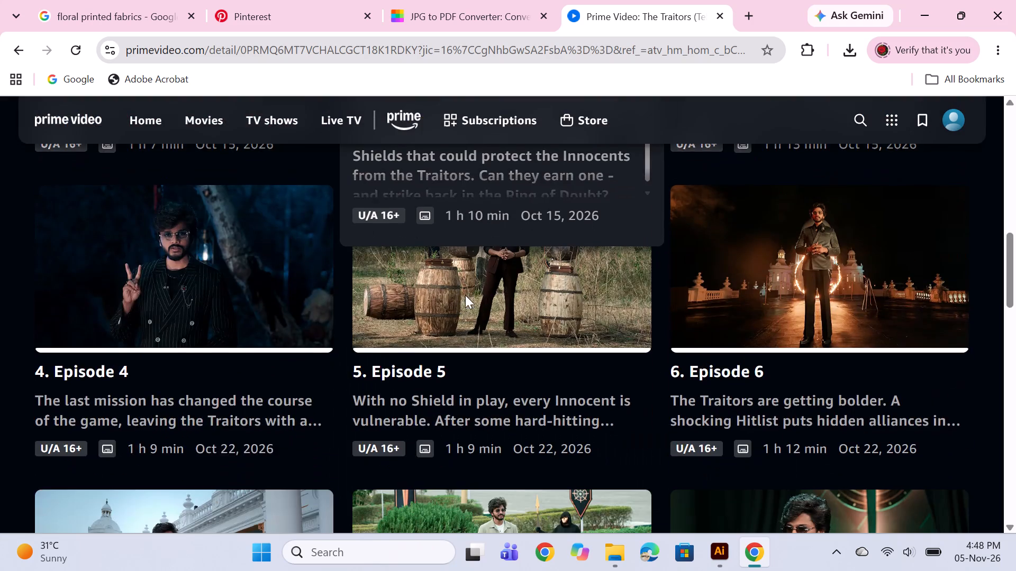
Skim The Traitors (Telugu) episode page and close its Prime Video tab to return to Pinterest.
scroll(465, 295, "down", 6)
scroll(466, 294, "up", 6)
scroll(467, 294, "up", 16)
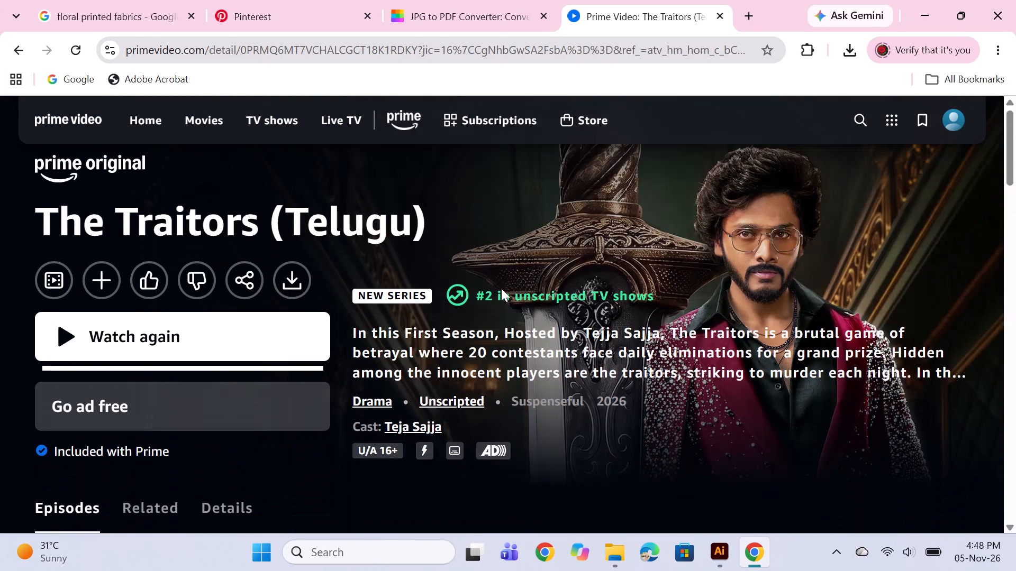
scroll(501, 288, "up", 4)
left_click(721, 10)
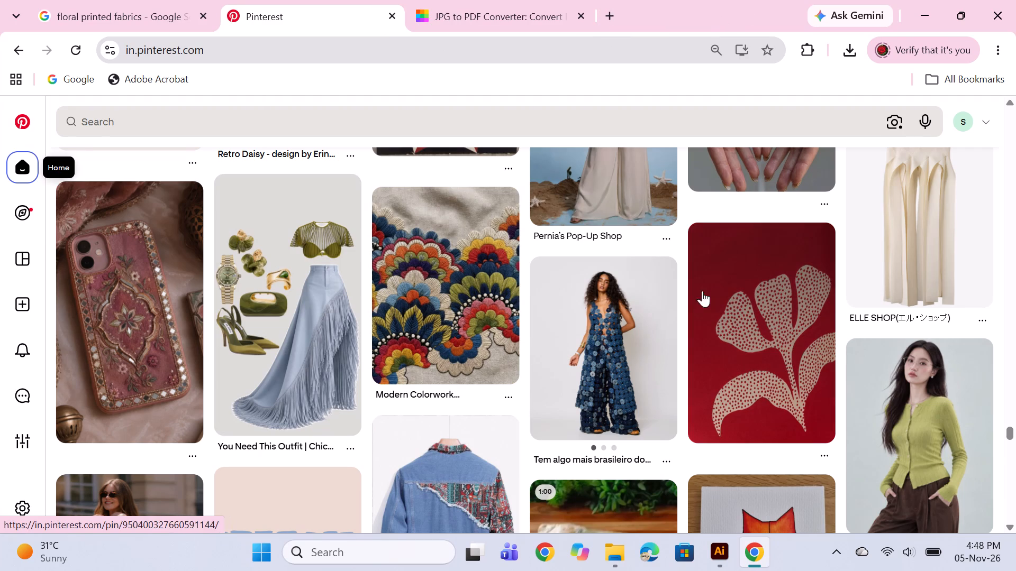
Open a pin from the Pinterest home feed and return to the feed.
left_click(297, 350)
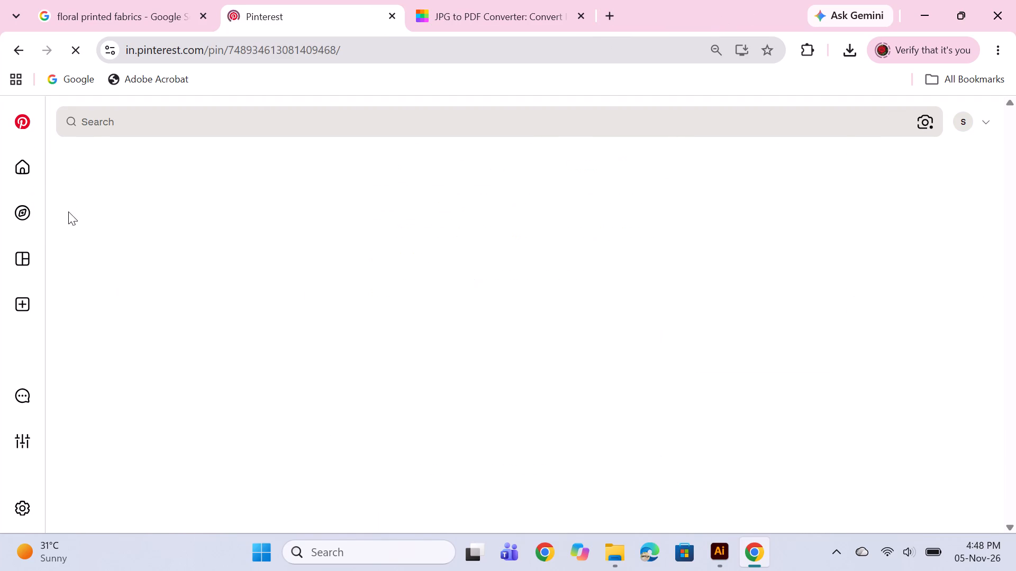
left_click(70, 161)
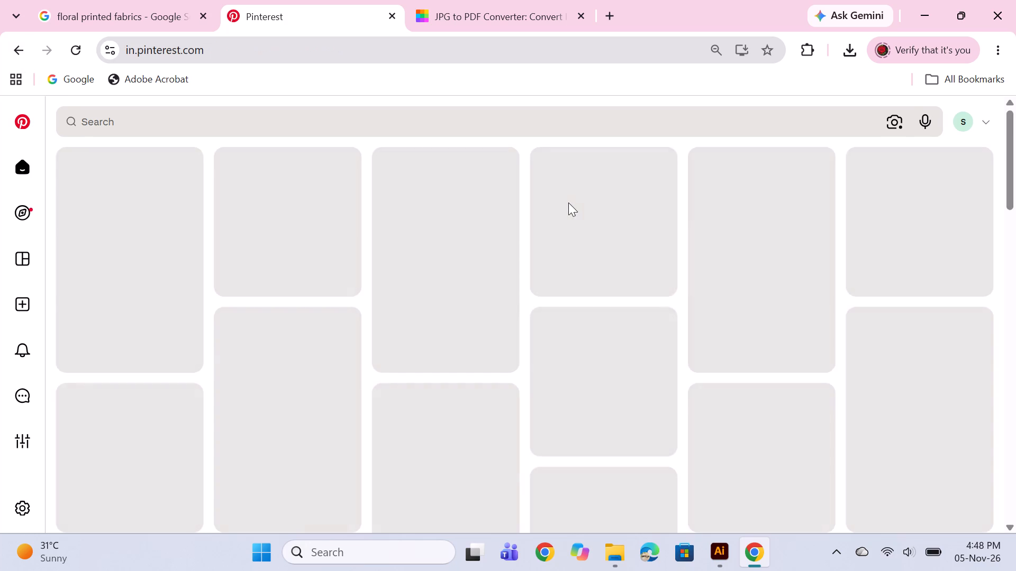
Browse the Pinterest home feed for floral motifs, embroidery, fashion and phone case design ideas.
scroll(714, 336, "up", 6)
scroll(604, 244, "down", 6)
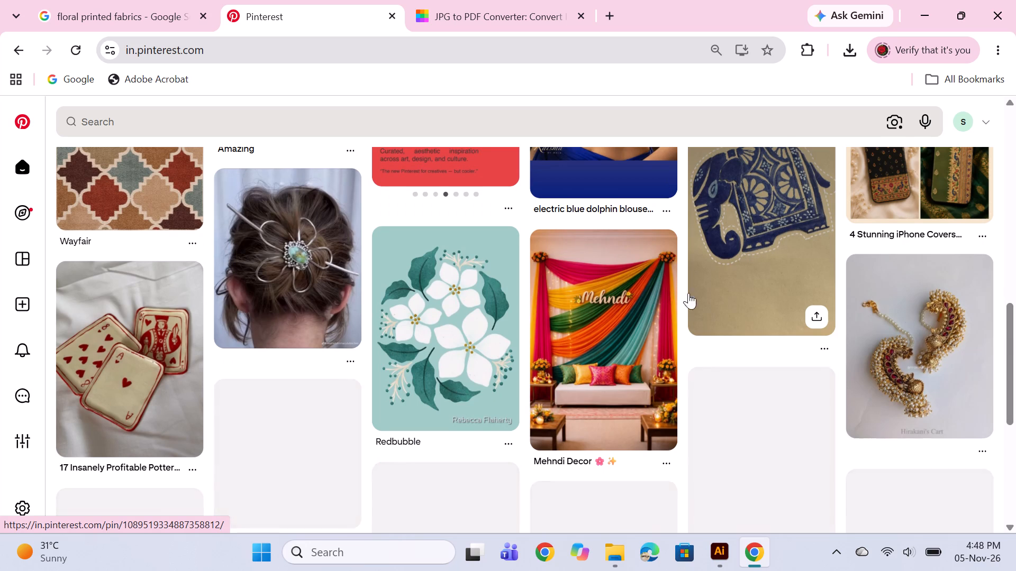
left_click(597, 350)
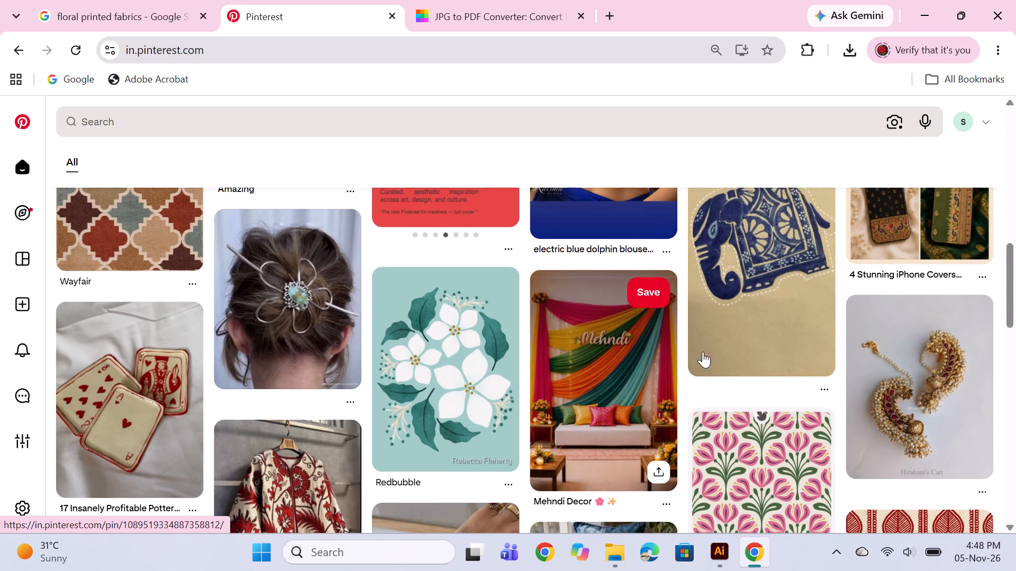
scroll(740, 362, "down", 2)
scroll(522, 398, "down", 2)
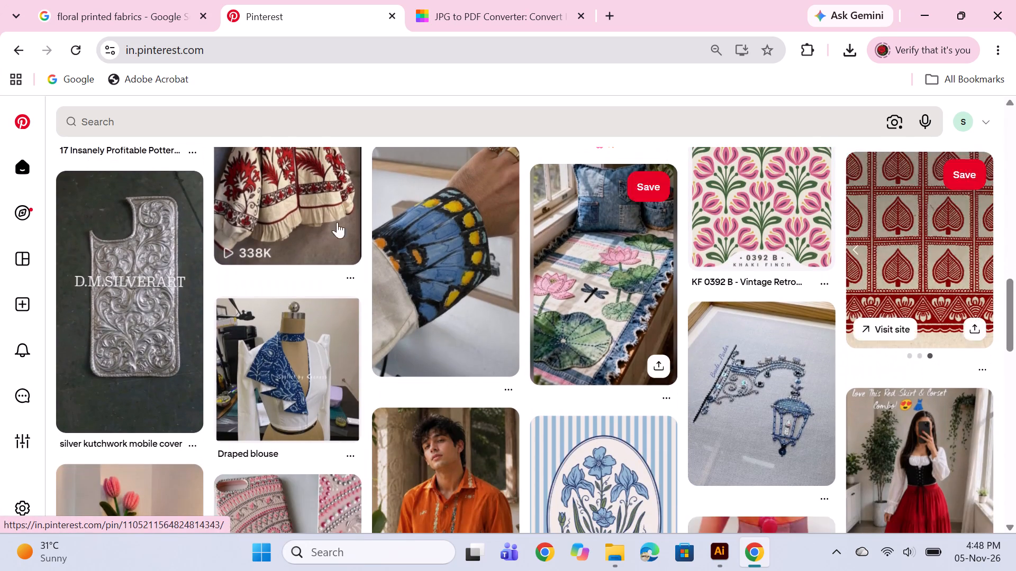
scroll(568, 219, "down", 3)
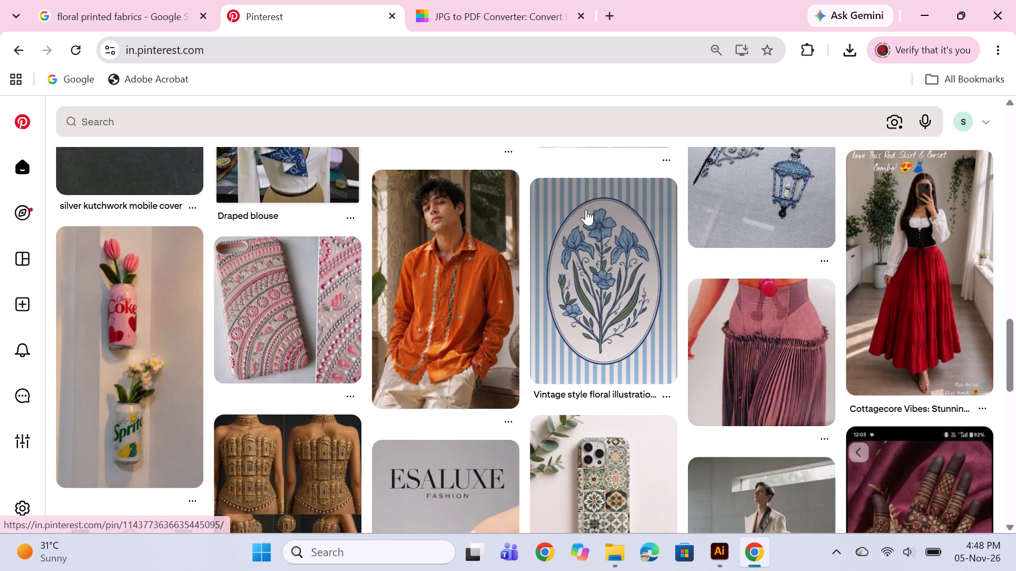
scroll(580, 223, "down", 2)
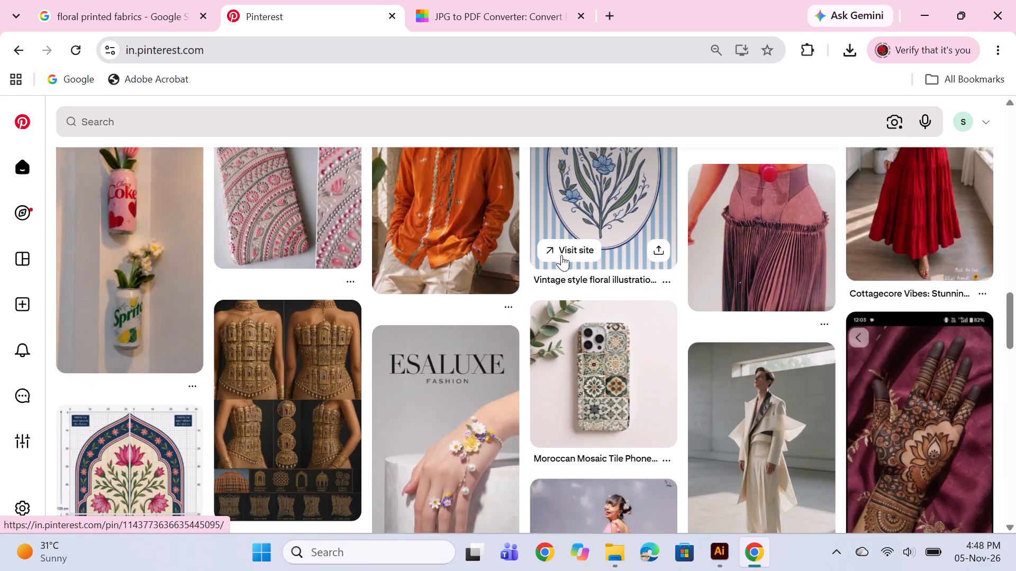
scroll(407, 312, "up", 3)
scroll(428, 314, "down", 4)
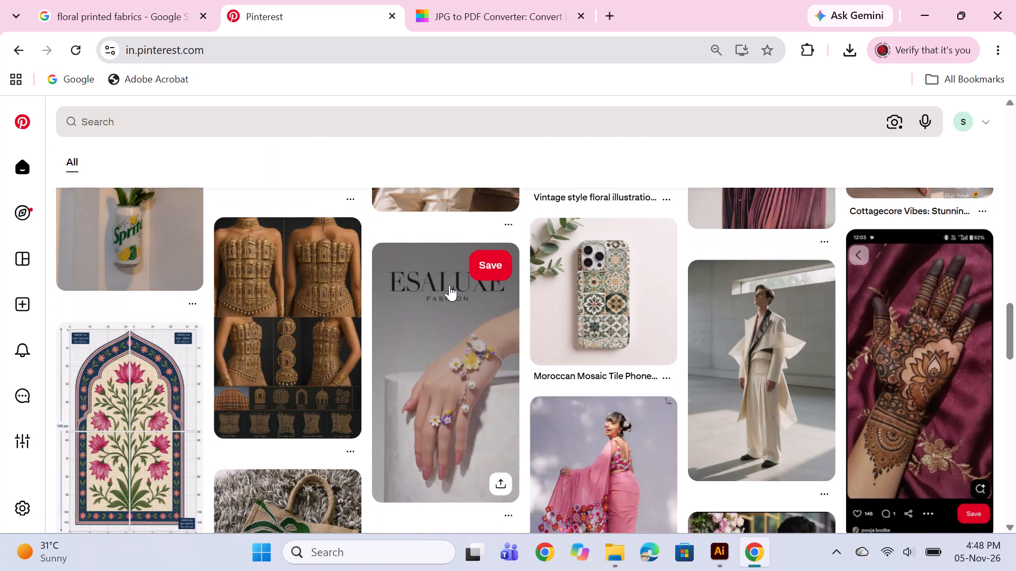
scroll(423, 297, "down", 2)
scroll(596, 301, "down", 4)
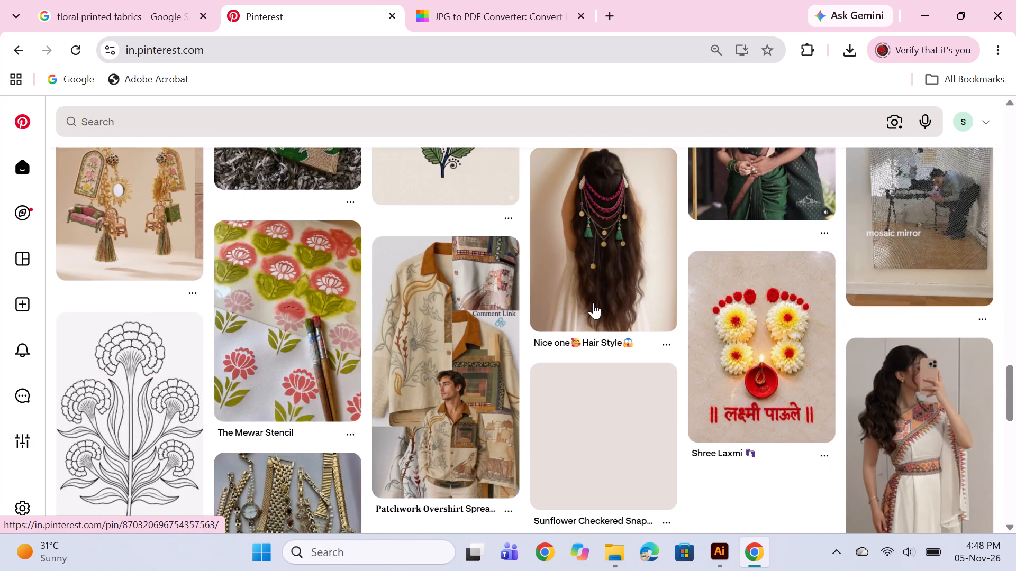
scroll(593, 303, "down", 2)
scroll(531, 308, "down", 1)
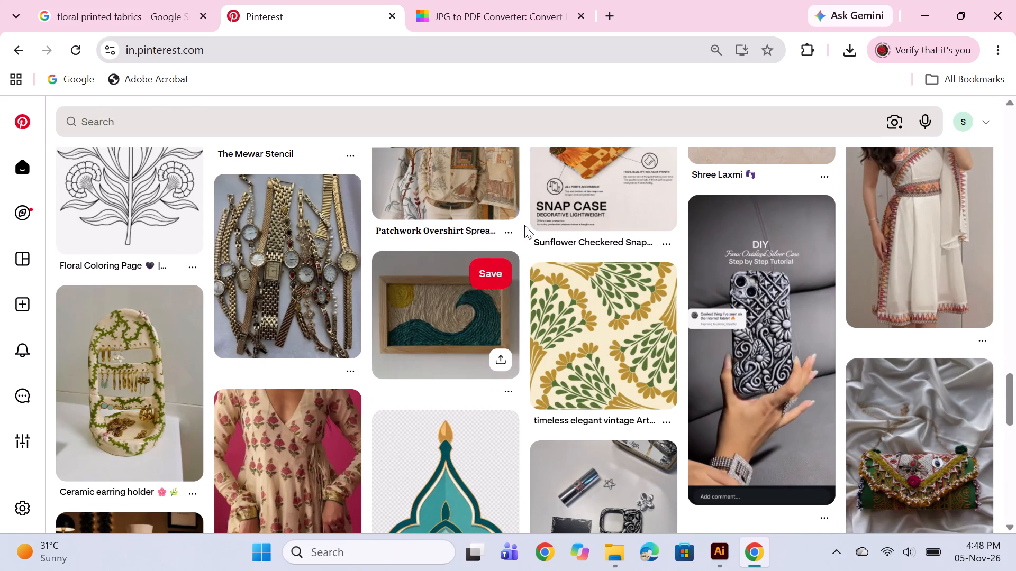
scroll(523, 199, "down", 5)
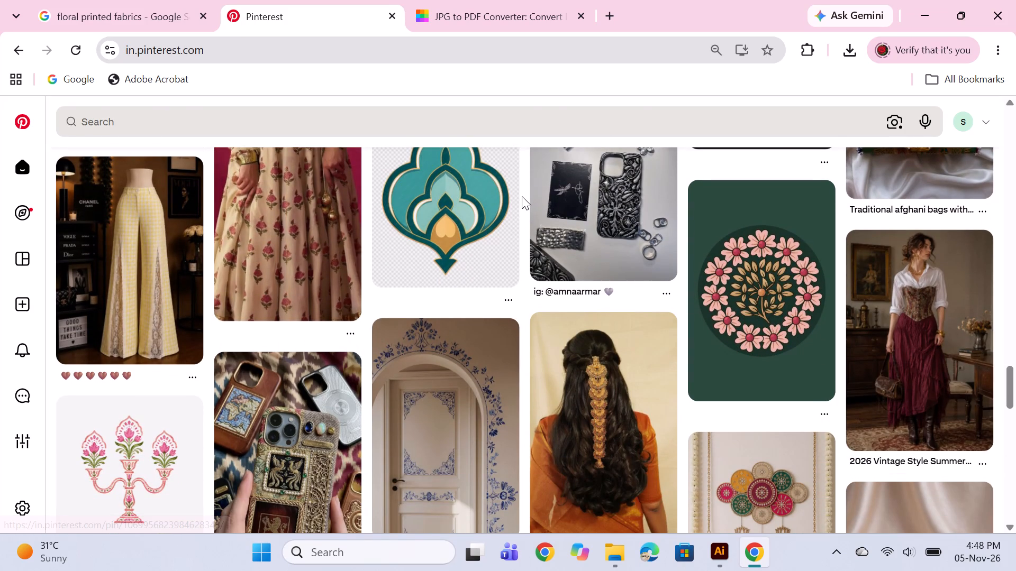
scroll(521, 198, "down", 7)
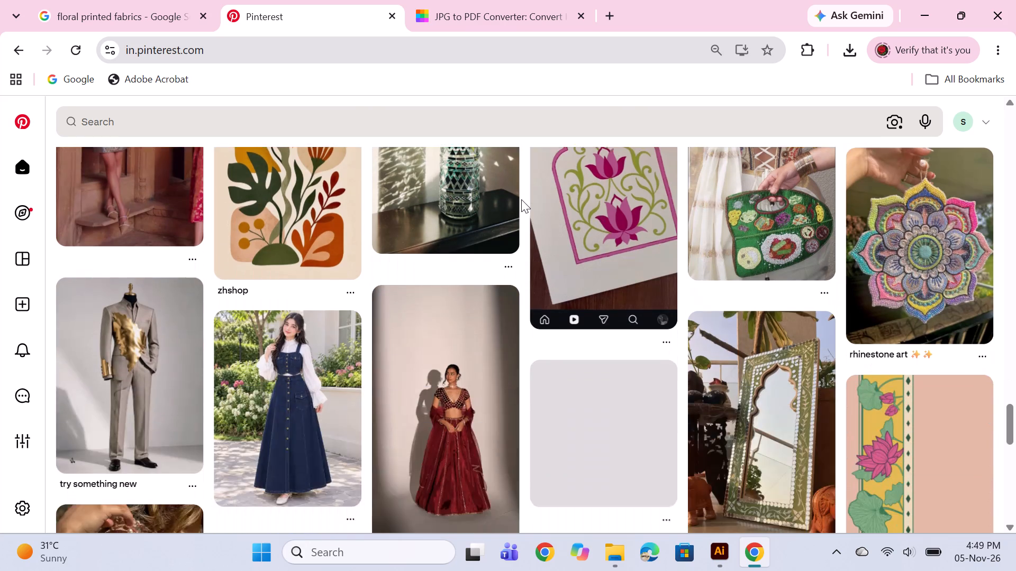
scroll(521, 199, "down", 17)
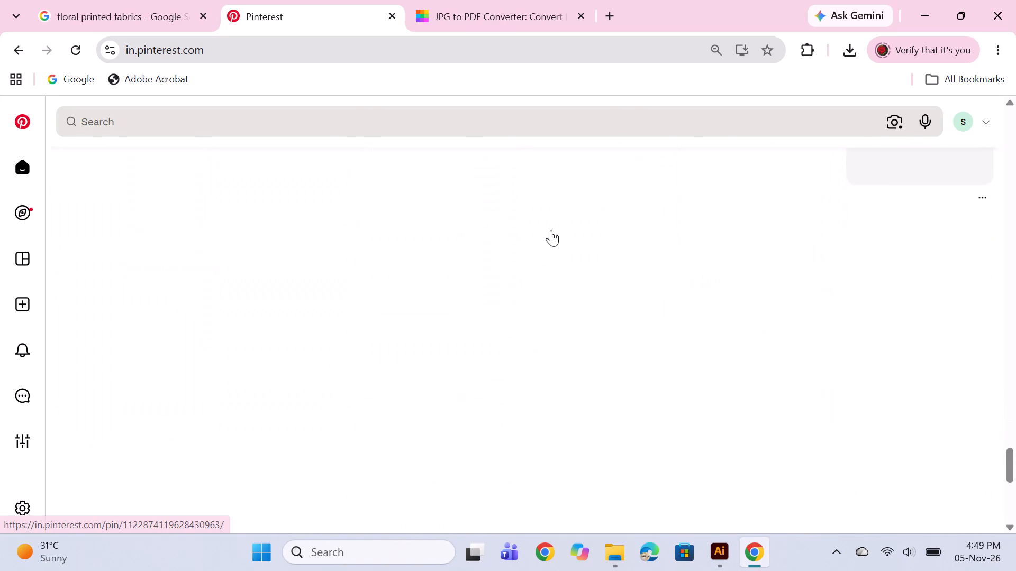
scroll(547, 234, "down", 4)
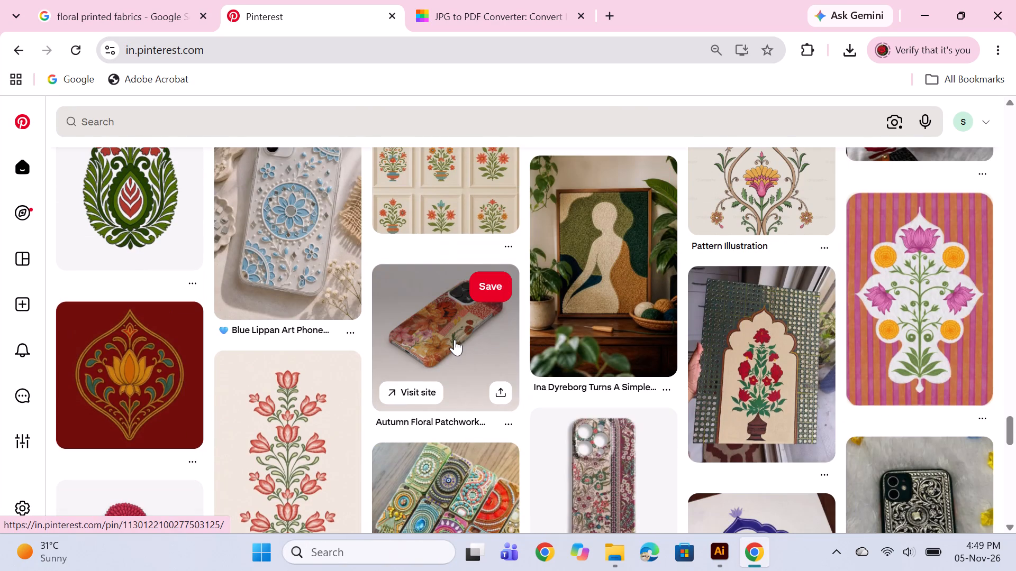
View the Autumn Floral Patchwork Phone Case pin and return to the home feed.
left_click(455, 339)
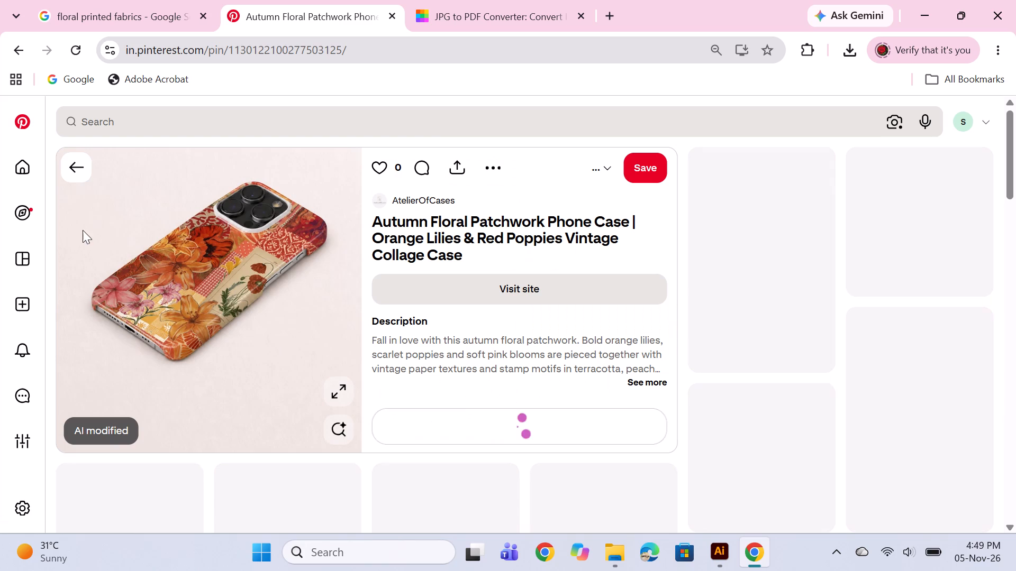
left_click(75, 170)
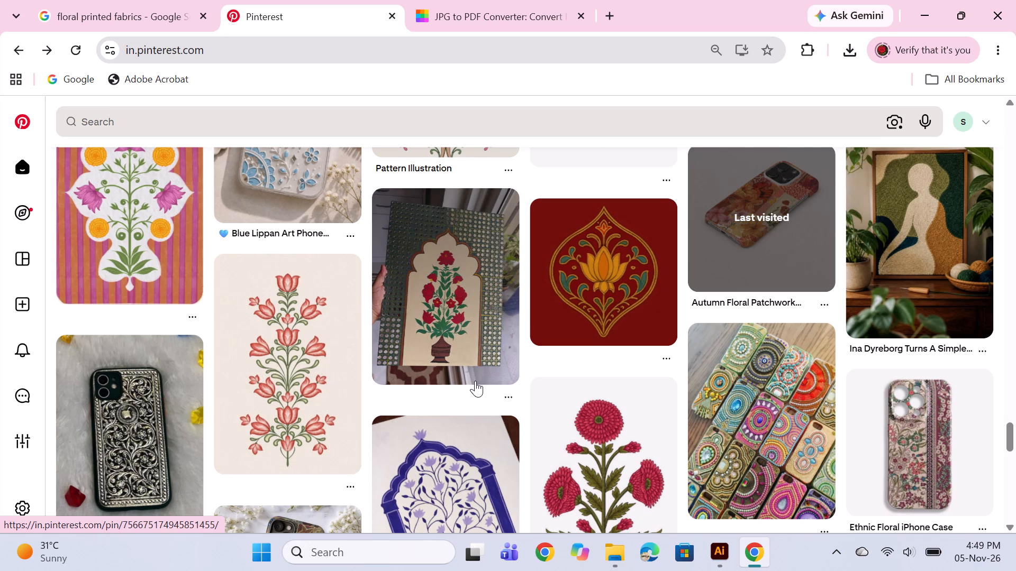
Browse further floral and textile ideas in the home feed and open the black striped pattern pin with pink and orange motifs.
scroll(465, 372, "down", 1)
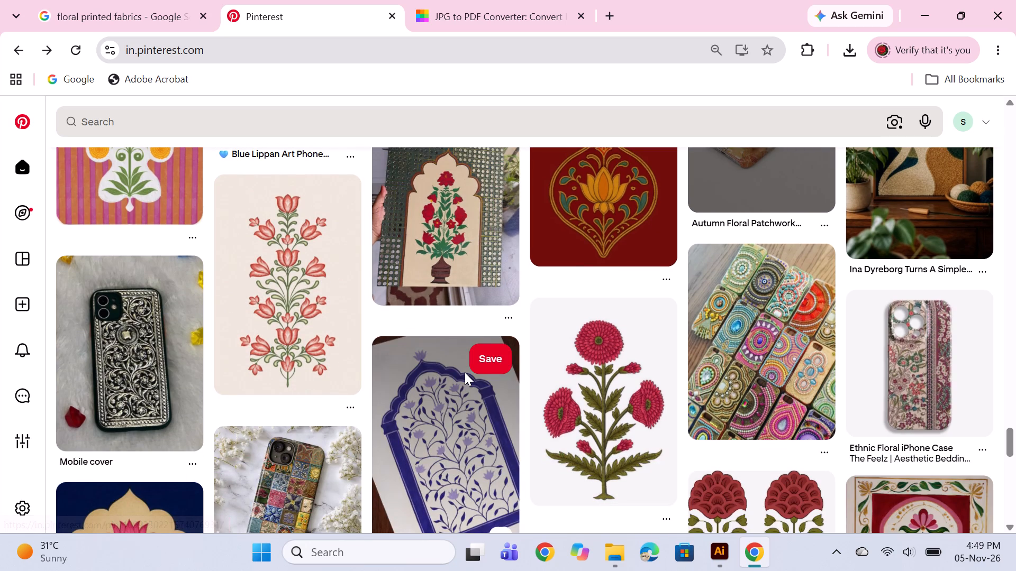
scroll(465, 373, "down", 2)
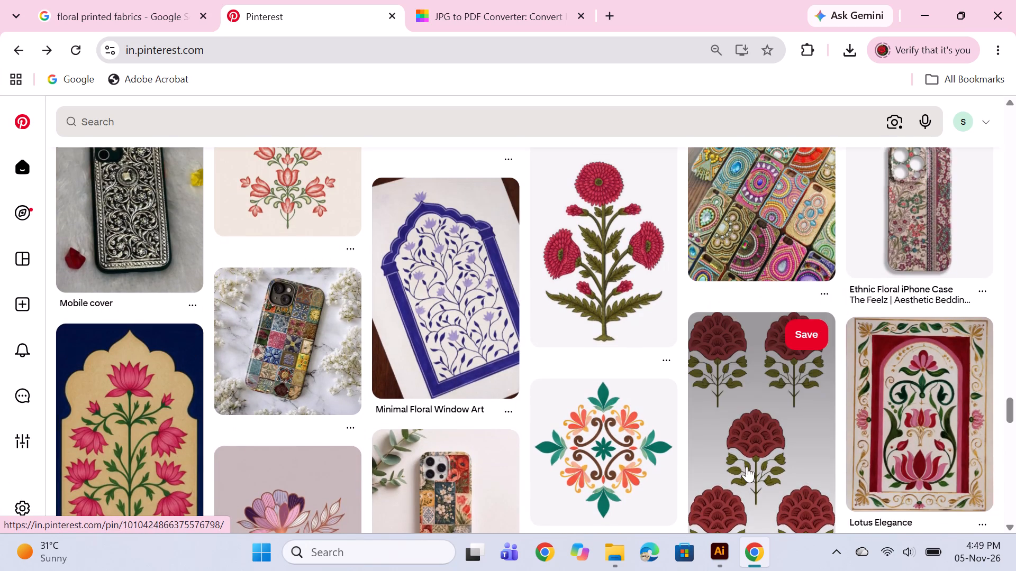
scroll(691, 383, "down", 1)
scroll(635, 379, "down", 1)
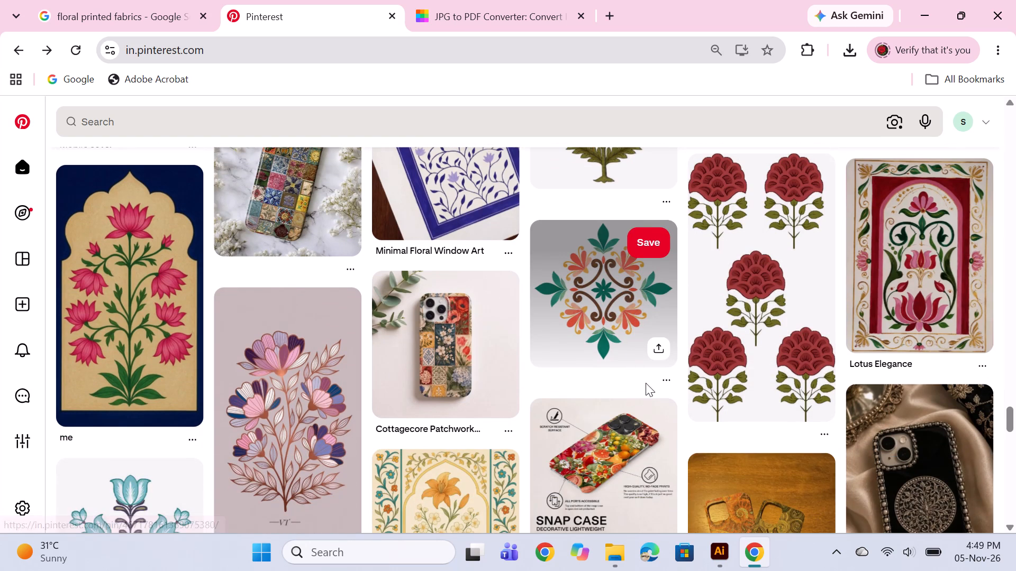
scroll(647, 383, "down", 3)
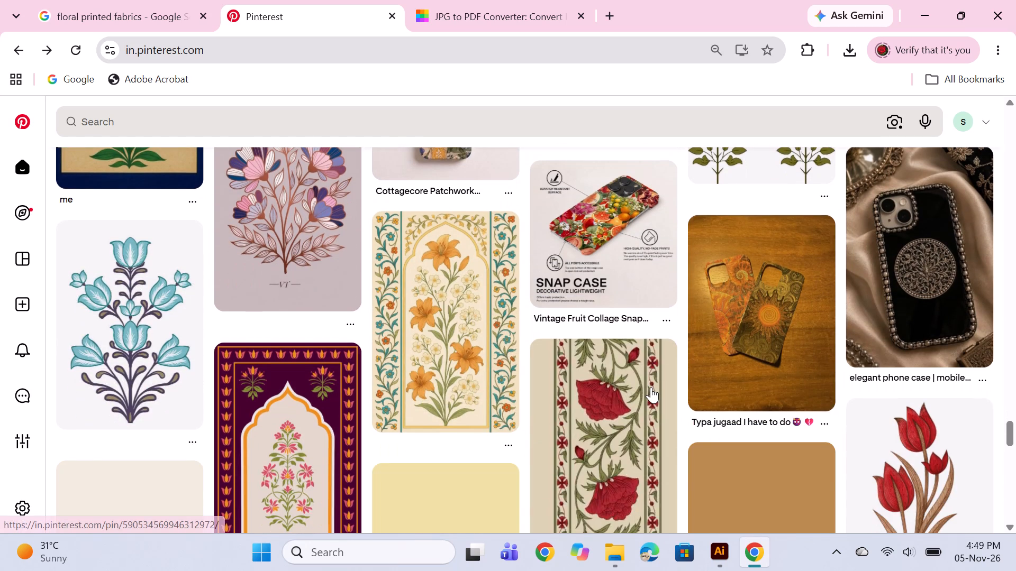
scroll(650, 389, "down", 2)
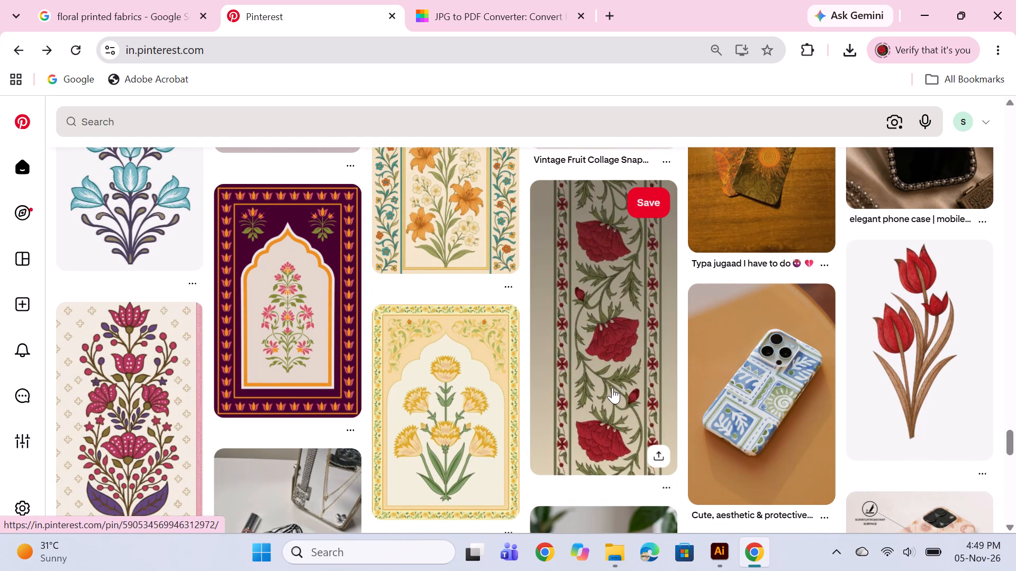
scroll(612, 388, "down", 2)
scroll(621, 281, "down", 2)
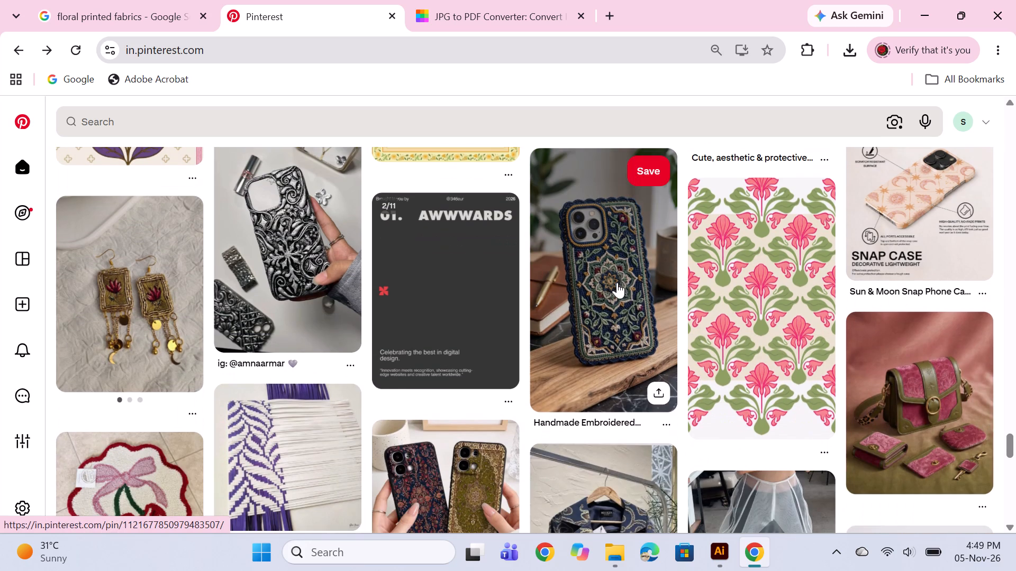
scroll(617, 282, "down", 4)
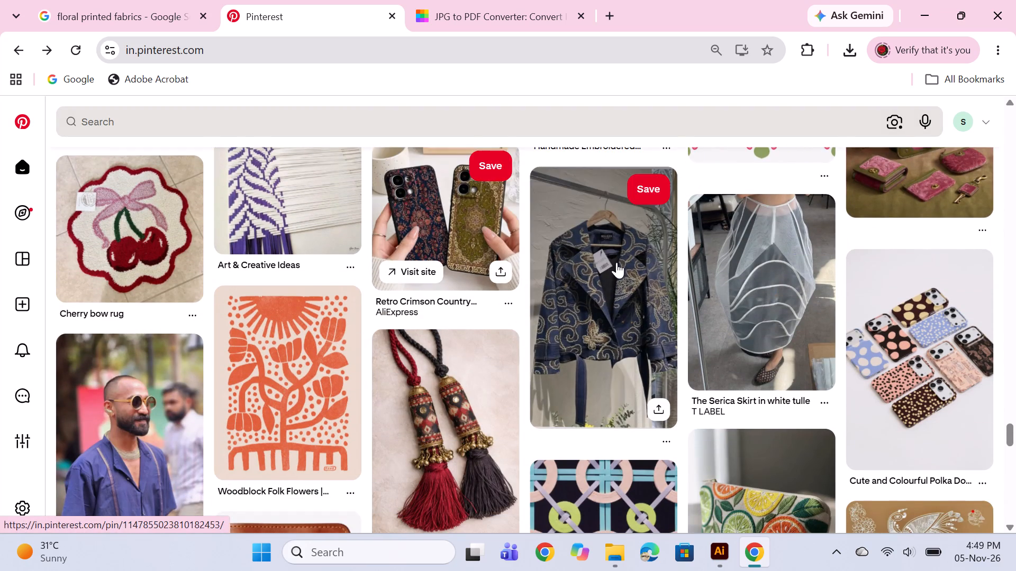
scroll(616, 264, "down", 3)
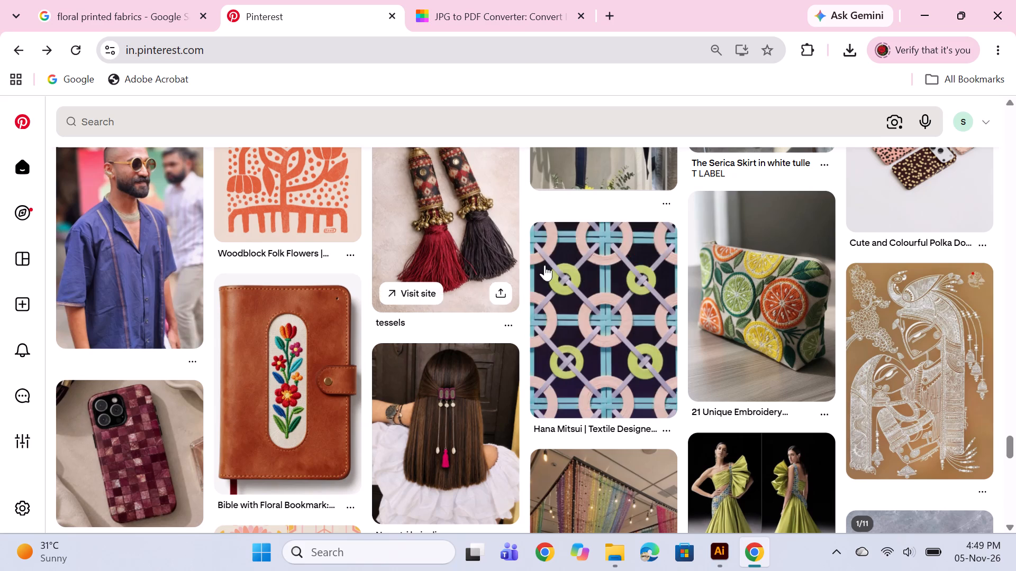
scroll(677, 256, "down", 2)
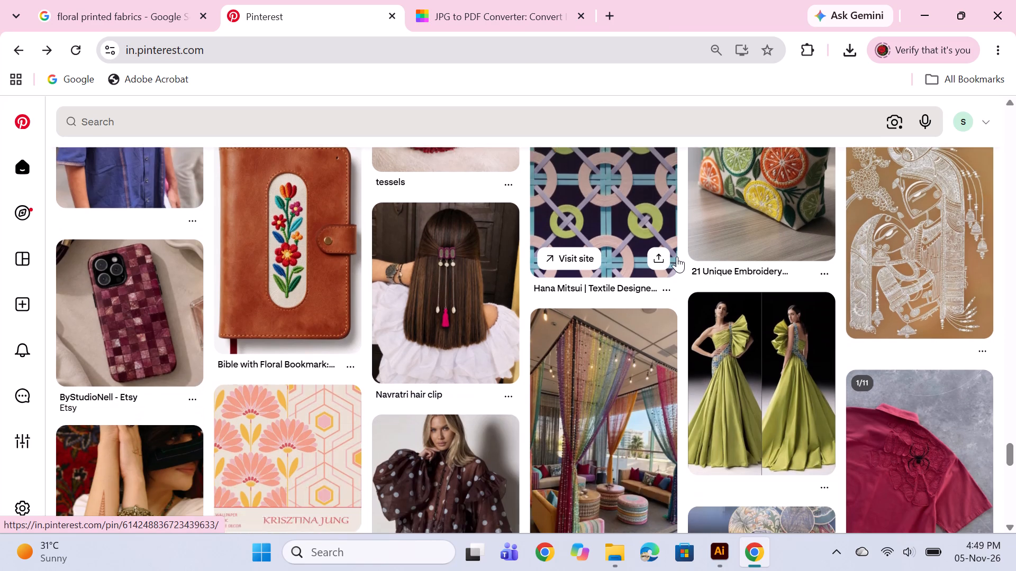
scroll(677, 256, "down", 5)
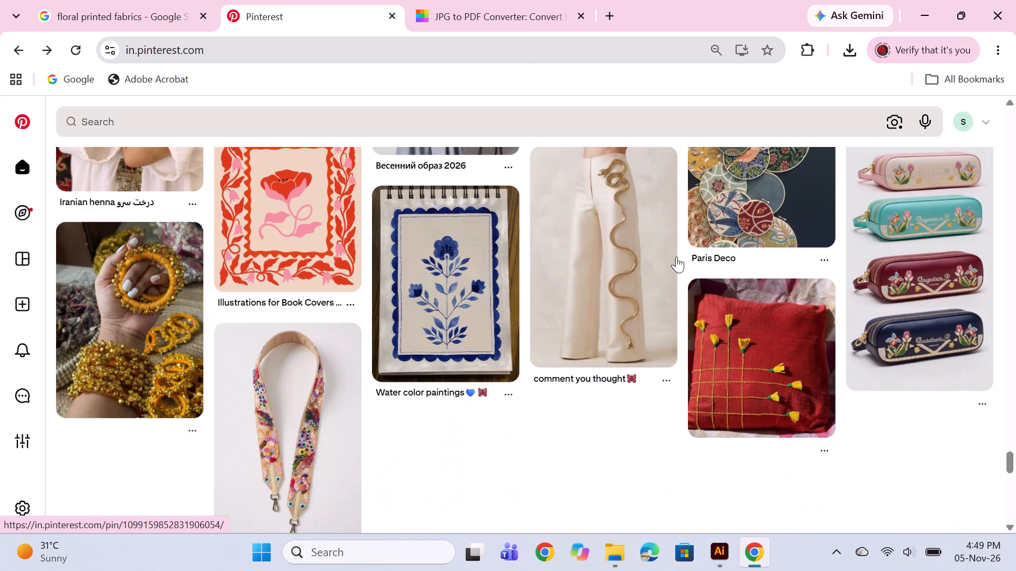
scroll(676, 256, "down", 2)
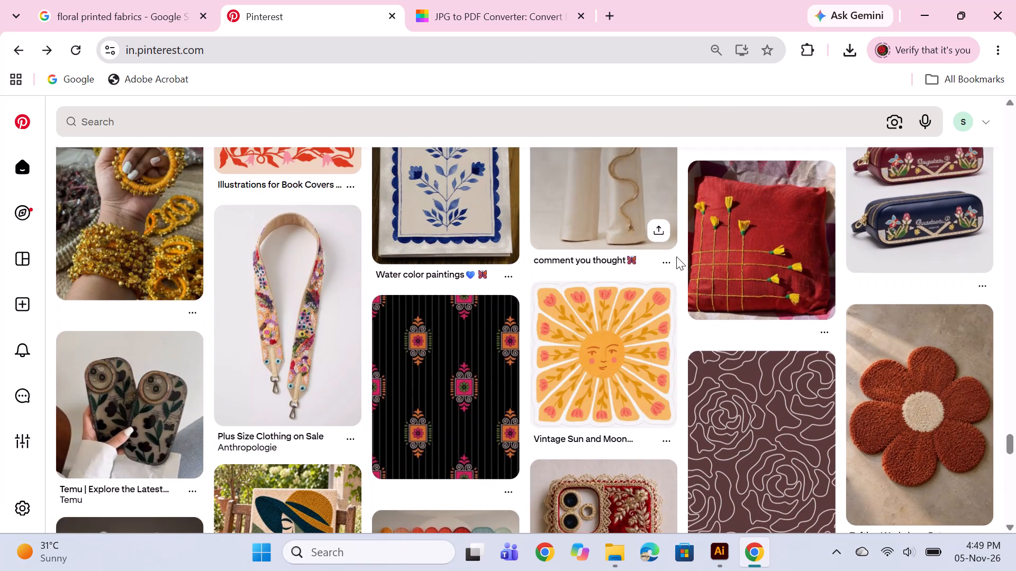
scroll(676, 256, "down", 1)
left_click(433, 282)
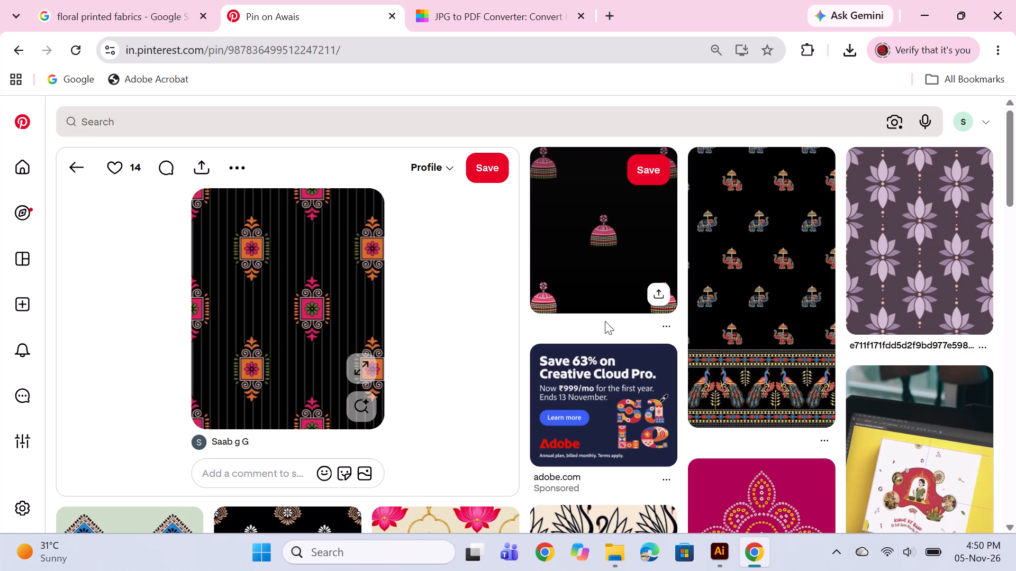
Examine the related textile patterns below the pin and open the mustard pattern with red chili peppers.
scroll(605, 321, "down", 3)
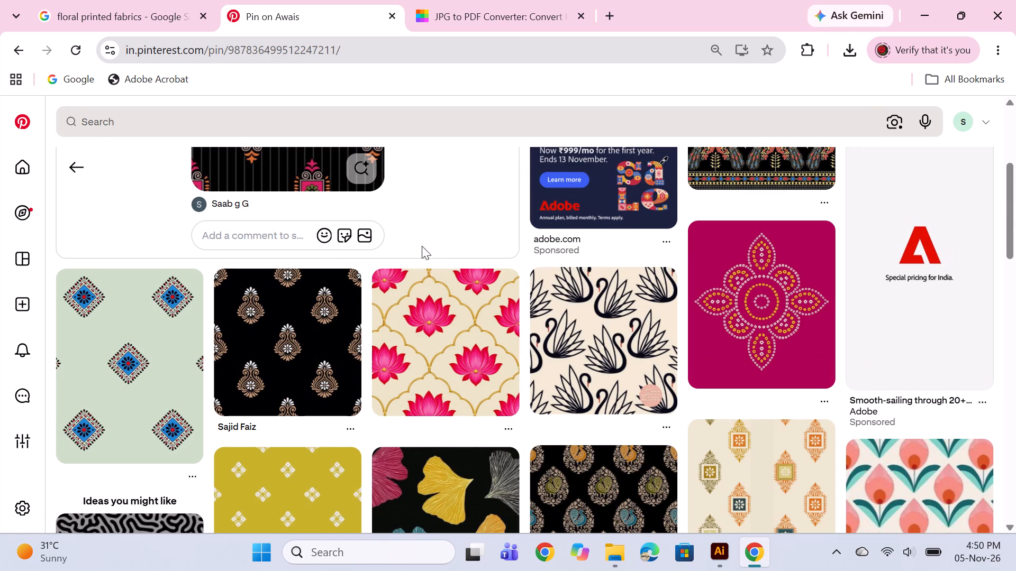
scroll(443, 246, "down", 4)
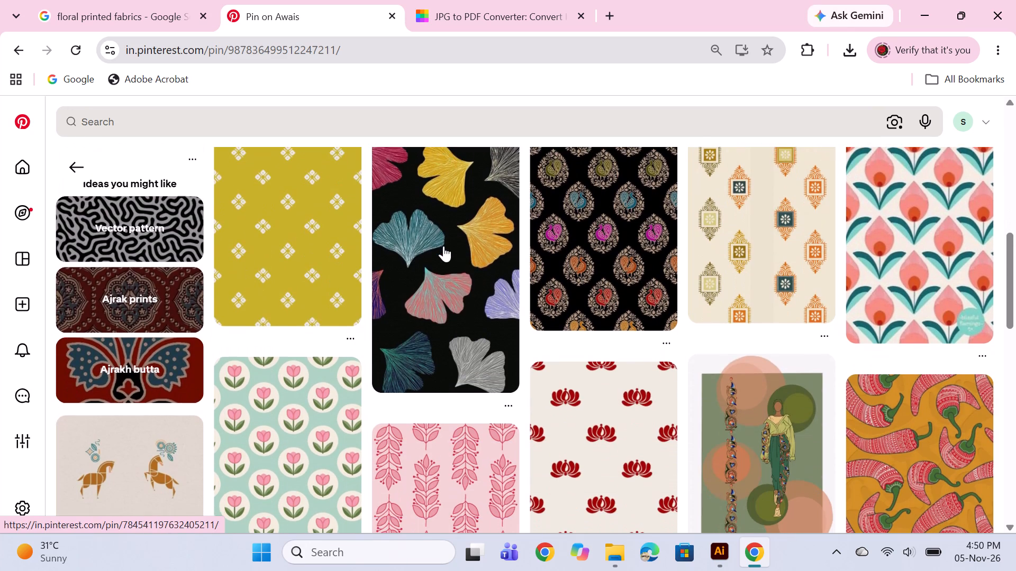
scroll(443, 246, "down", 2)
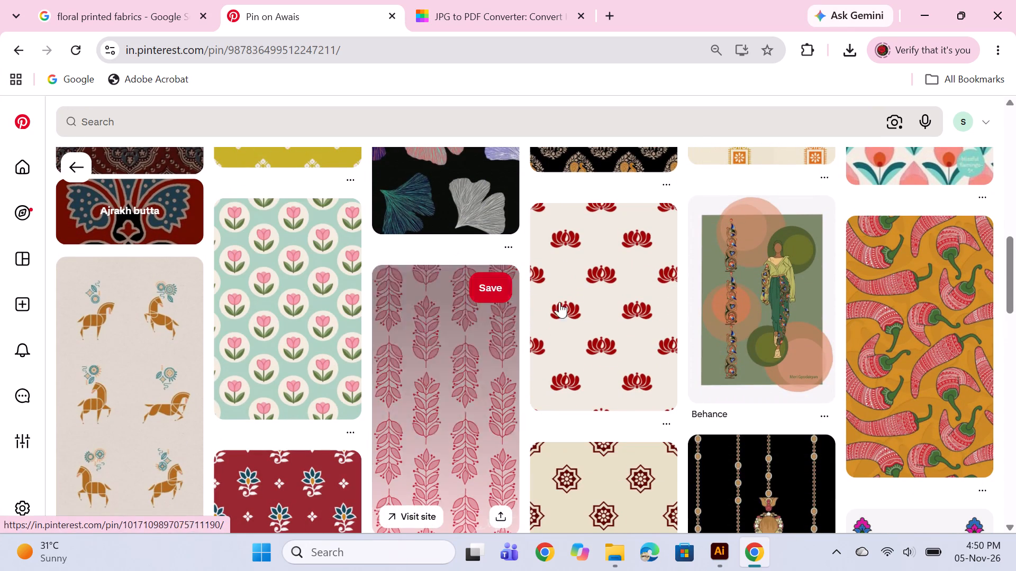
scroll(615, 302, "down", 2)
scroll(615, 302, "up", 2)
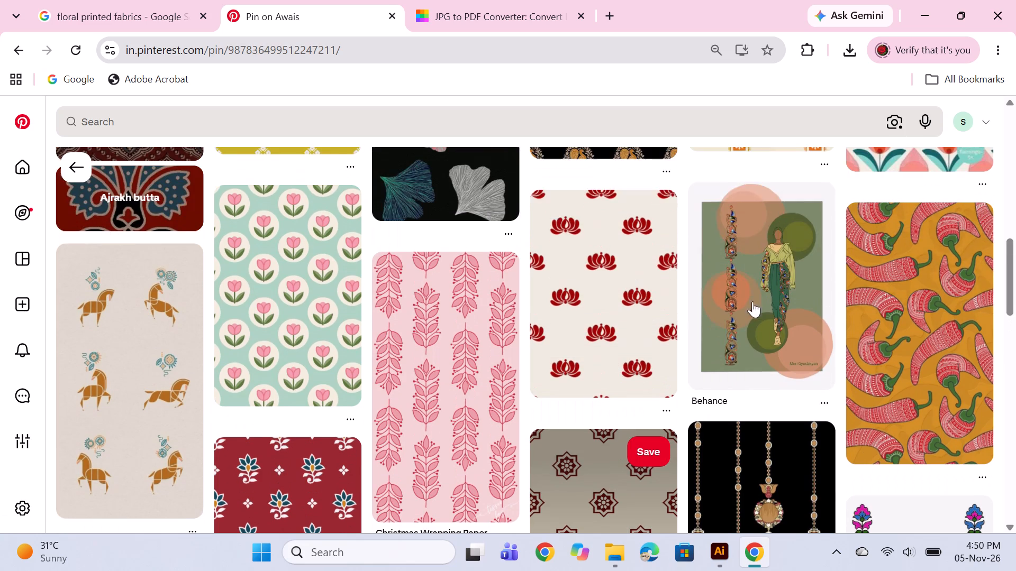
left_click(895, 324)
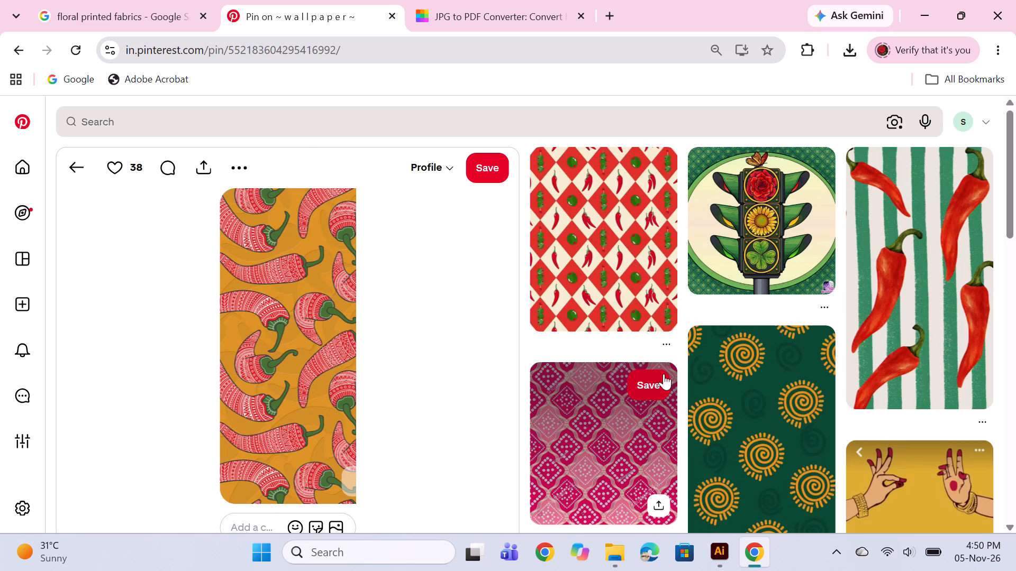
Return from the chili pepper pin to the related textile patterns and open the pink Christmas Wrapping Paper leaf pin.
scroll(684, 330, "down", 1)
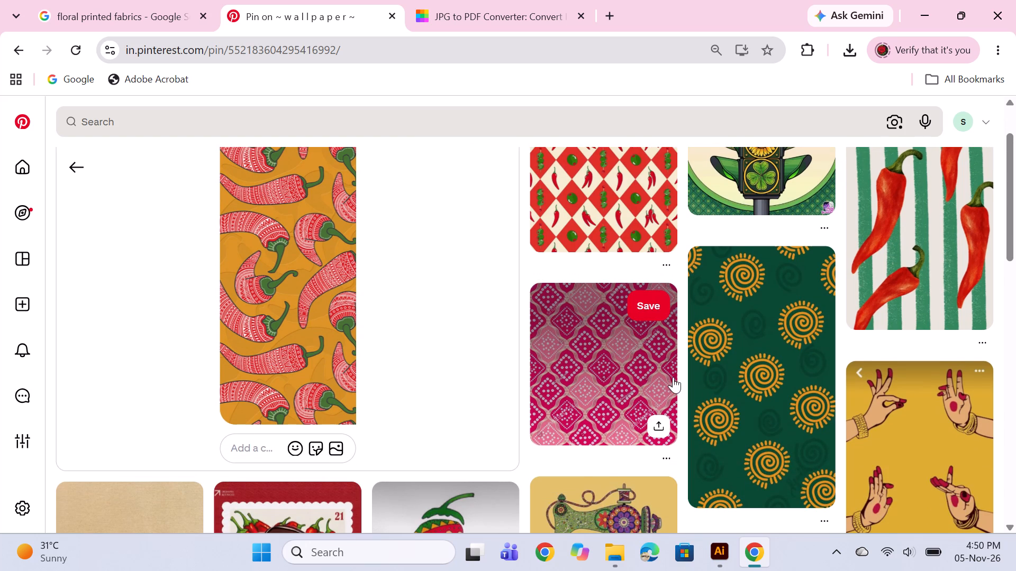
left_click(71, 170)
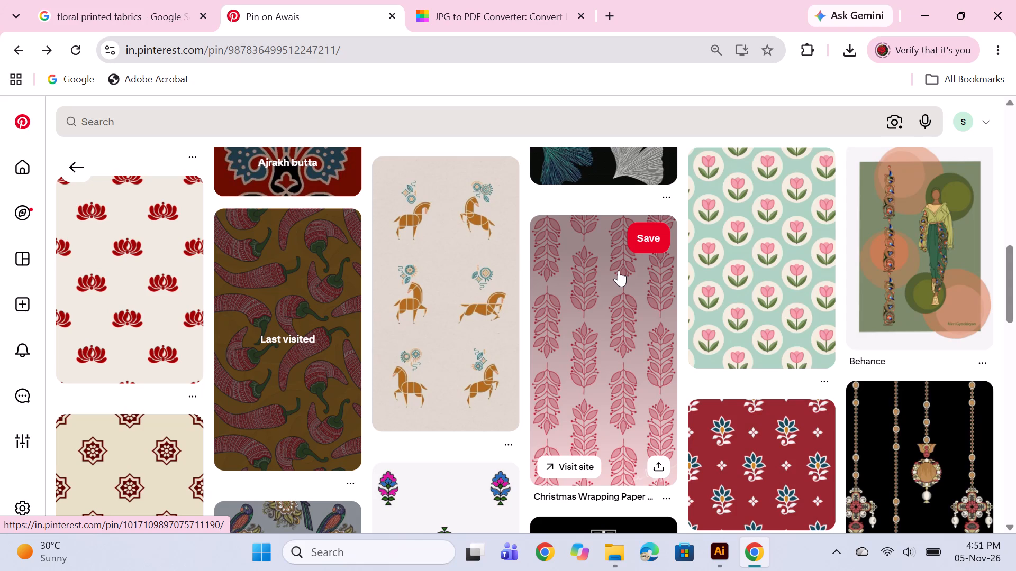
scroll(619, 270, "down", 3)
scroll(622, 270, "up", 2)
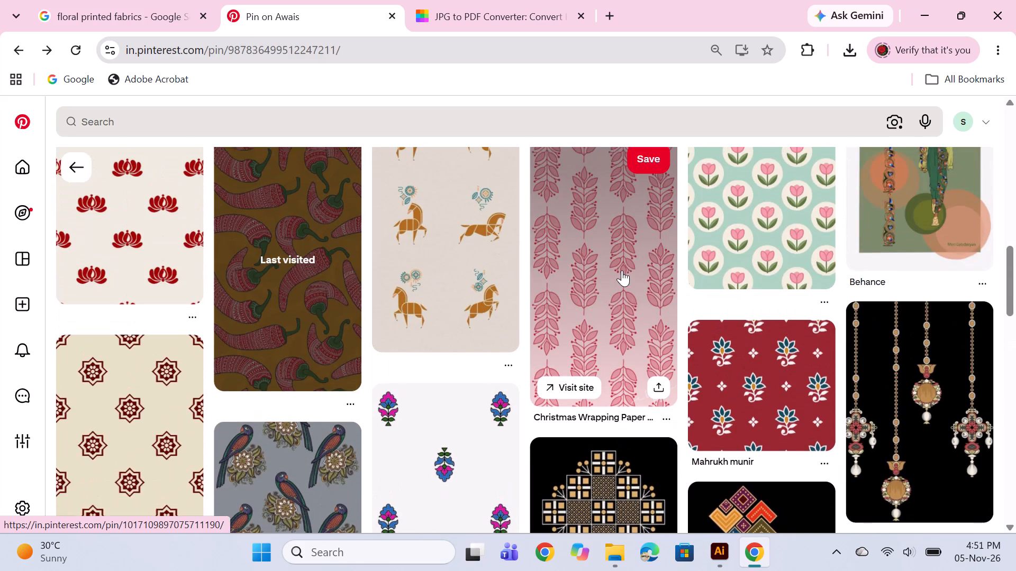
scroll(622, 270, "down", 3)
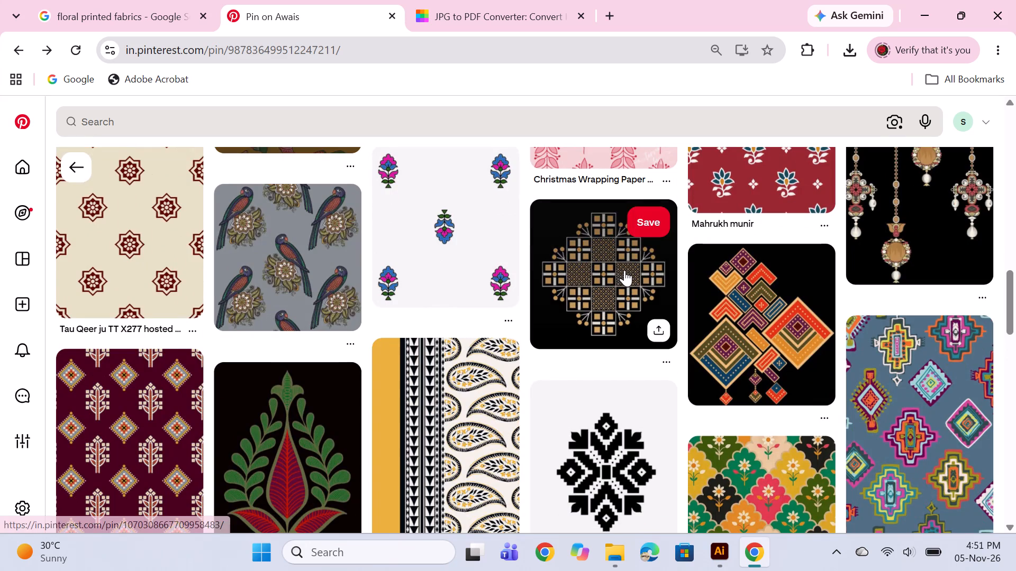
scroll(624, 270, "up", 3)
left_click(620, 276)
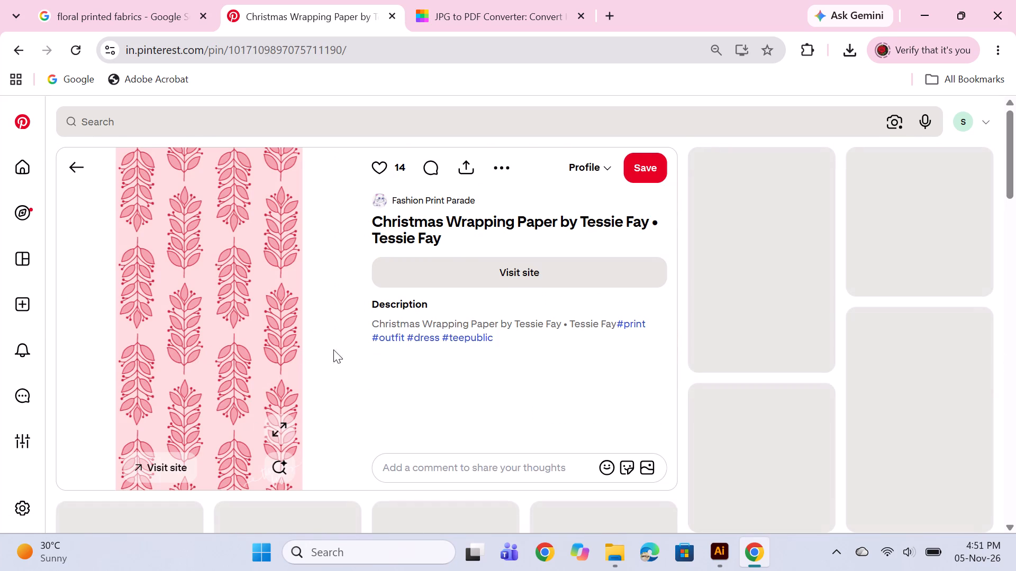
Look through the related patterns below the pin and copy the pin's pink leaf pattern image.
scroll(564, 331, "down", 4)
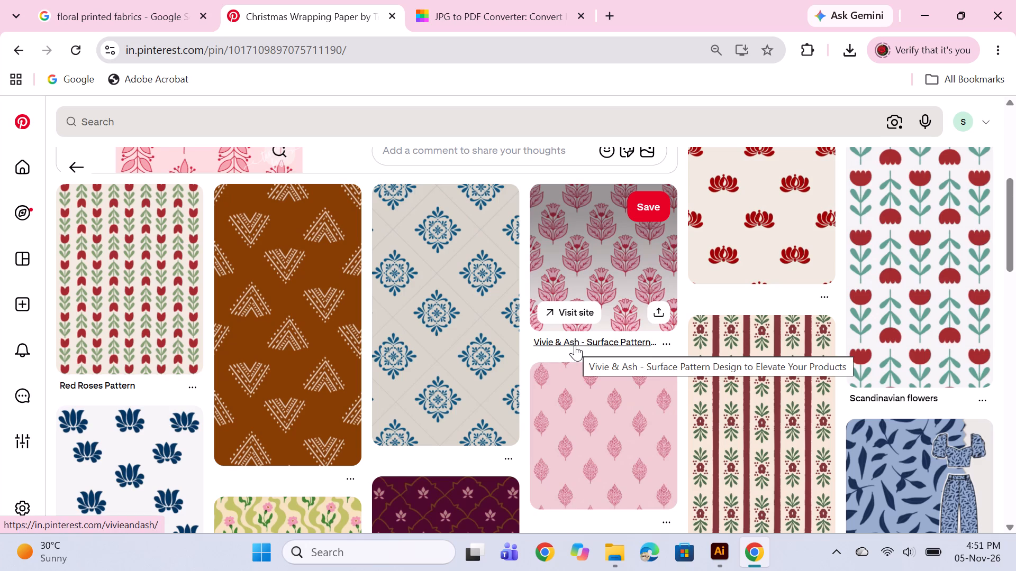
scroll(575, 345, "down", 2)
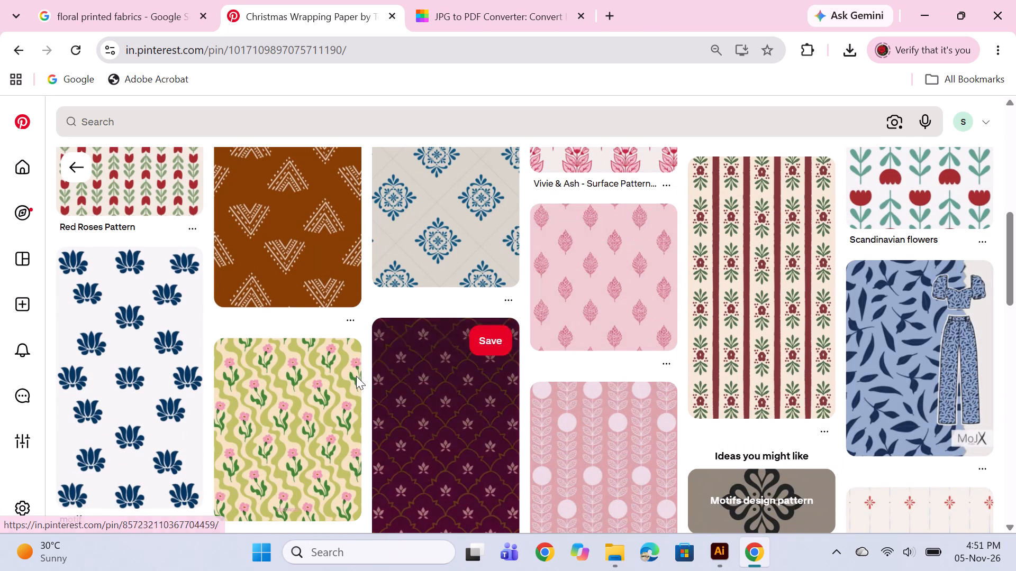
scroll(244, 428, "up", 11)
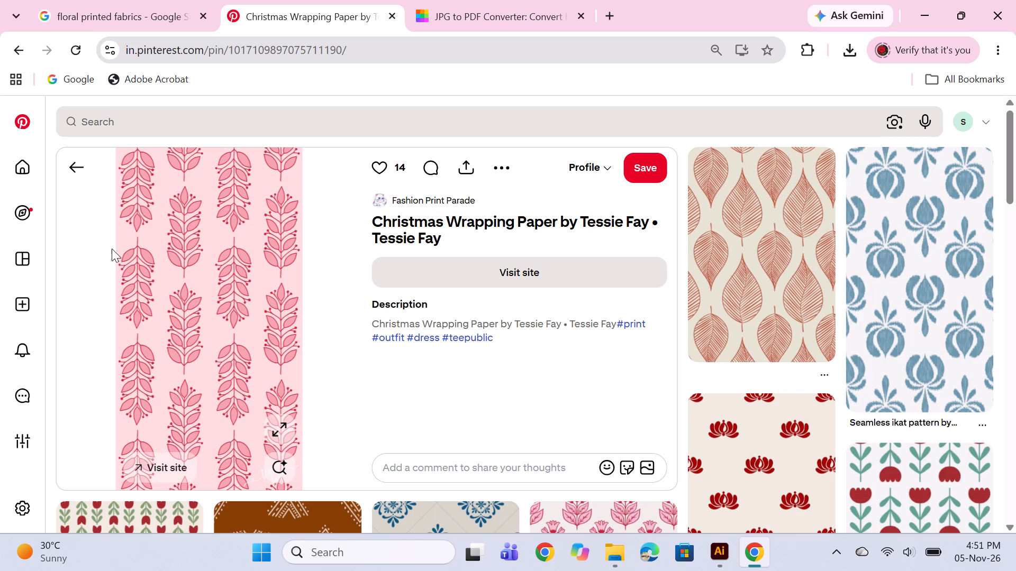
right_click(199, 225)
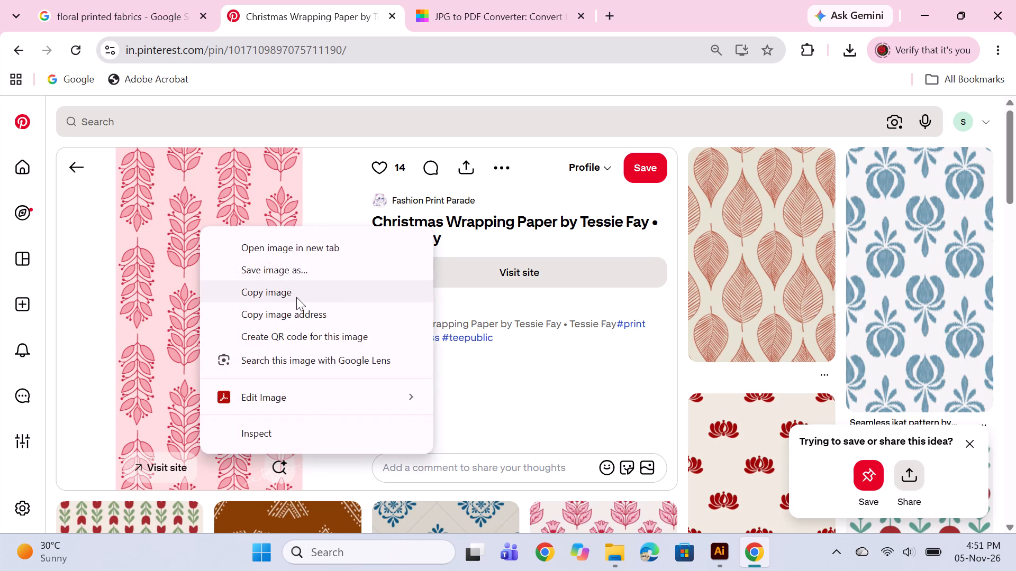
left_click(296, 297)
Switch to Illustrator and close the documents 9-c2.ai through 9-c10.ai, keeping 9.ai open.
left_click(717, 551)
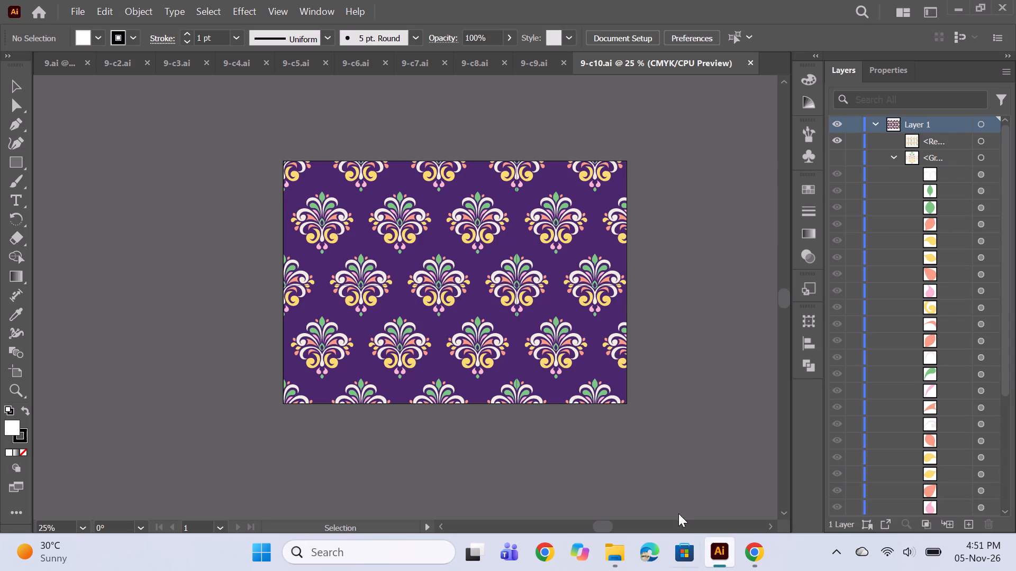
left_click(565, 61)
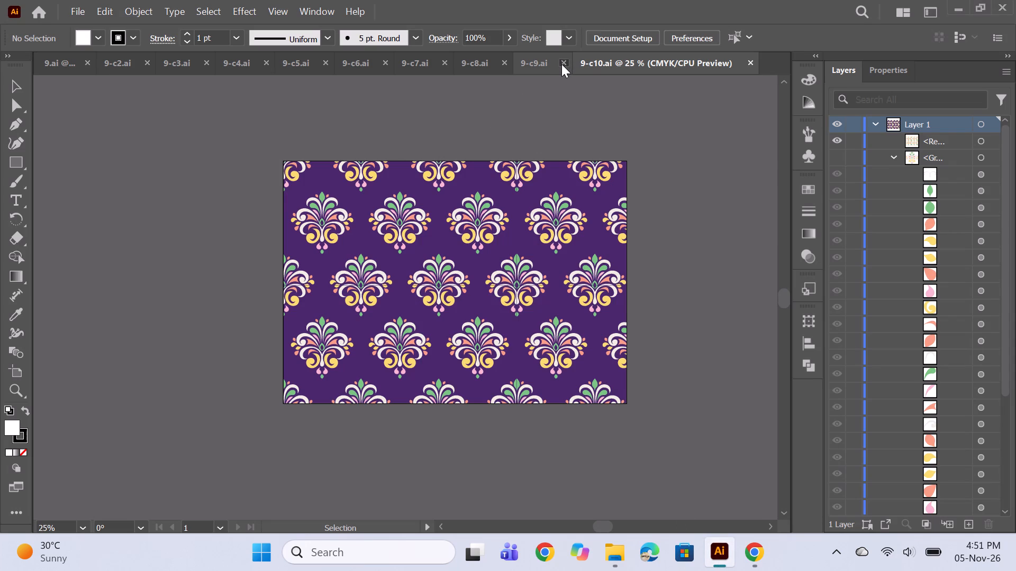
left_click(564, 63)
left_click(564, 63)
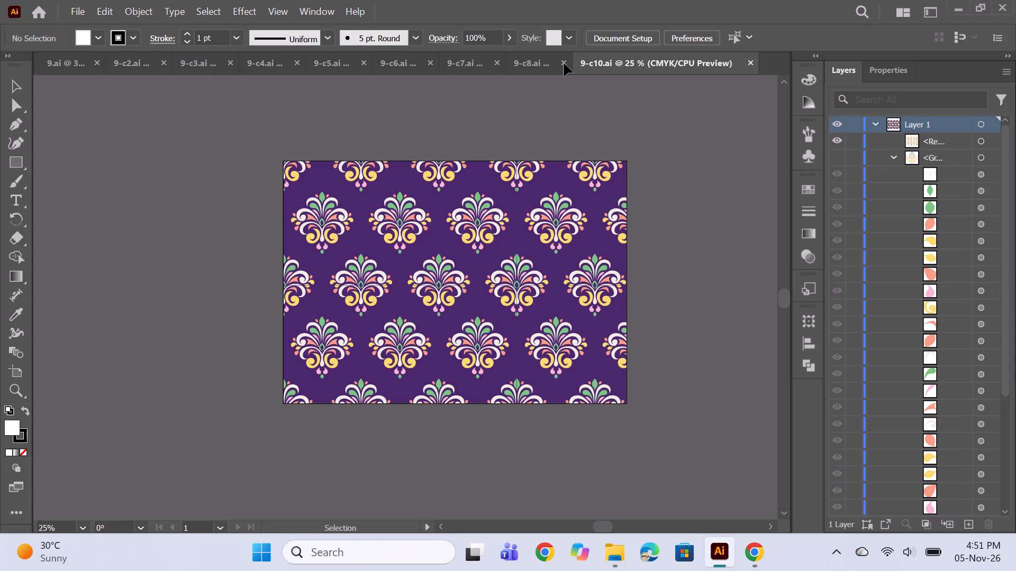
left_click(564, 62)
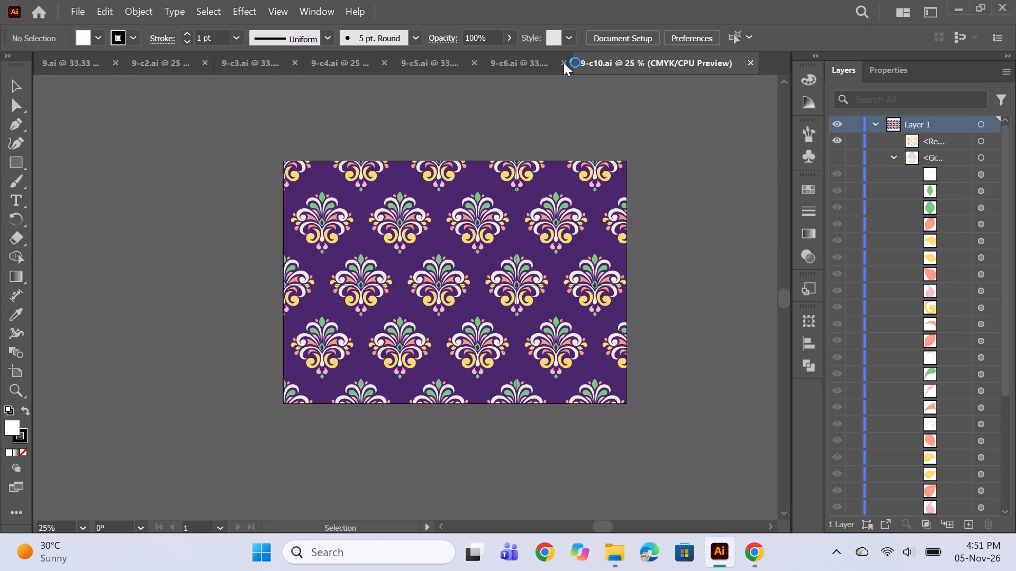
left_click(564, 62)
left_click(564, 62)
left_click(564, 62)
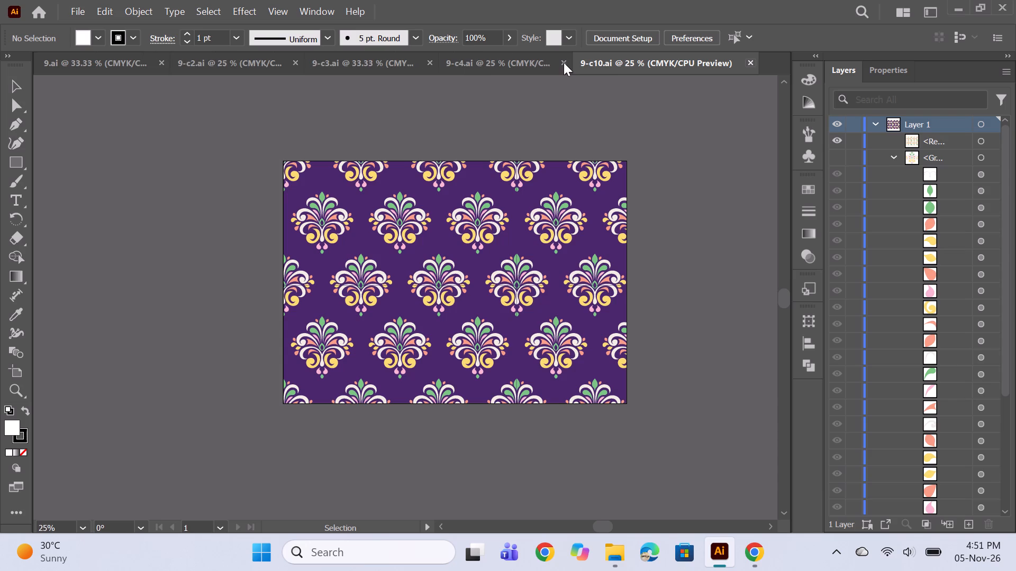
left_click(564, 62)
left_click(564, 62)
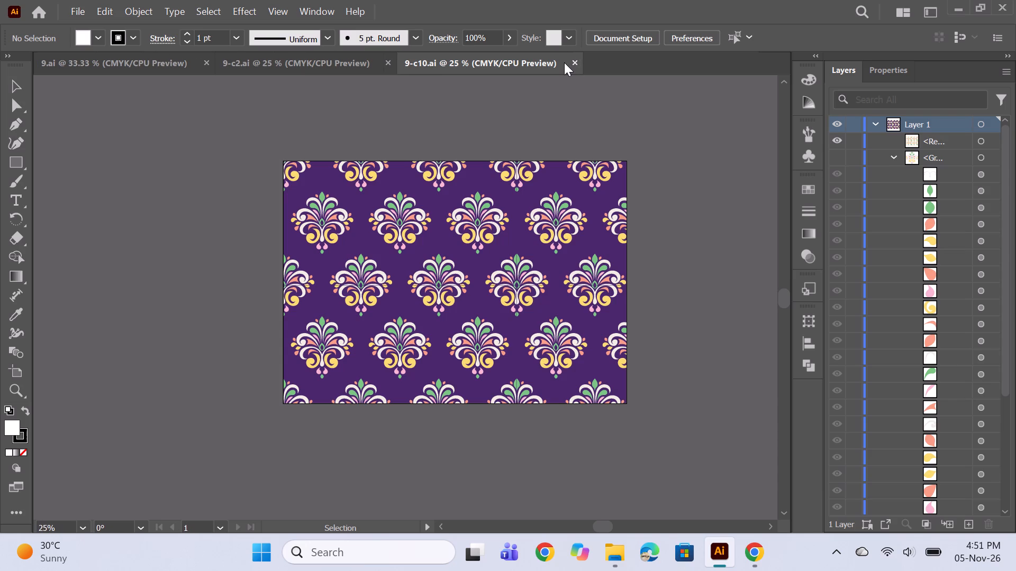
left_click(573, 61)
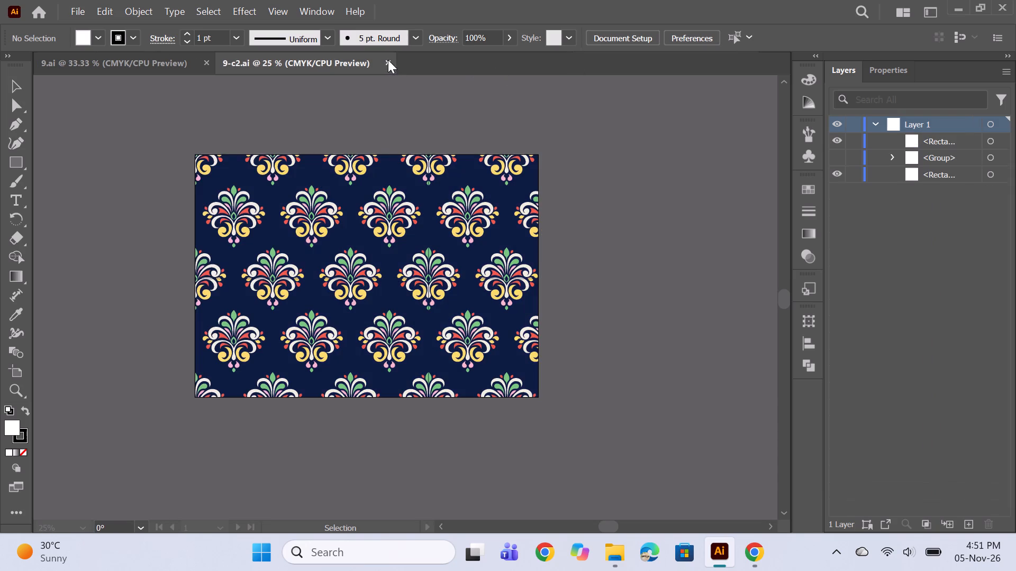
left_click(388, 60)
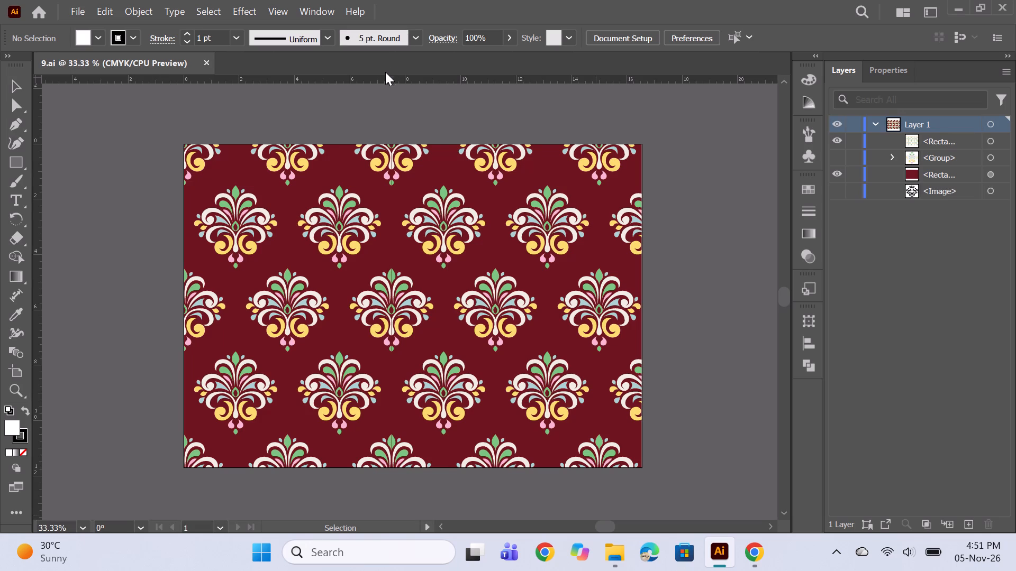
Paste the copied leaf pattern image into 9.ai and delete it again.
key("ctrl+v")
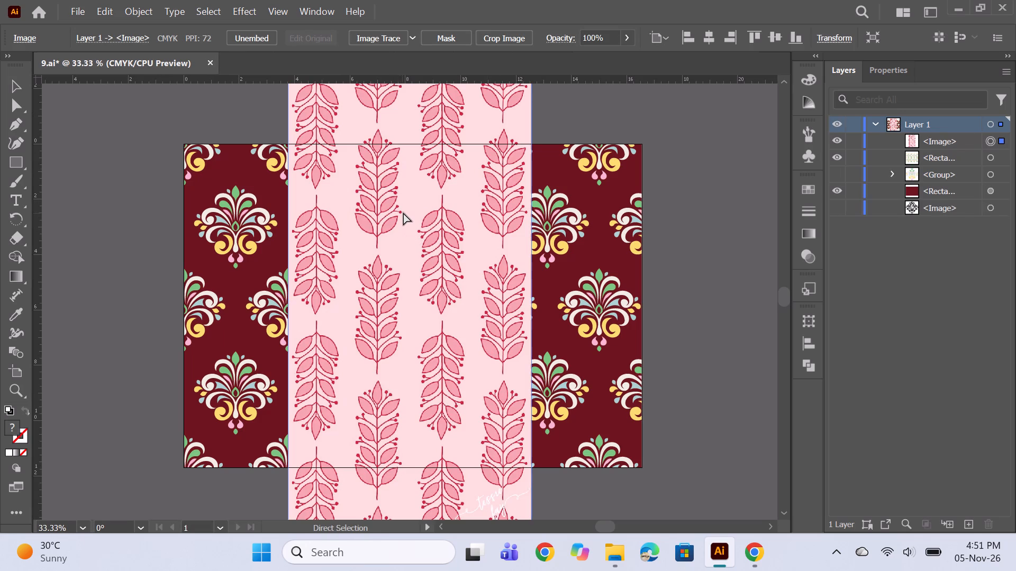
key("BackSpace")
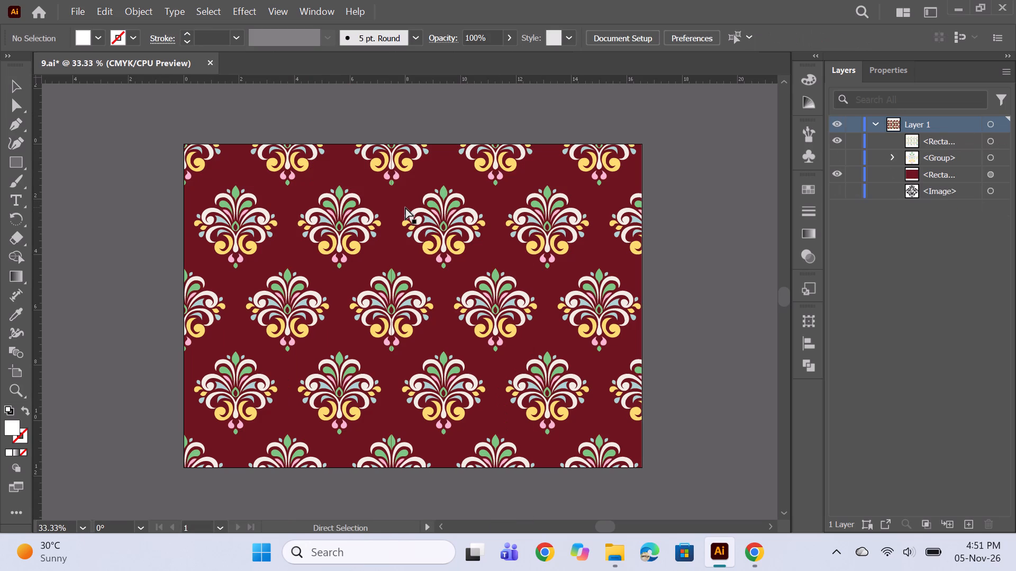
Create a new landscape A3 document, 16.54 x 11.69 in, with CMYK colour and one artboard.
key("ctrl+n")
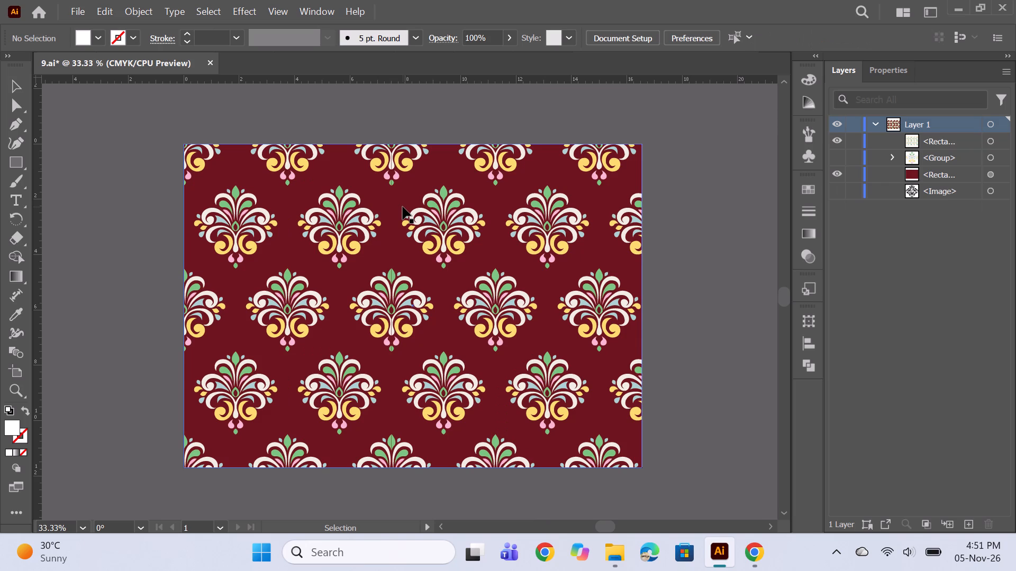
key("ctrl+n")
key("Return")
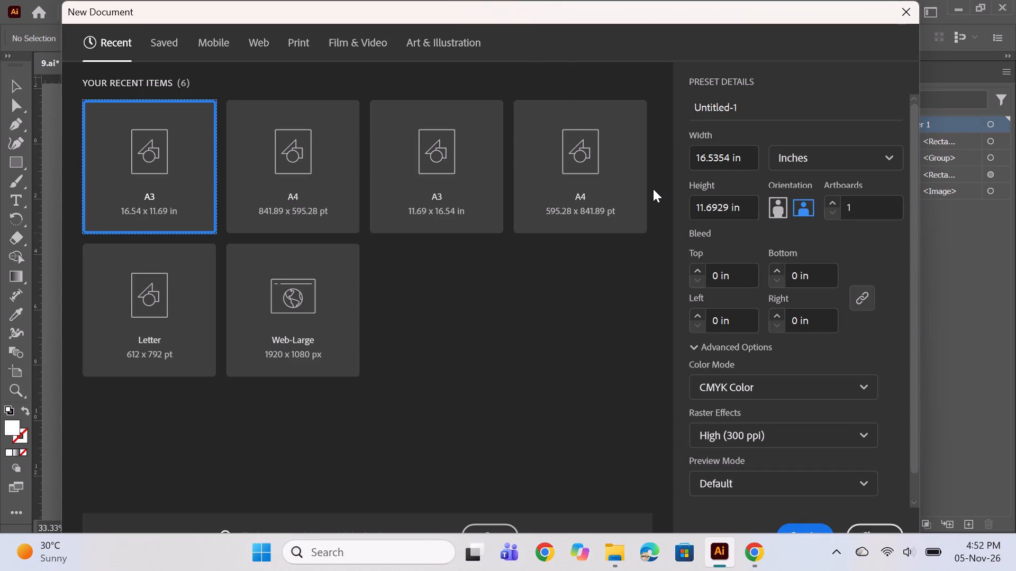
Paste the copied pink leaf pattern image into the new document and scale it down proportionally to fit inside the artboard.
key("ctrl+v")
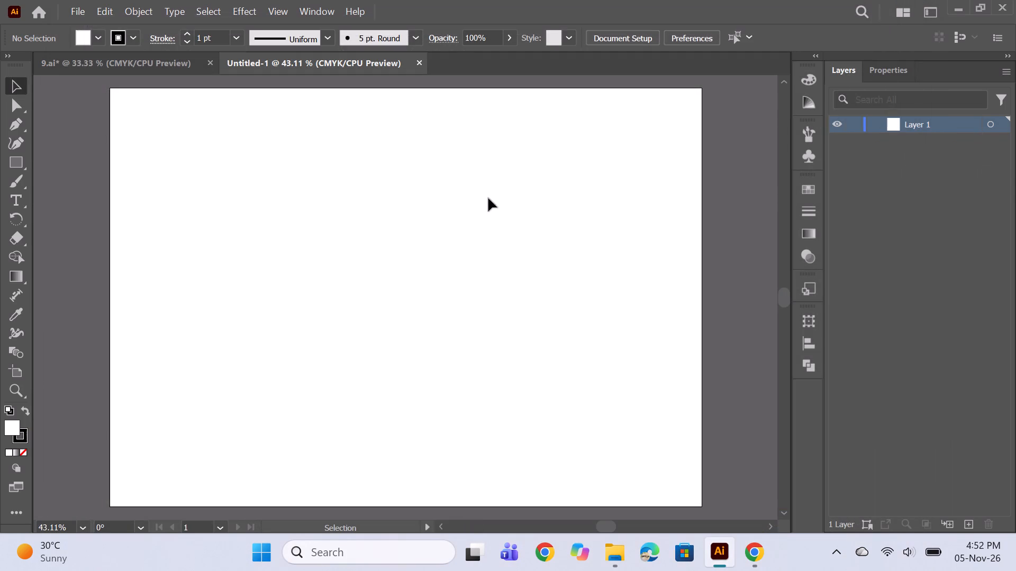
key("ctrl+v")
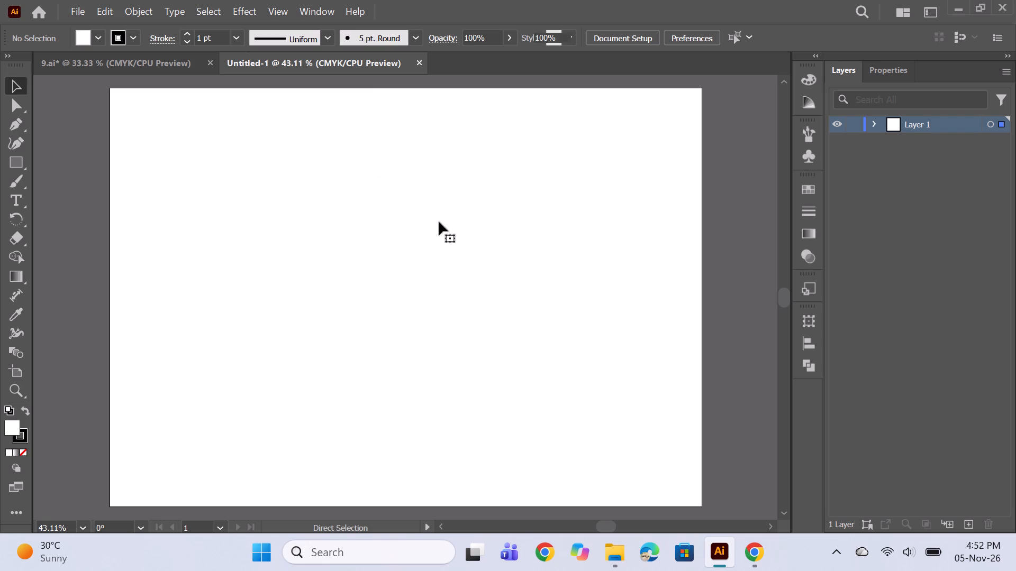
scroll(426, 262, "down", 1, "alt")
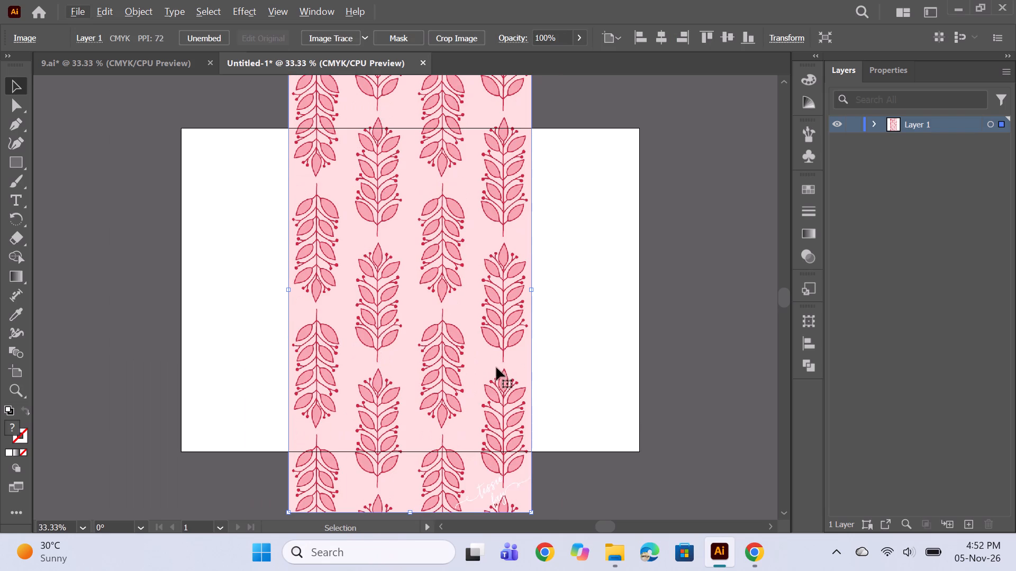
scroll(491, 348, "down", 2, "alt")
left_click_drag(507, 429, 494, 411, "alt+shift")
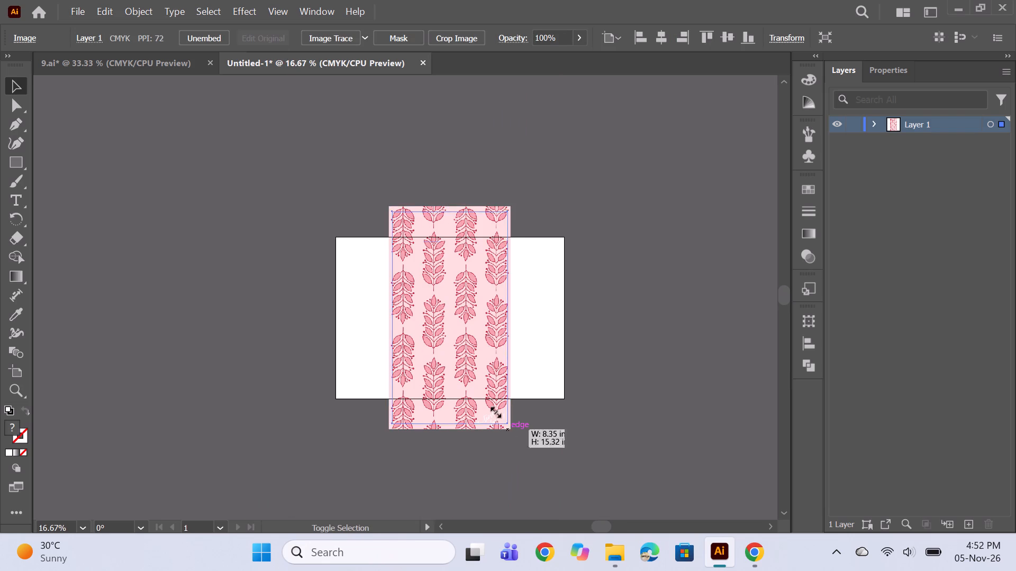
left_click_drag(494, 411, 477, 383, "alt+shift")
left_click(520, 349)
With the Pen tool, trace the stem of an upright leaf sprig as a straight vertical line about 1.58 in long.
scroll(444, 303, "up", 4, "alt")
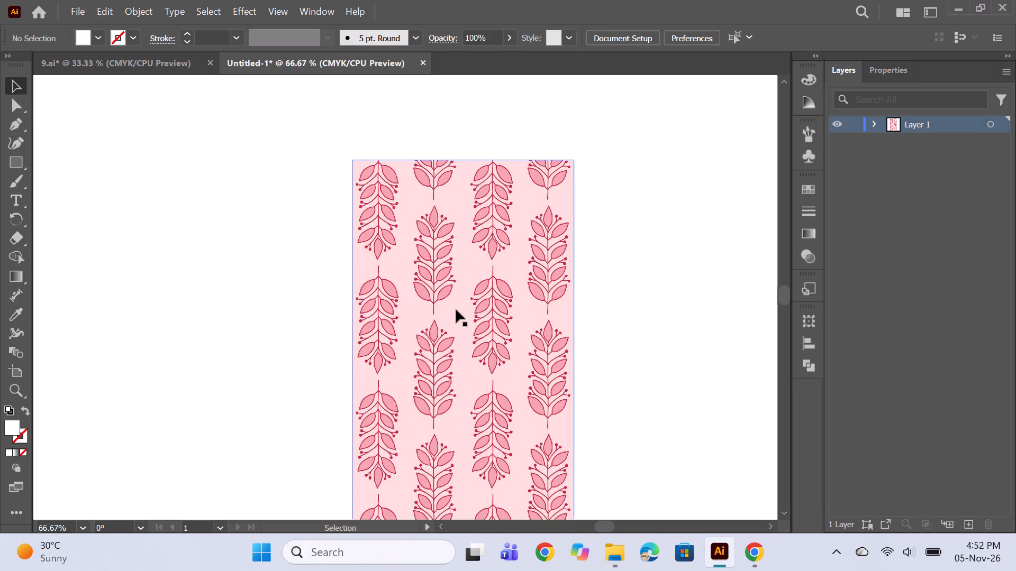
scroll(462, 310, "down", 3)
scroll(456, 321, "up", 2, "alt")
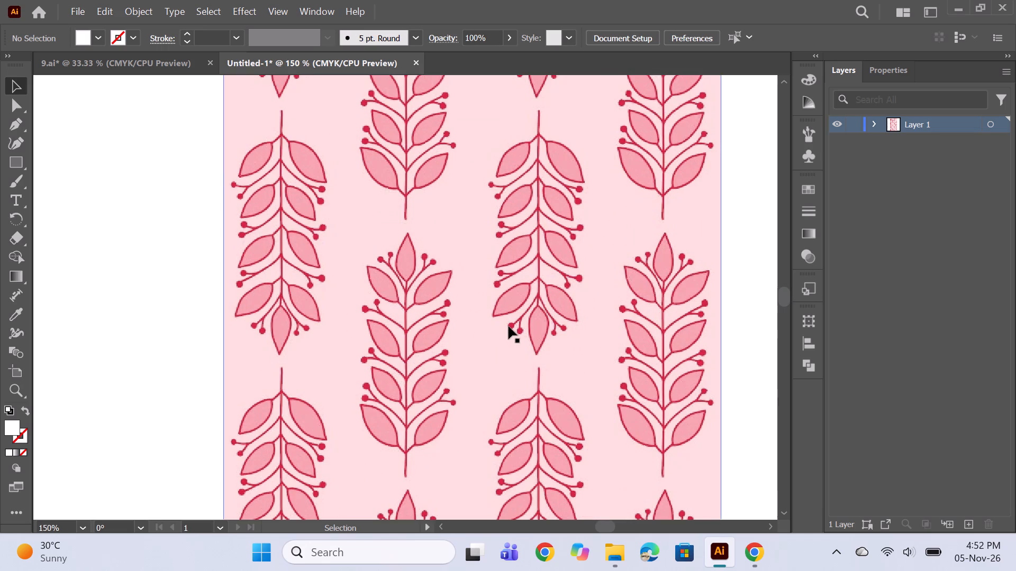
key("space")
key("space")
key("space")
key("space")
key("space")
key("space")
key("space")
key("space")
left_click_drag(545, 320, 519, 296)
left_click(9, 122)
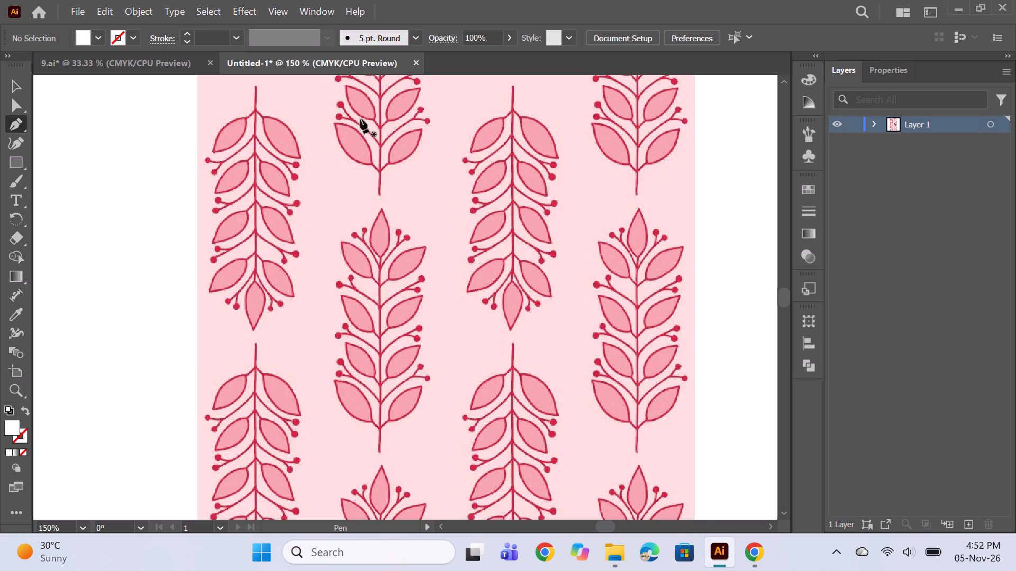
left_click(380, 256)
left_click(379, 452)
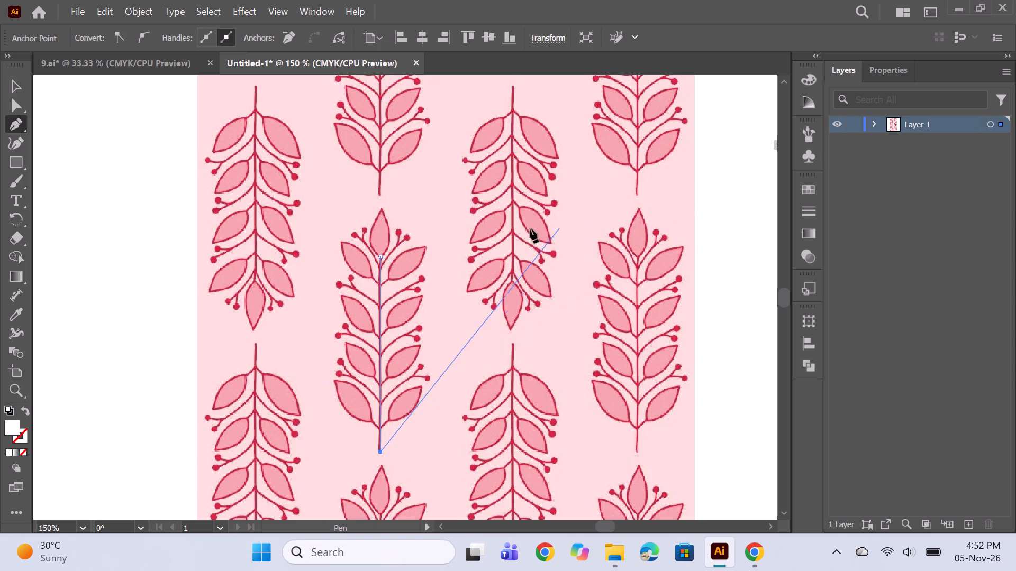
Set the traced stem line's stroke weight to 1 pt.
left_click(809, 204)
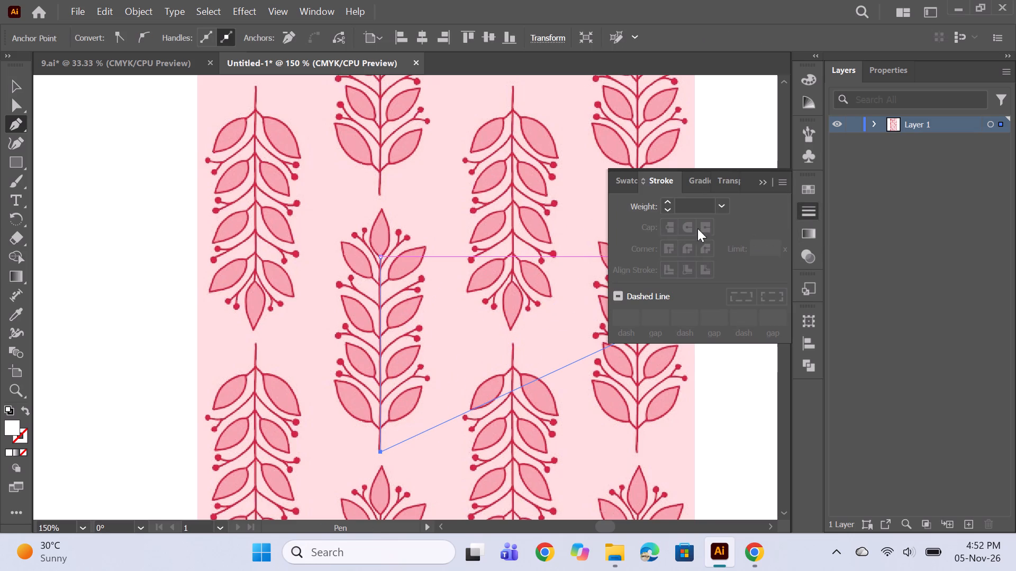
left_click(666, 200)
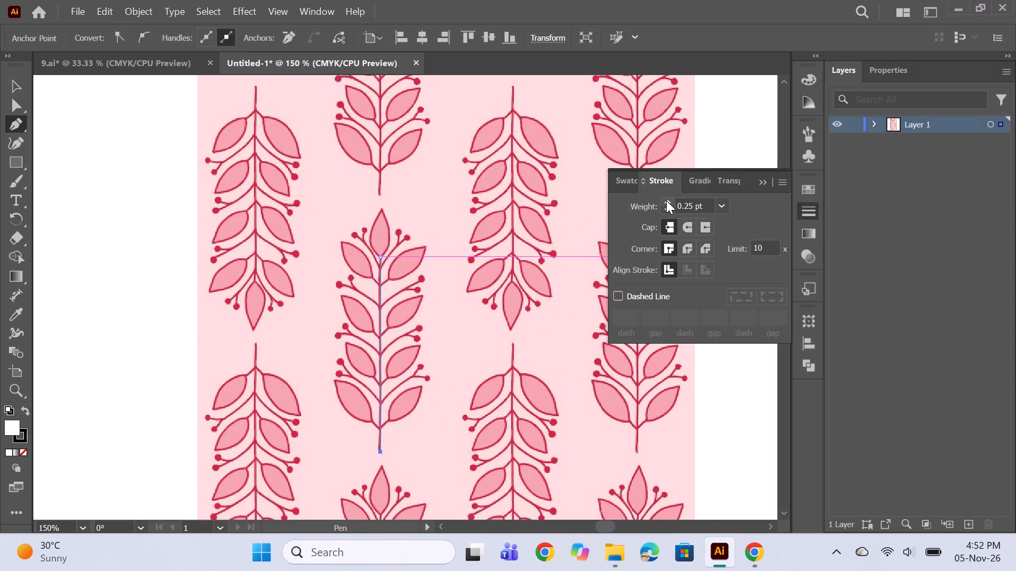
left_click(666, 200)
left_click(666, 200)
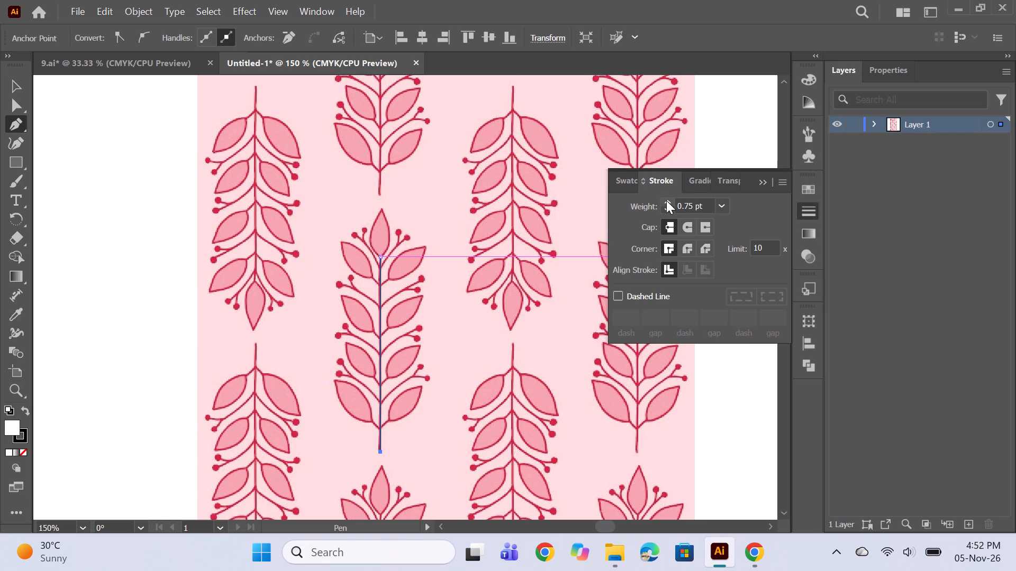
left_click(666, 200)
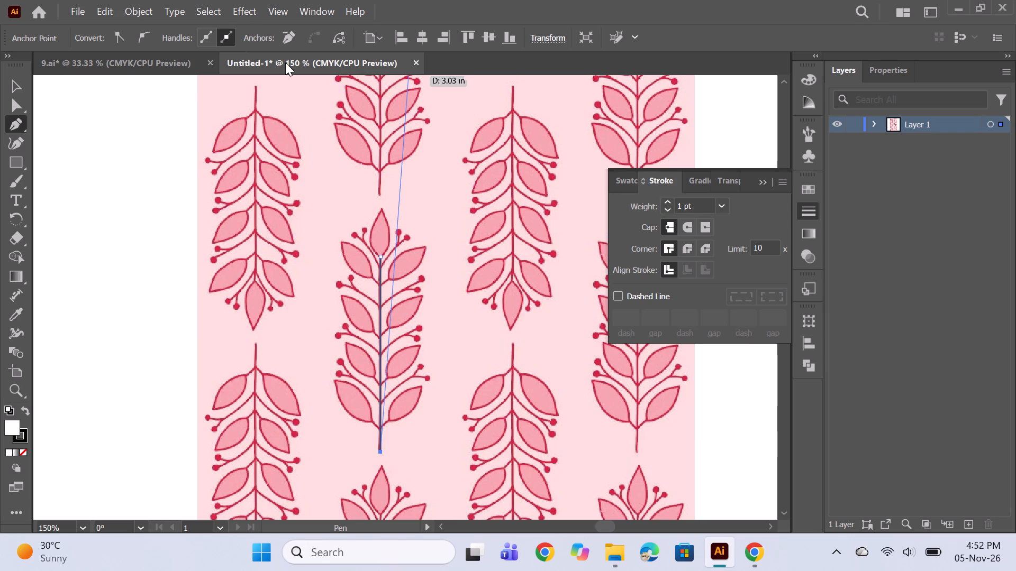
Expand the traced stem line's fill and stroke into an outlined shape.
left_click(135, 11)
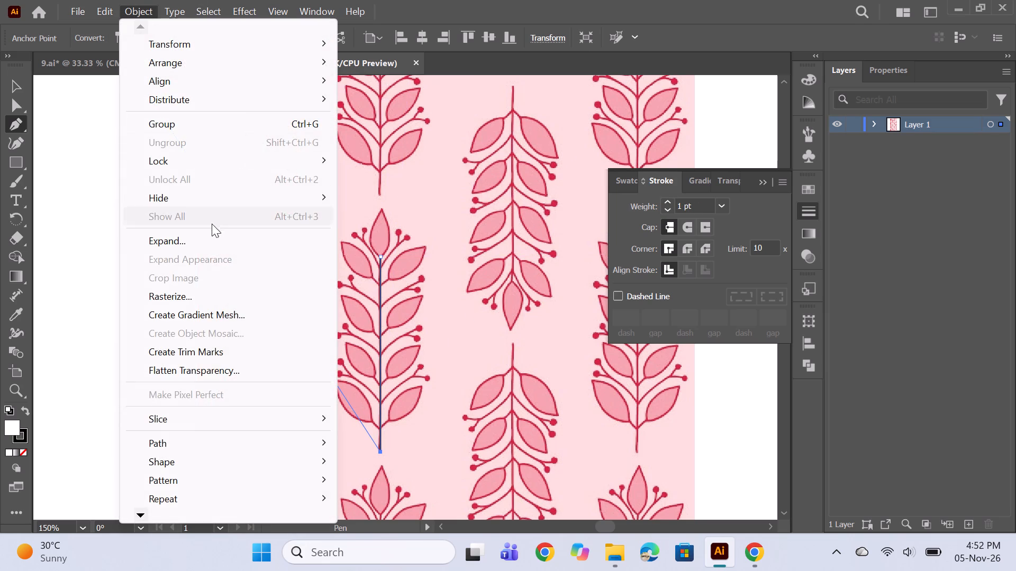
left_click(202, 248)
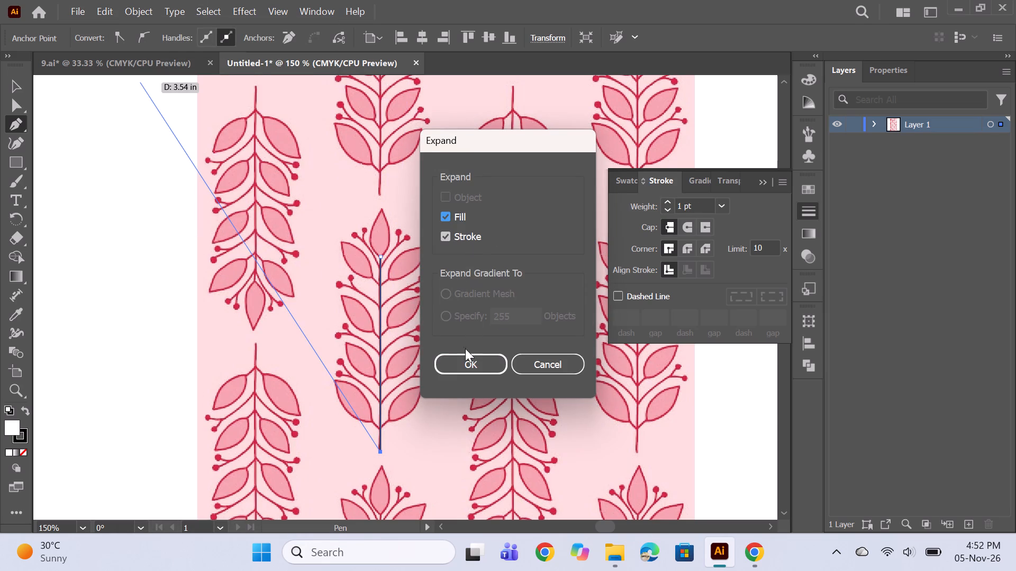
left_click(469, 365)
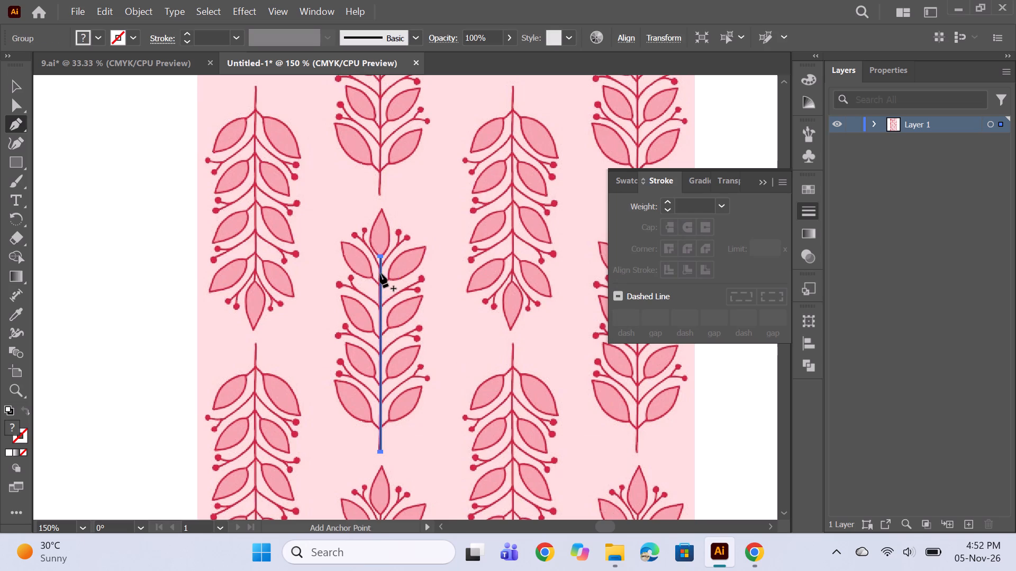
With the Pen tool, trace the sprig's top leaf as a closed two-curve shape with pointed ends, starting at the stem's tip.
scroll(389, 263, "up", 3, "alt")
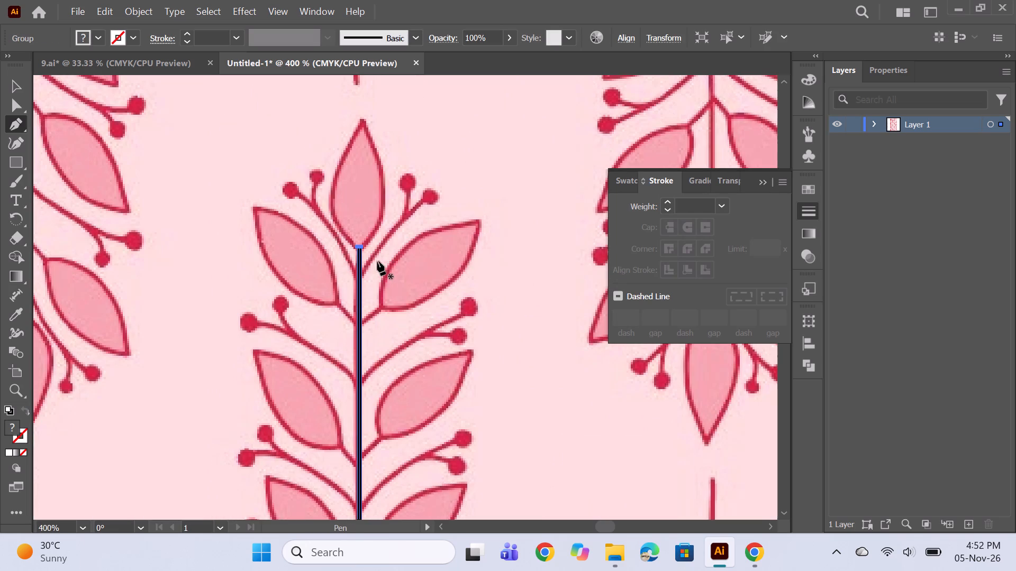
key("space")
left_click_drag(393, 264, 401, 275)
scroll(371, 250, "up", 1, "alt")
scroll(397, 266, "up", 3)
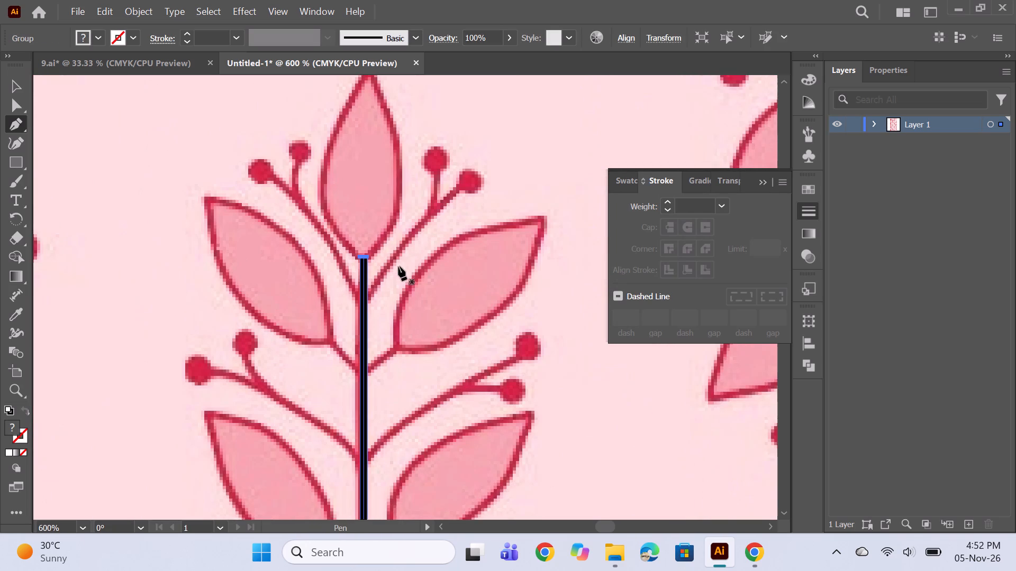
left_click(15, 120)
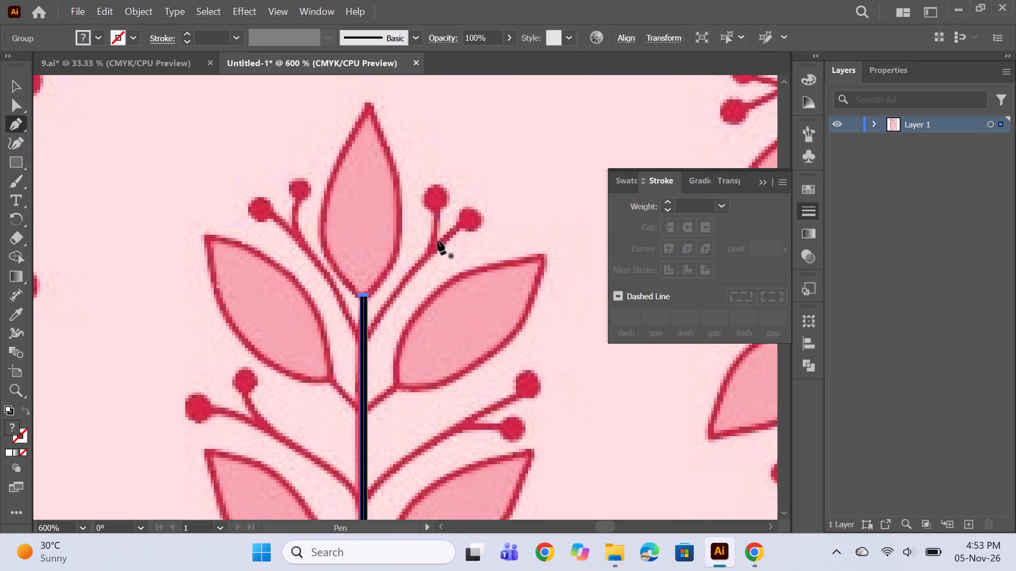
left_click(448, 237, "ctrl")
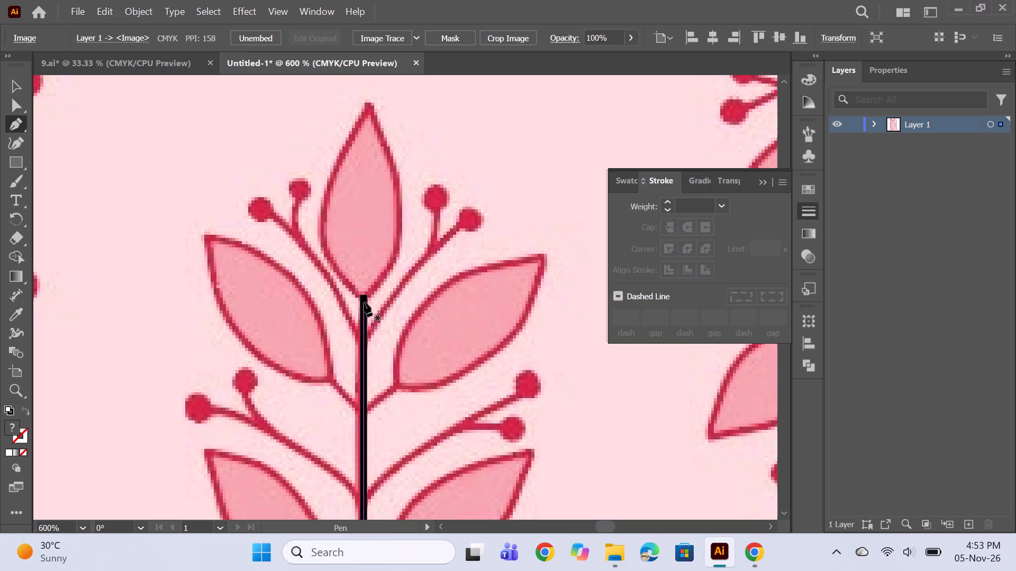
left_click(364, 302)
left_click_drag(366, 107, 420, 38)
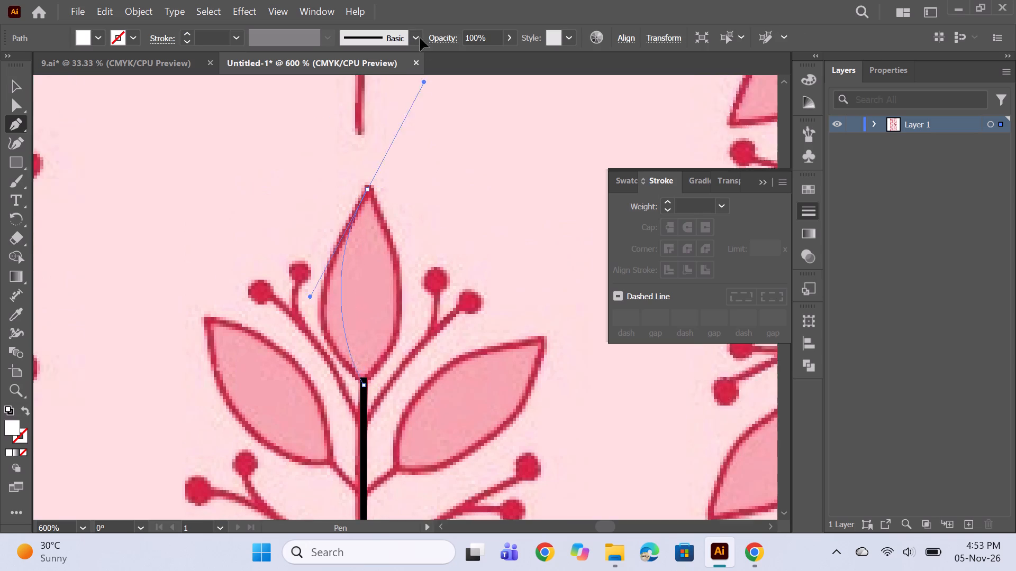
left_click_drag(420, 38, 464, 231)
scroll(464, 231, "down", 10)
left_click(368, 264, "alt")
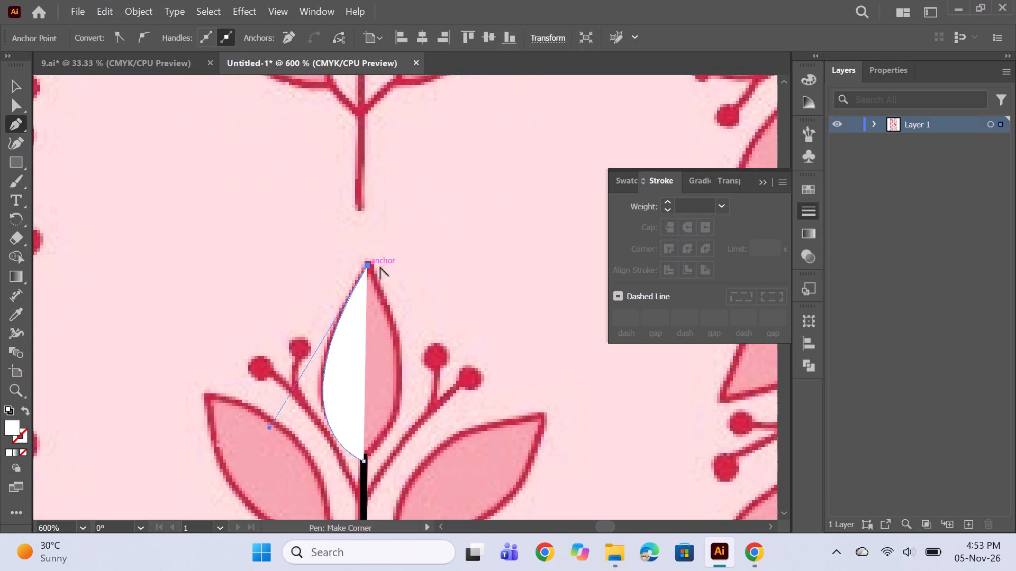
scroll(406, 268, "down", 6)
left_click_drag(364, 385, 300, 393)
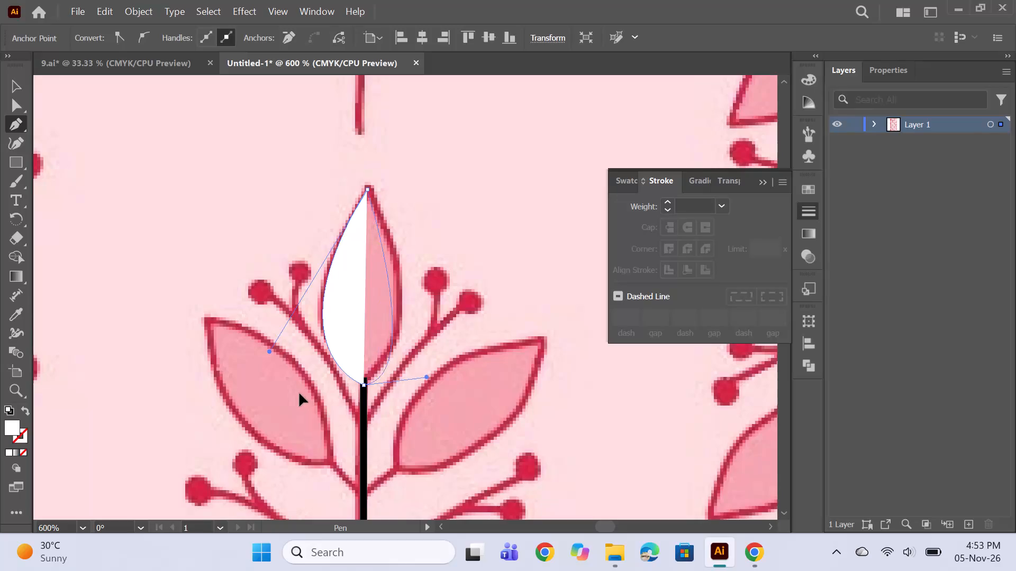
left_click_drag(300, 393, 276, 450)
scroll(462, 267, "down", 4)
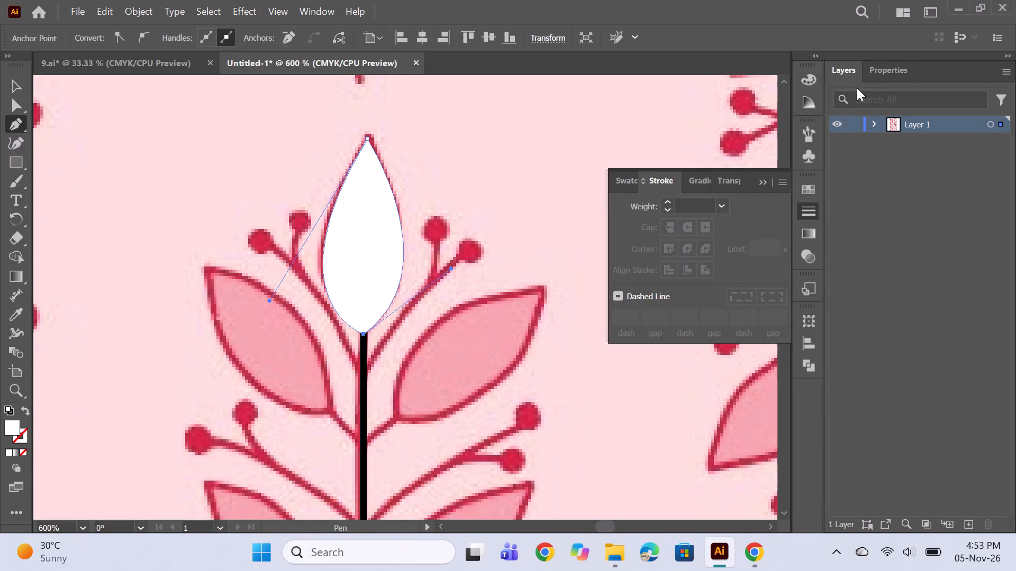
Move the top leaf path beneath the stem group in Layer 1's stacking order and deselect it.
left_click(873, 123)
left_click_drag(924, 136, 921, 161)
scroll(504, 200, "down", 3)
left_click(539, 177, "ctrl")
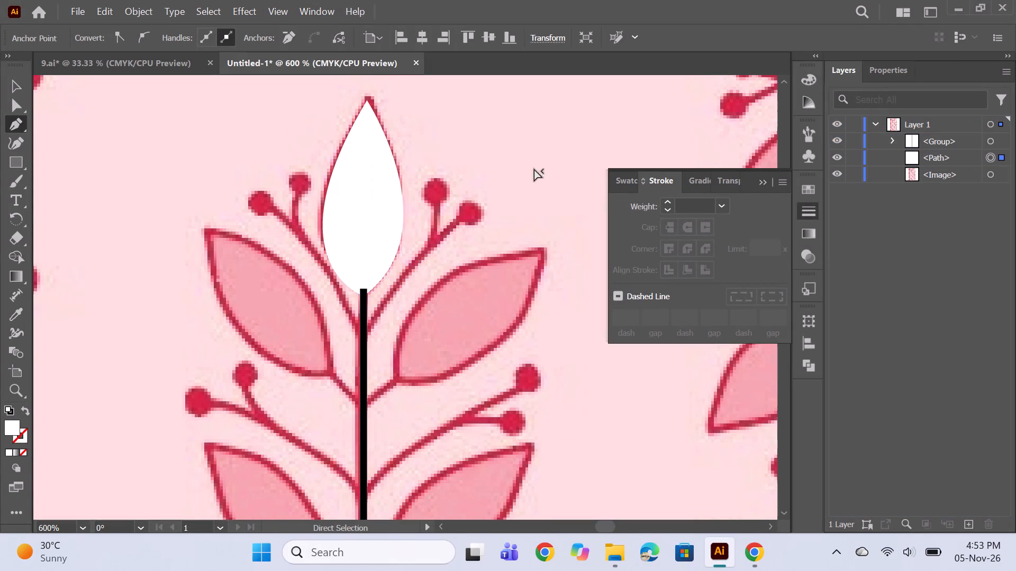
Draw a short slanted stalk from the stem to the base of the uppermost right-hand leaf with a 1 pt stroke.
scroll(513, 154, "down", 3)
scroll(453, 296, "down", 3)
scroll(453, 297, "down", 2, "alt")
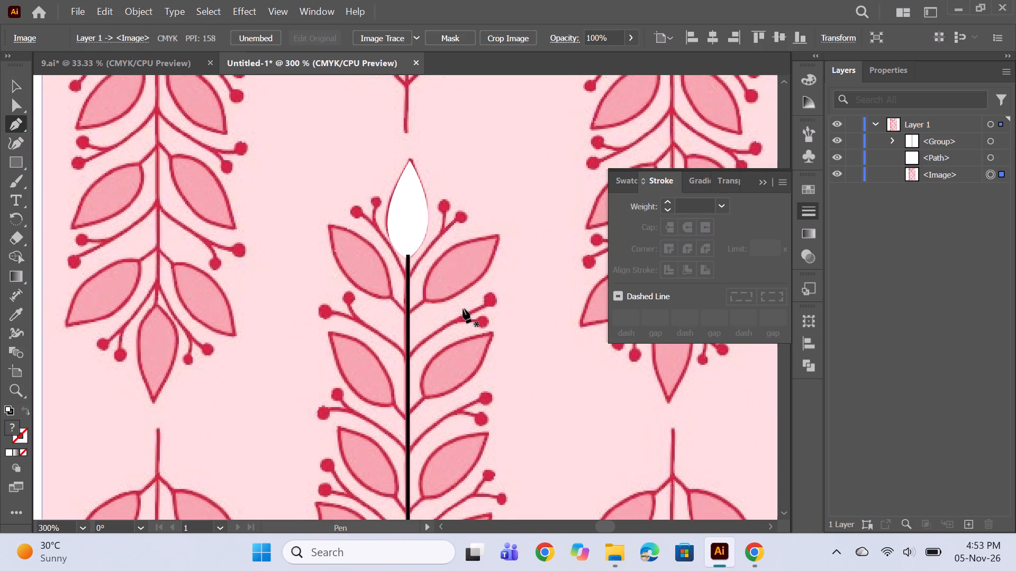
scroll(404, 312, "down", 3)
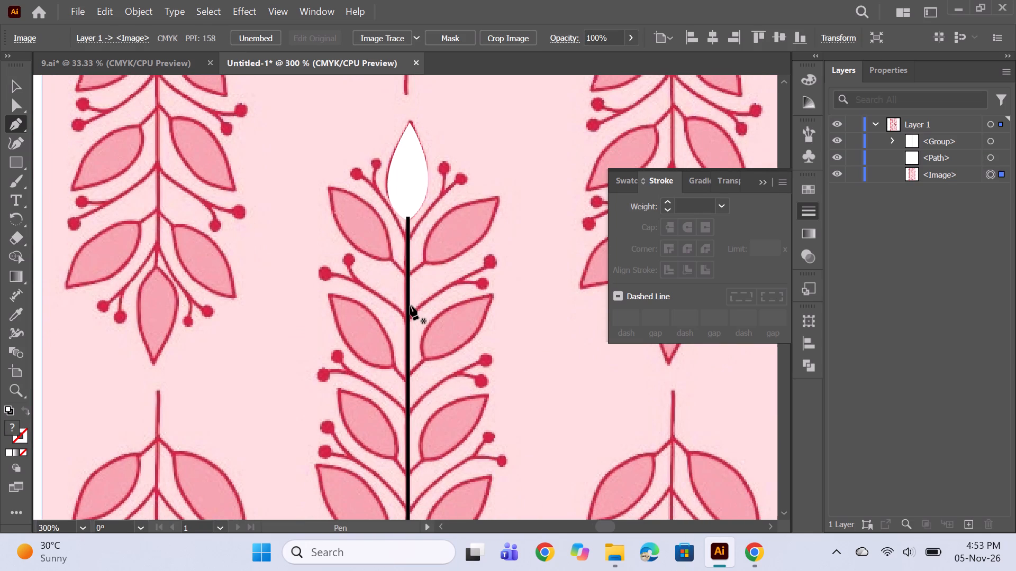
scroll(417, 311, "down", 3)
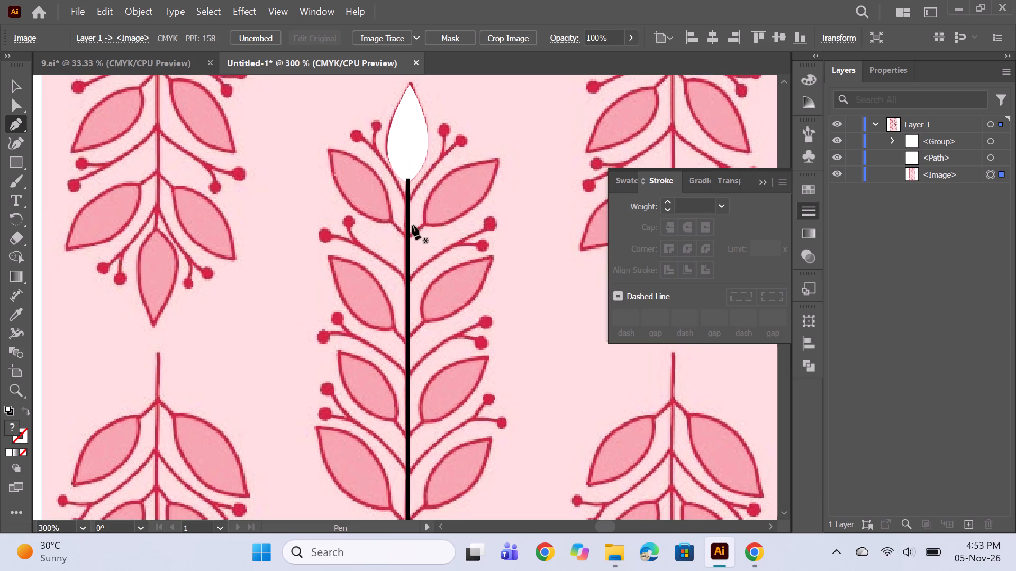
left_click(22, 84)
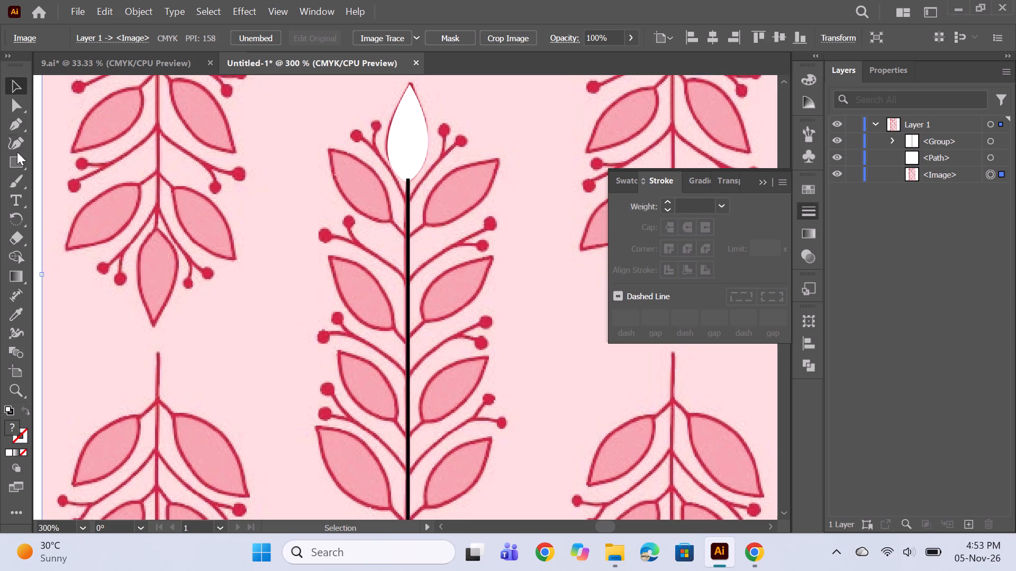
left_click(15, 124)
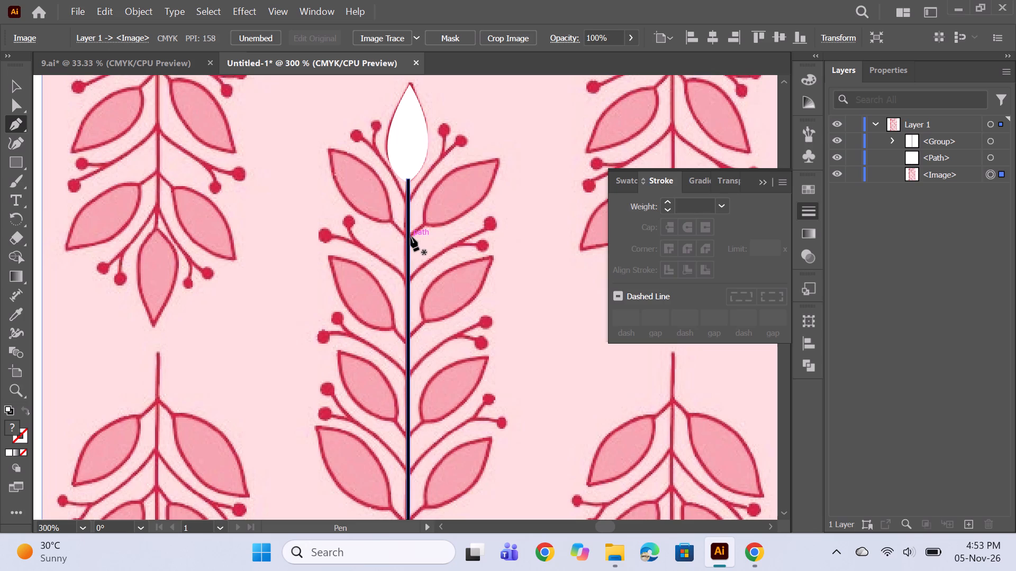
left_click(408, 234)
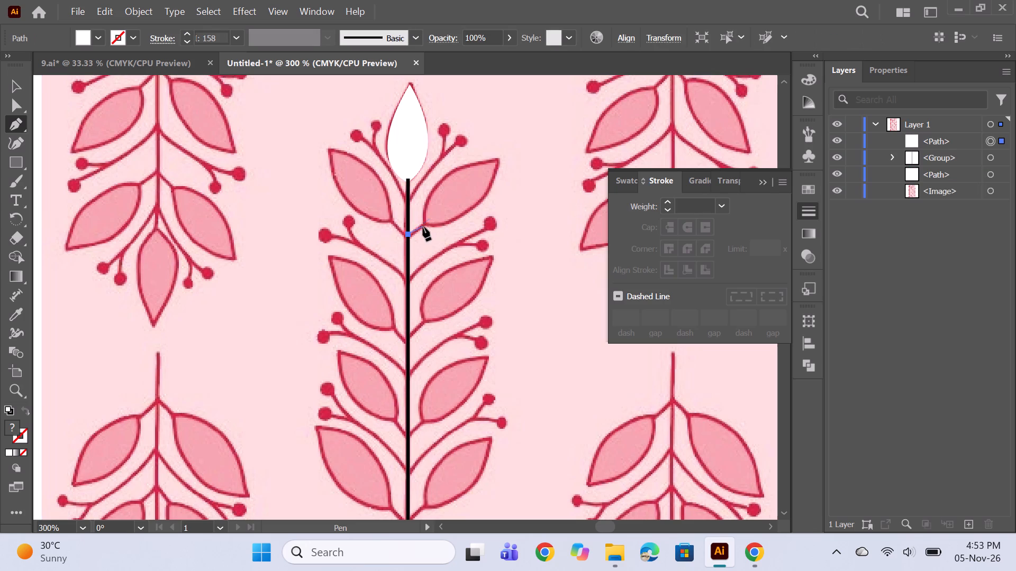
left_click(428, 222)
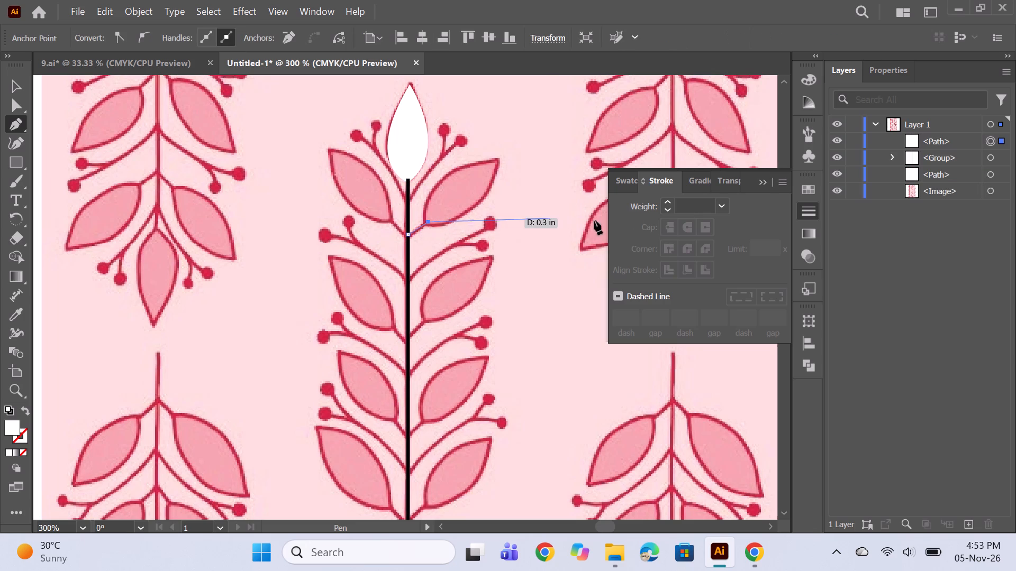
double_click(668, 198)
left_click(668, 198)
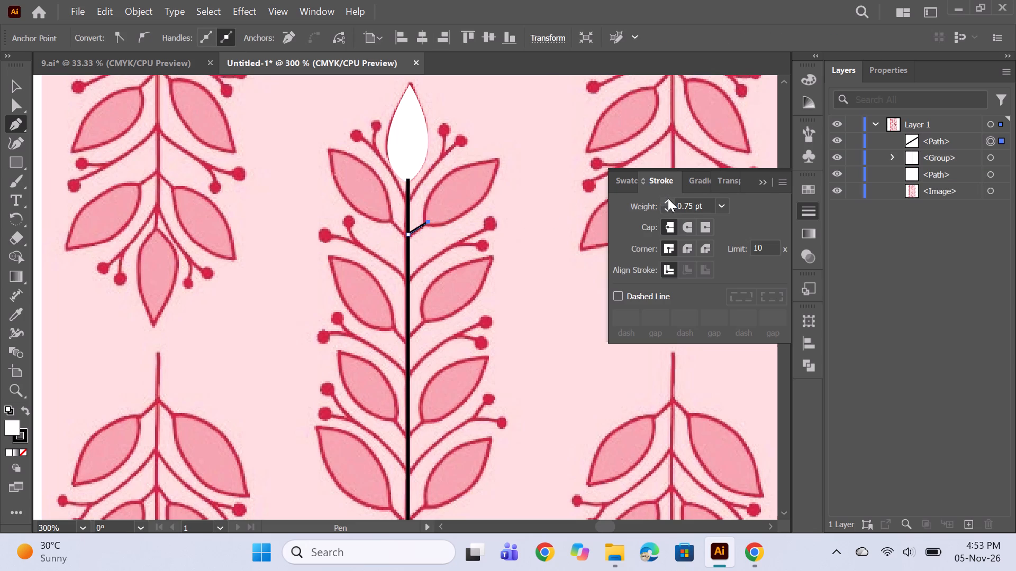
left_click(668, 199)
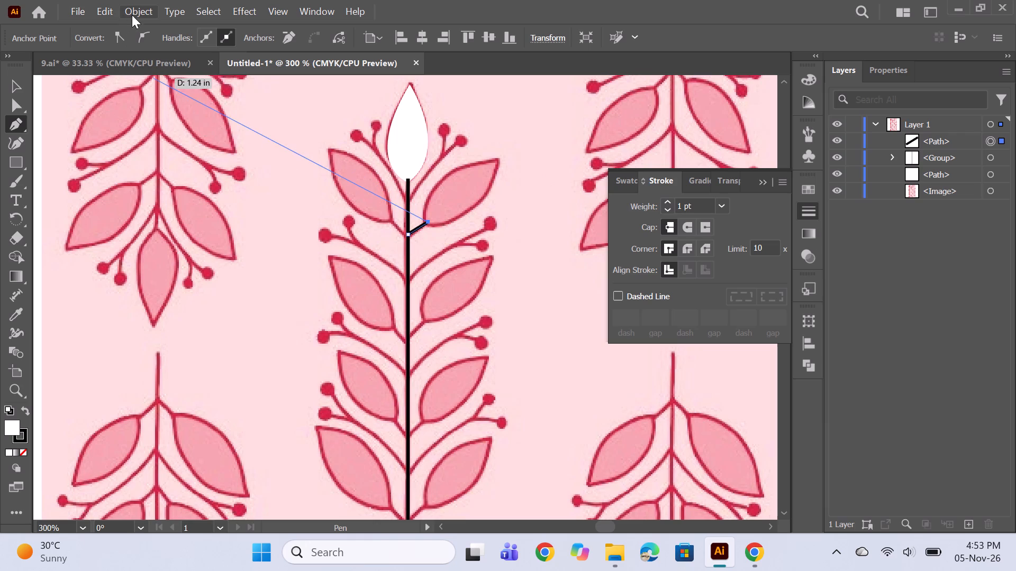
Expand the short leaf stalk's fill and stroke into an outlined shape.
left_click(132, 15)
left_click(214, 242)
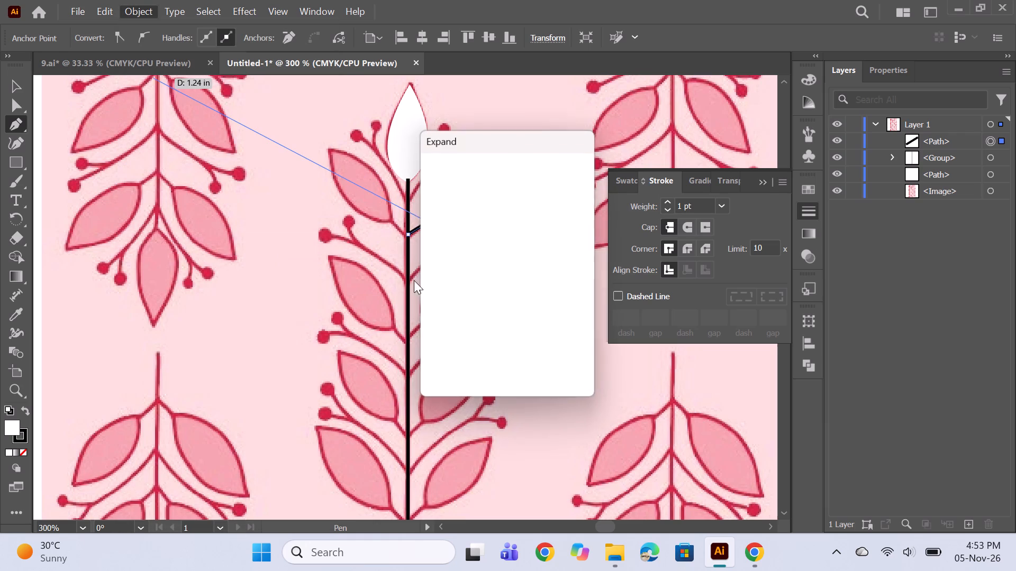
left_click(460, 360)
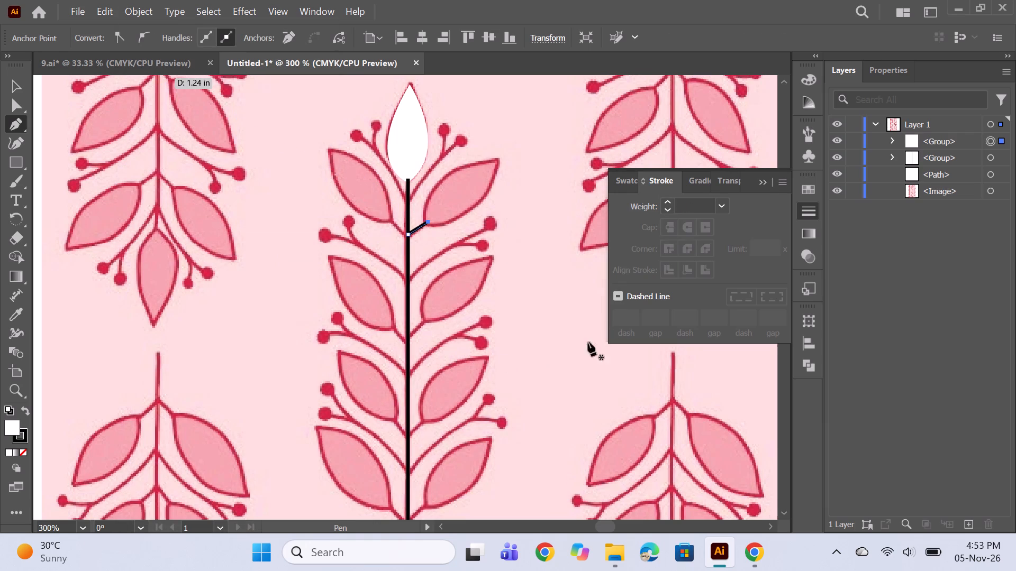
left_click(525, 195, "ctrl")
Copy the white top leaf, rotate the copy, and fit it over the uppermost right-hand leaf at the stalk's end.
left_click(16, 77)
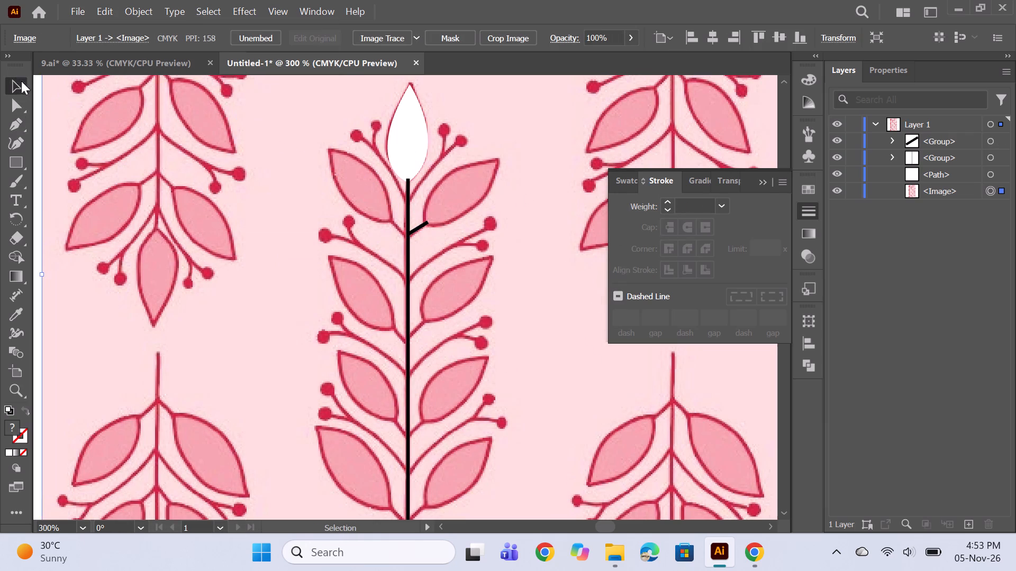
left_click(423, 151)
left_click_drag(418, 155, 439, 173, "alt")
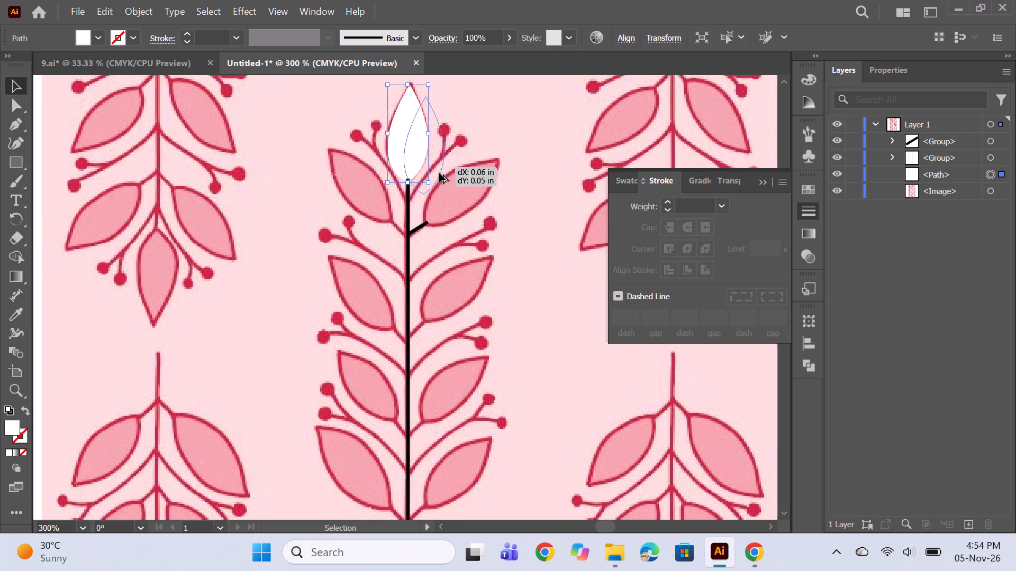
left_click_drag(439, 173, 461, 200, "alt")
left_click_drag(472, 126, 504, 159)
left_click_drag(435, 186, 442, 191)
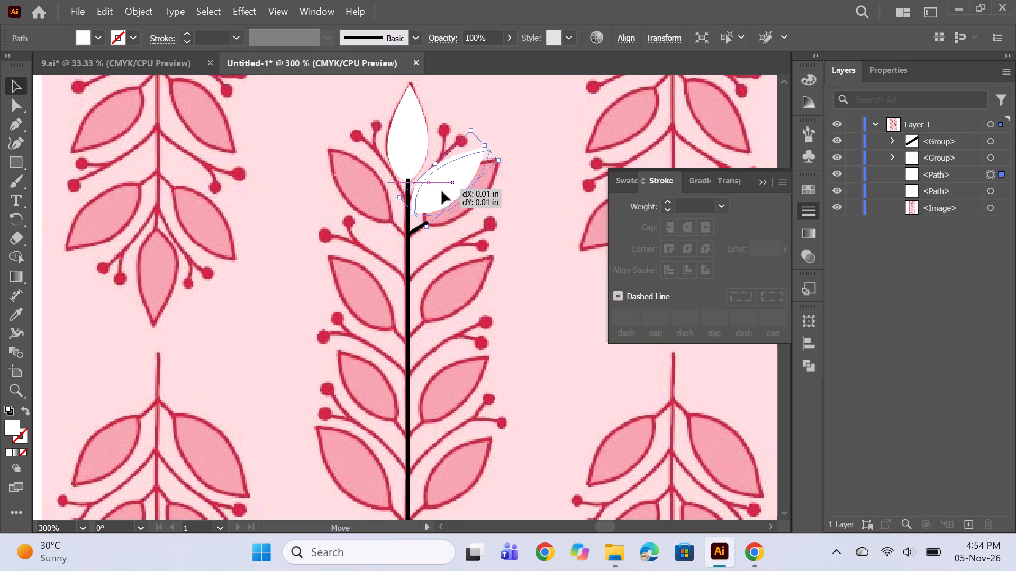
left_click_drag(442, 191, 446, 201)
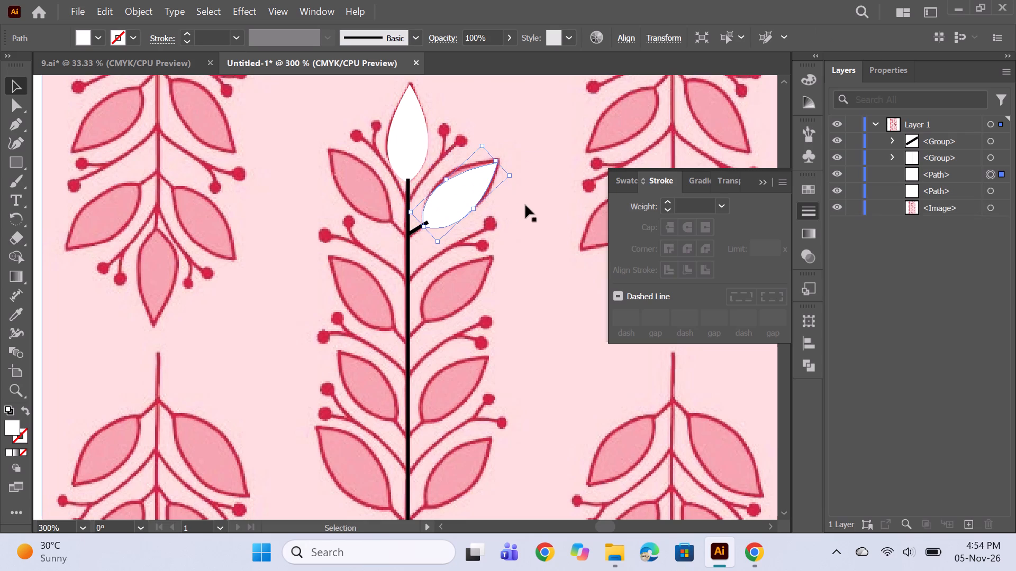
key("Left")
key("Right")
Move the stalk group beneath the stem and rotated leaf in Layer 1's stacking order.
left_click_drag(931, 142, 925, 180)
left_click(763, 180)
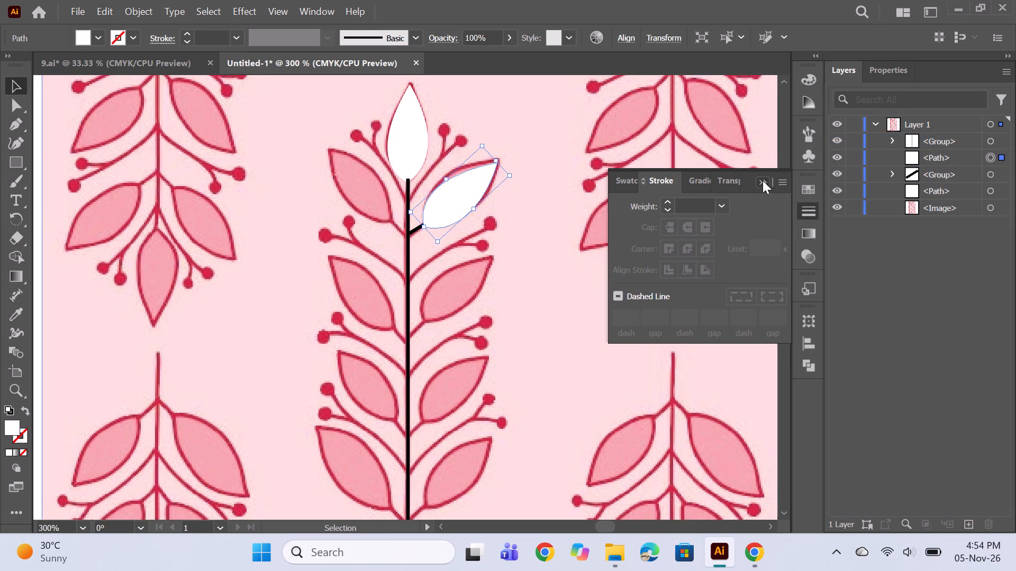
left_click(677, 181, "ctrl")
Select the rotated leaf with its stalk and duplicate them straight down the stem over the three lower right-hand leaves.
left_click(986, 172)
left_click(991, 162, "ctrl")
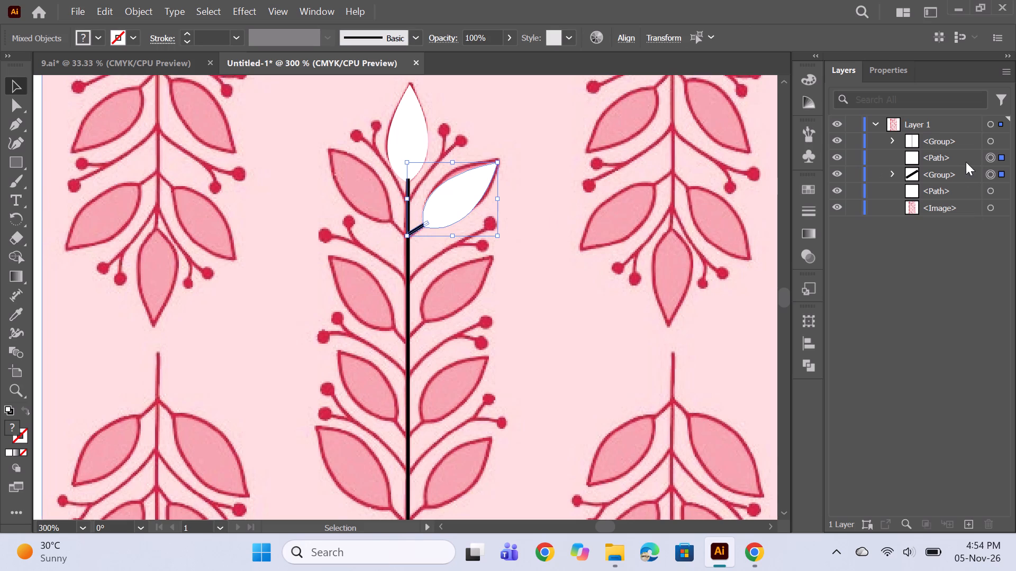
left_click_drag(451, 210, 452, 231, "alt+shift")
left_click_drag(453, 211, 461, 303, "alt+shift")
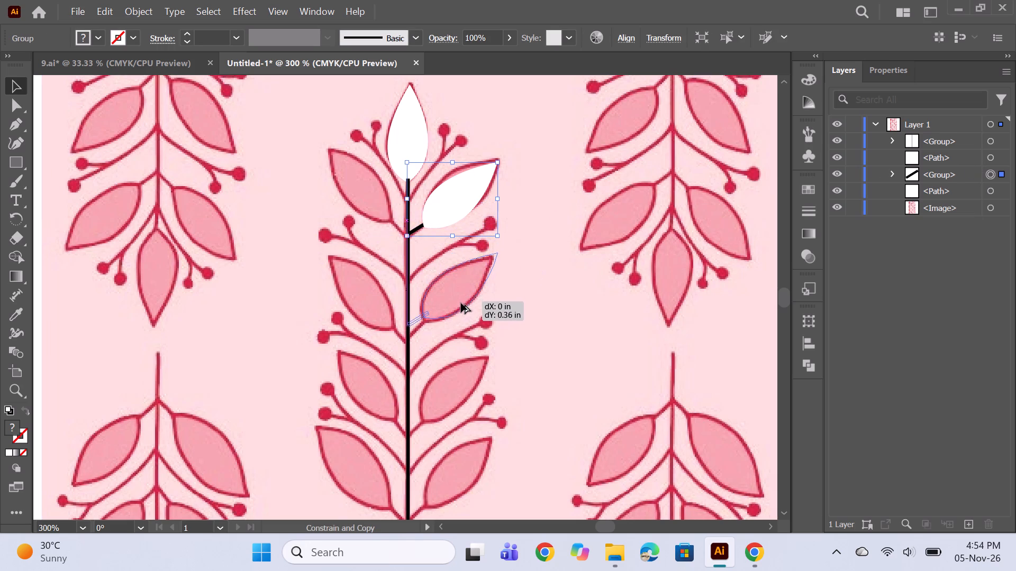
left_click_drag(461, 303, 461, 304, "alt+shift")
left_click_drag(458, 294, 458, 316, "alt+shift")
left_click_drag(453, 305, 457, 403, "alt+shift")
left_click_drag(453, 393, 453, 405, "alt+shift")
left_click_drag(453, 397, 452, 420, "alt+shift")
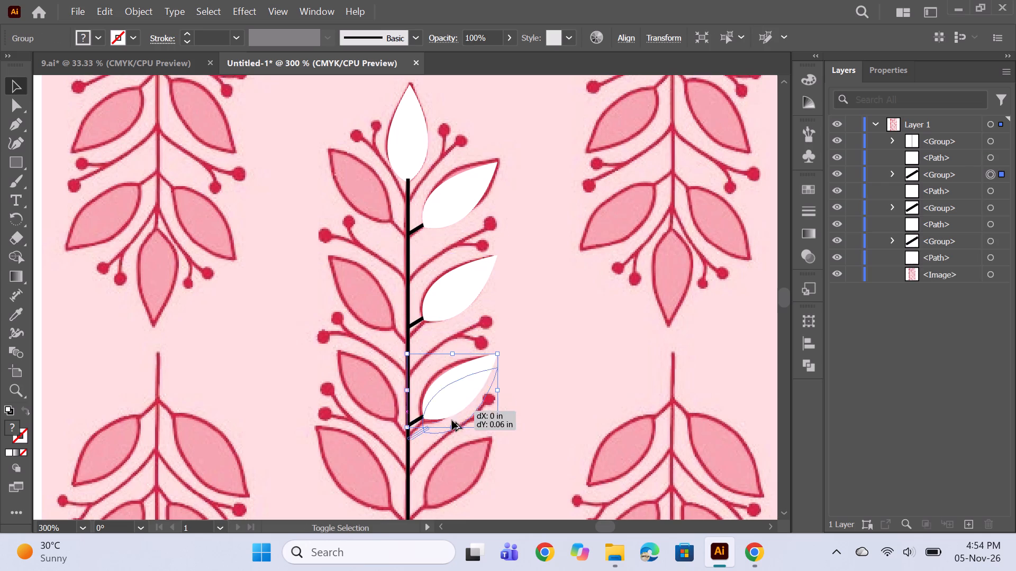
left_click_drag(452, 420, 452, 487, "alt+shift")
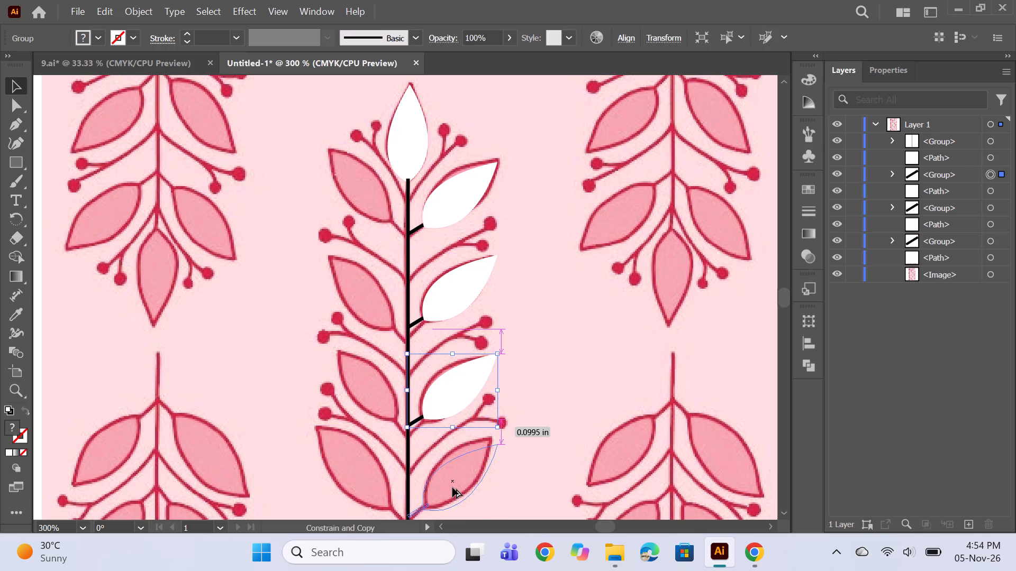
left_click_drag(452, 487, 452, 487, "alt+shift")
scroll(607, 327, "down", 3)
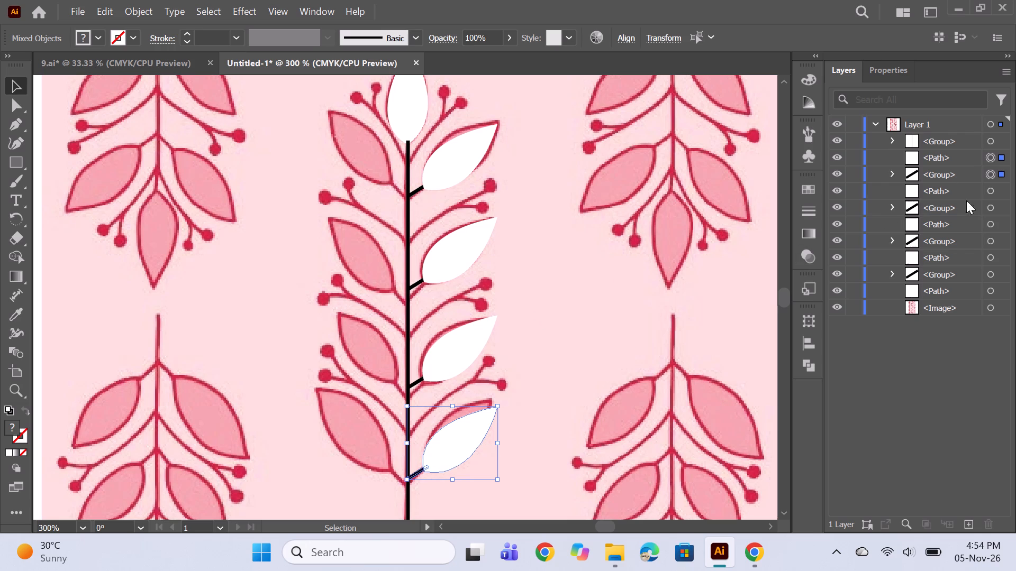
Reflect a copy of the four right-hand leaves and stalks across the vertical axis and shift the copies left across the stem.
left_click(986, 272, "shift")
right_click(477, 248)
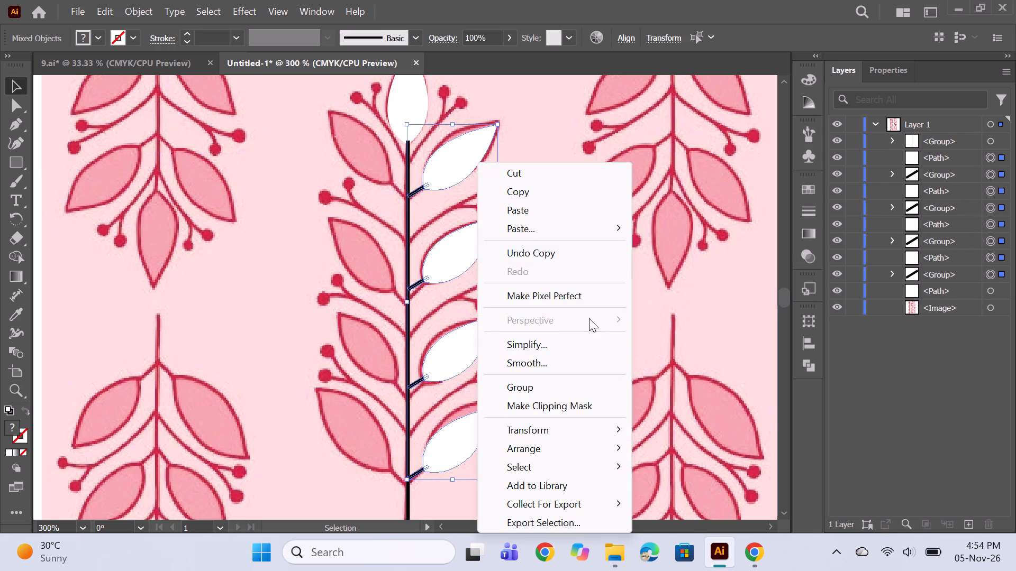
left_click(555, 431)
left_click(712, 339)
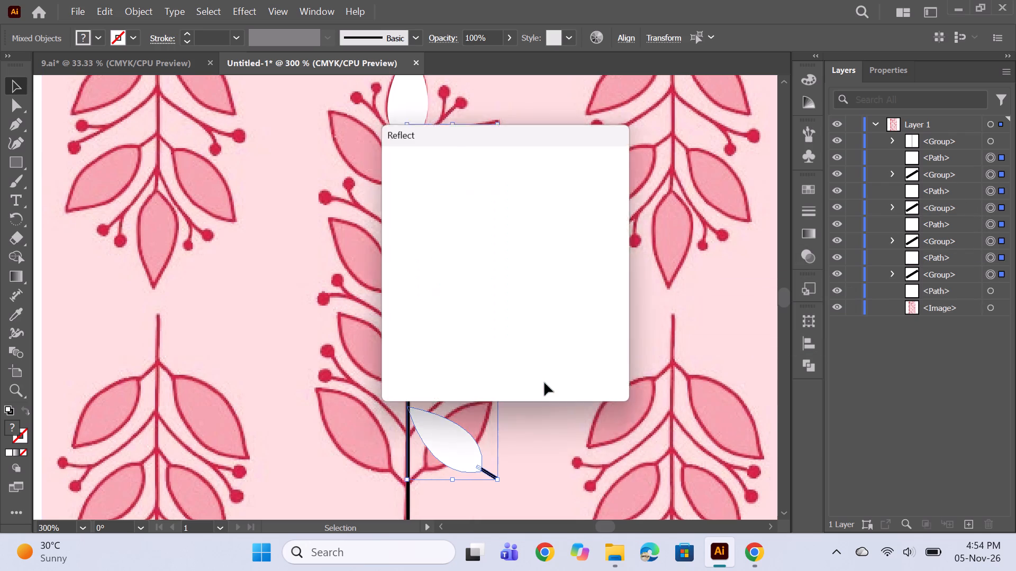
left_click(443, 380)
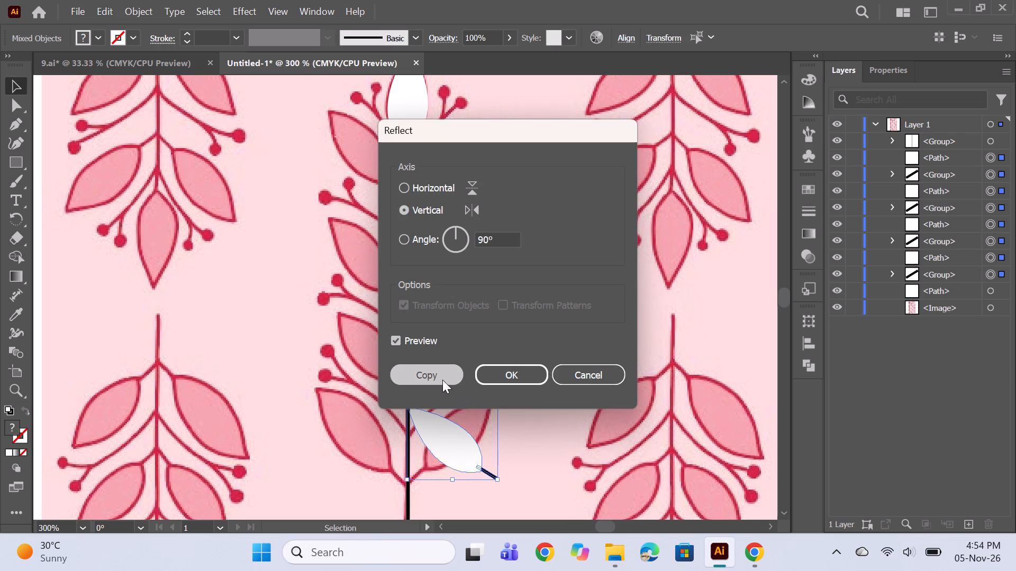
key("shift+Left")
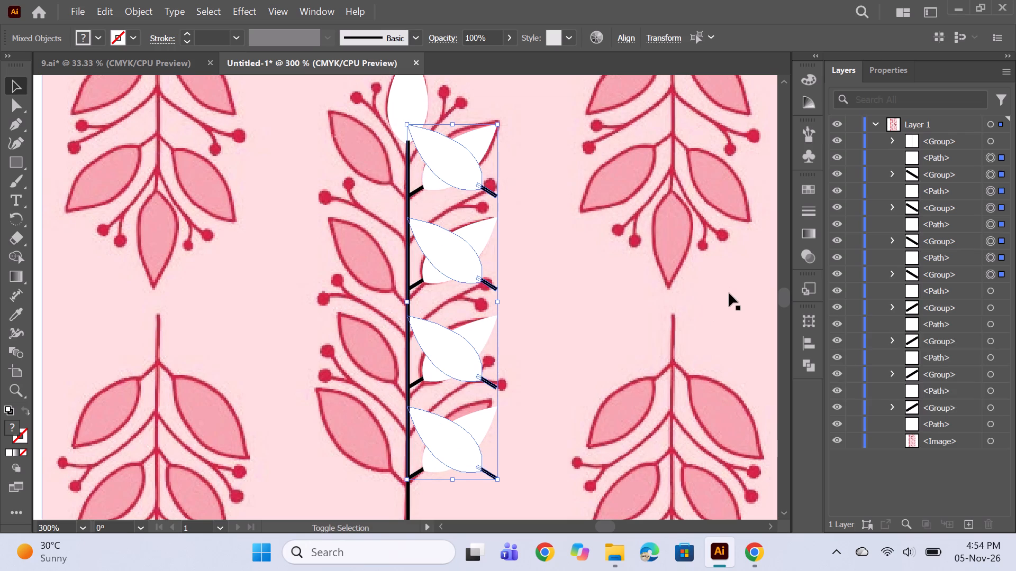
key("shift+Left")
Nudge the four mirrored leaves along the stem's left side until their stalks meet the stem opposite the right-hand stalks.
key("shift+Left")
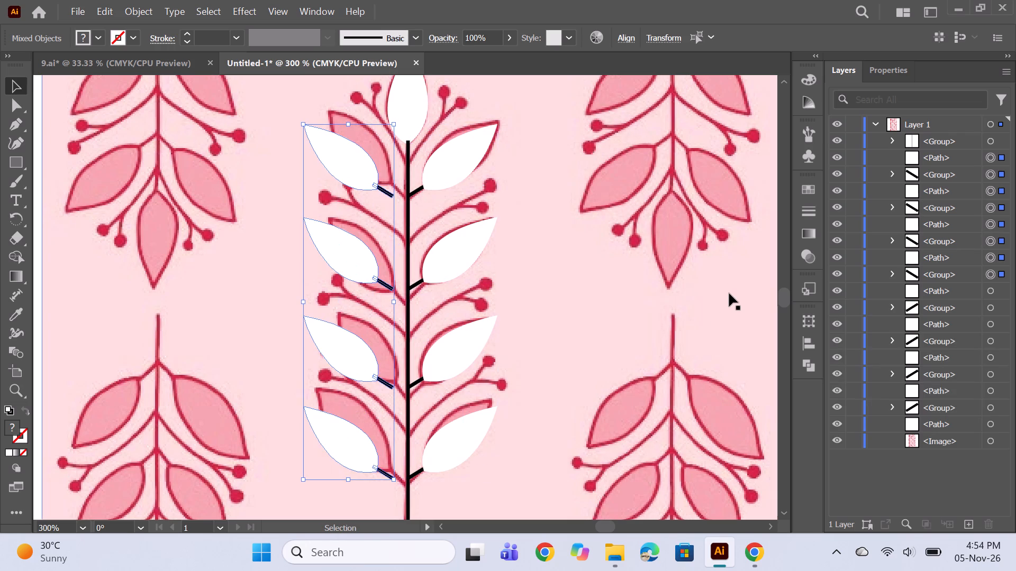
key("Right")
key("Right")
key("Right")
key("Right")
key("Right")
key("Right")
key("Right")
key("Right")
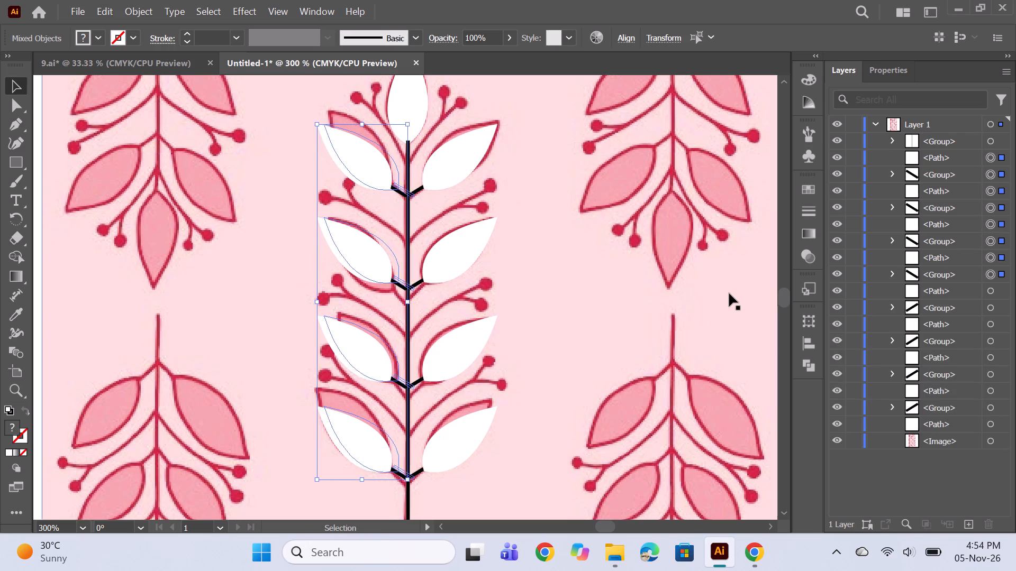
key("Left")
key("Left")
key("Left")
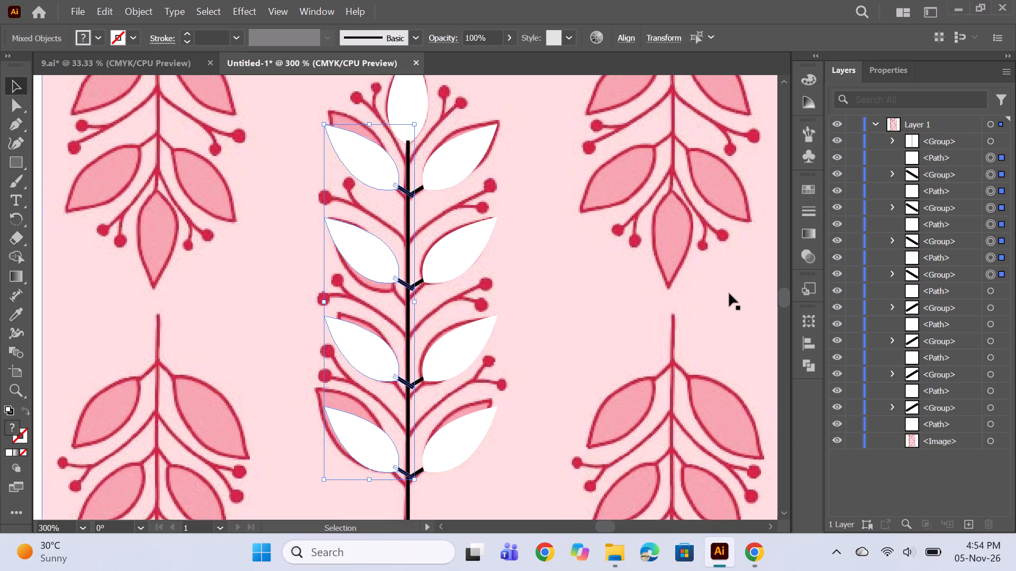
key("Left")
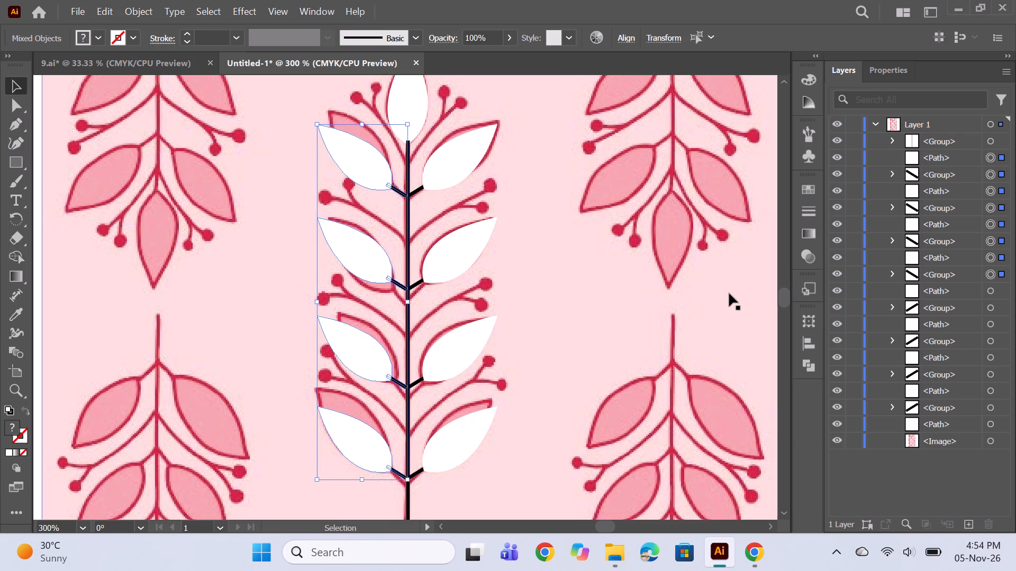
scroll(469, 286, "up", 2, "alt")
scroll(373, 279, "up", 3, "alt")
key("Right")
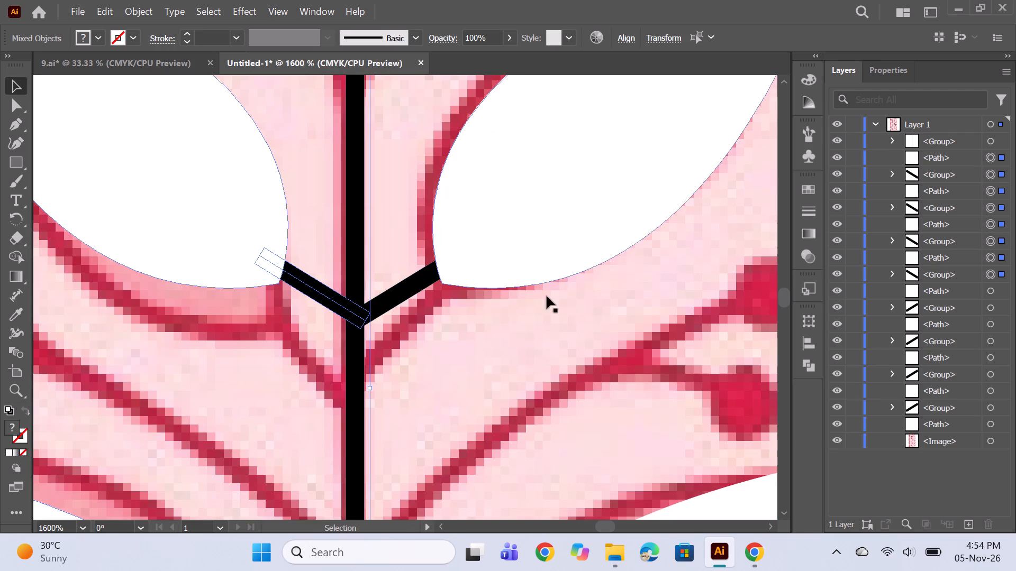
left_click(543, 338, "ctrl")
Examine how the white leaves on both sides of the stem match the reference sprig underneath.
scroll(512, 285, "down", 4, "alt")
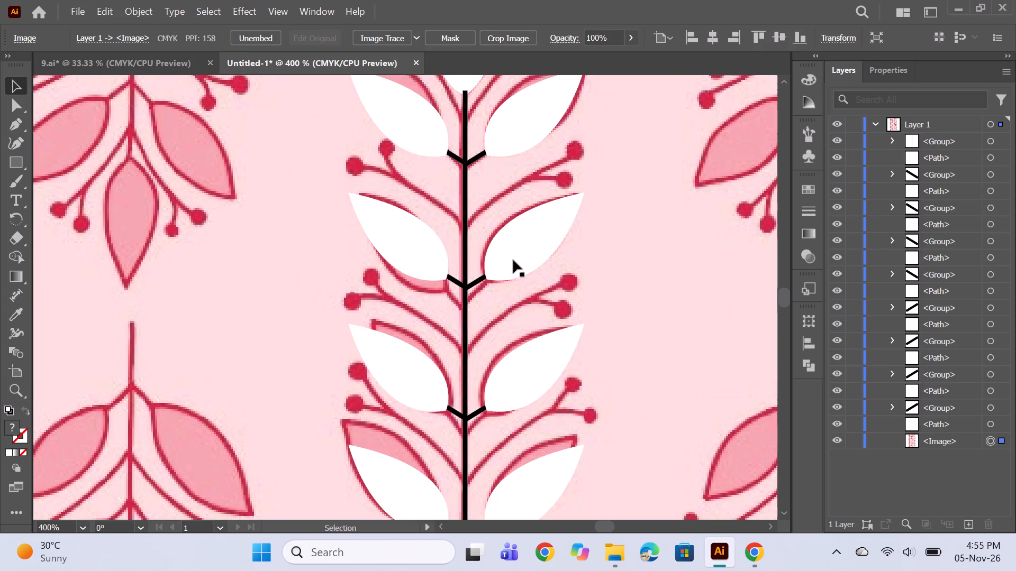
scroll(513, 259, "down", 1, "alt")
scroll(603, 307, "down", 1, "alt")
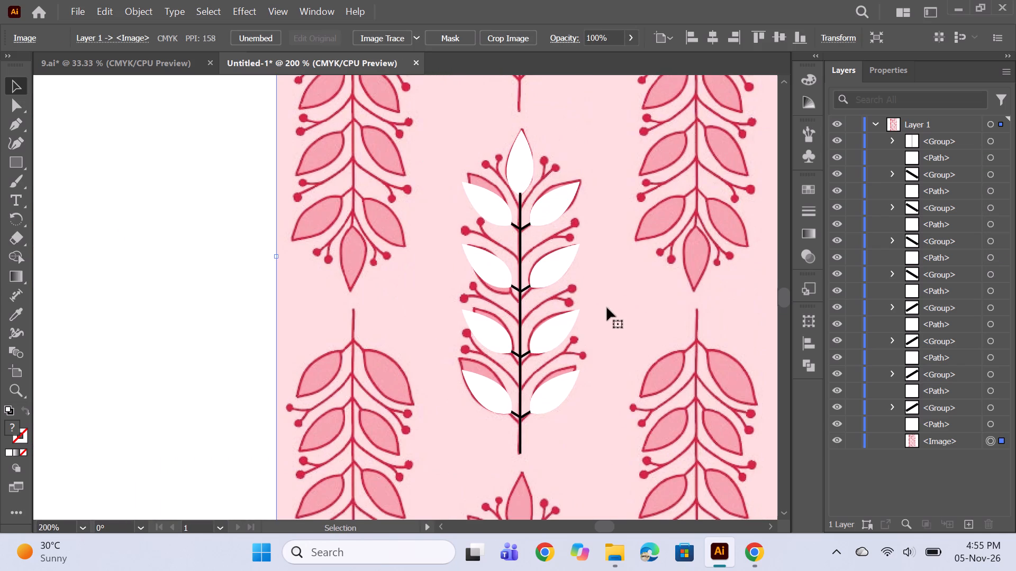
key("space")
key("space")
key("space")
key("space")
key("space")
key("space")
key("space")
key("space")
key("space")
key("space")
key("space")
left_click_drag(611, 308, 543, 307)
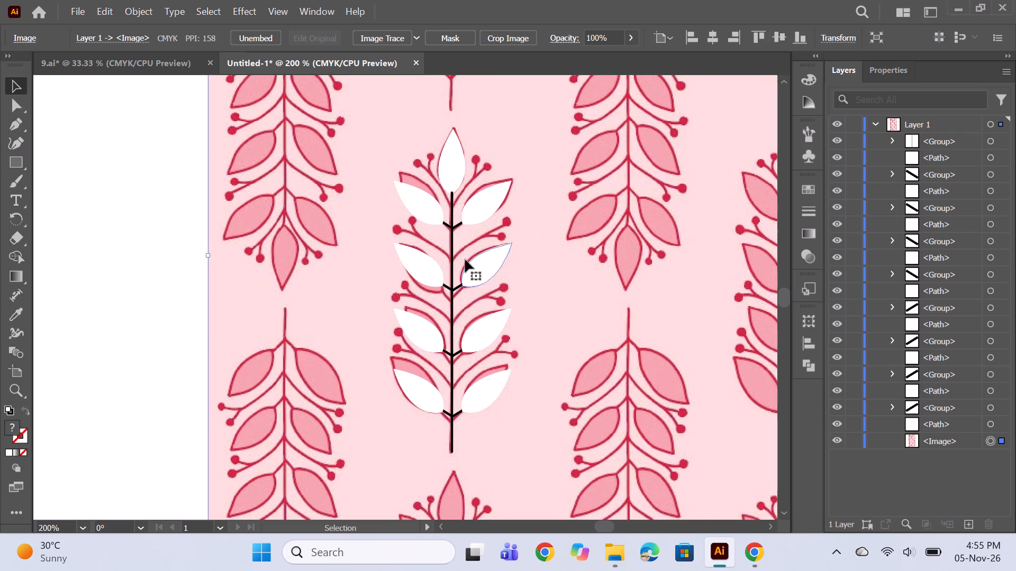
scroll(451, 200, "up", 2, "alt")
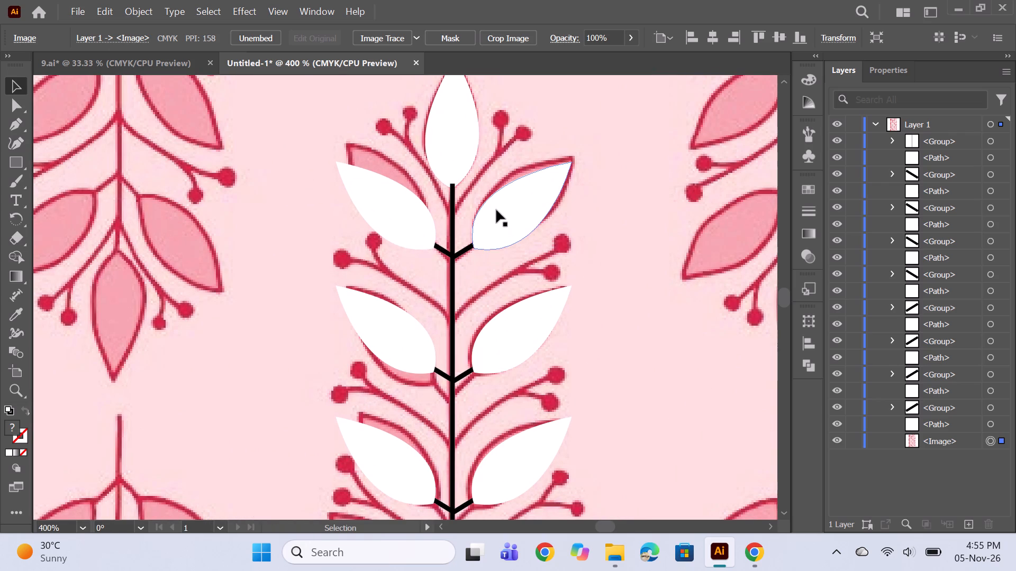
scroll(454, 205, "down", 2)
scroll(443, 216, "up", 4)
scroll(421, 250, "down", 4)
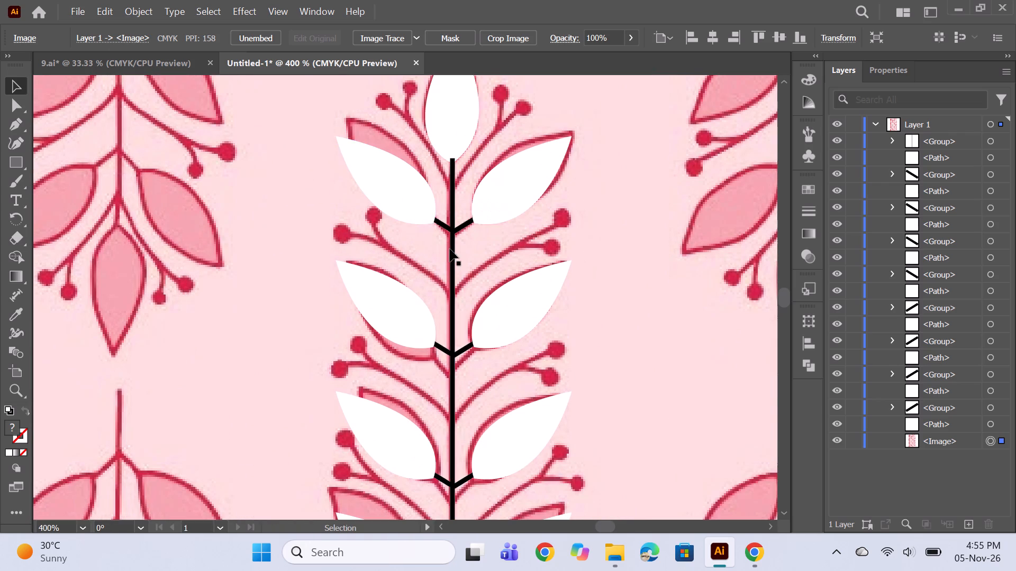
scroll(450, 249, "down", 6)
scroll(455, 263, "up", 8)
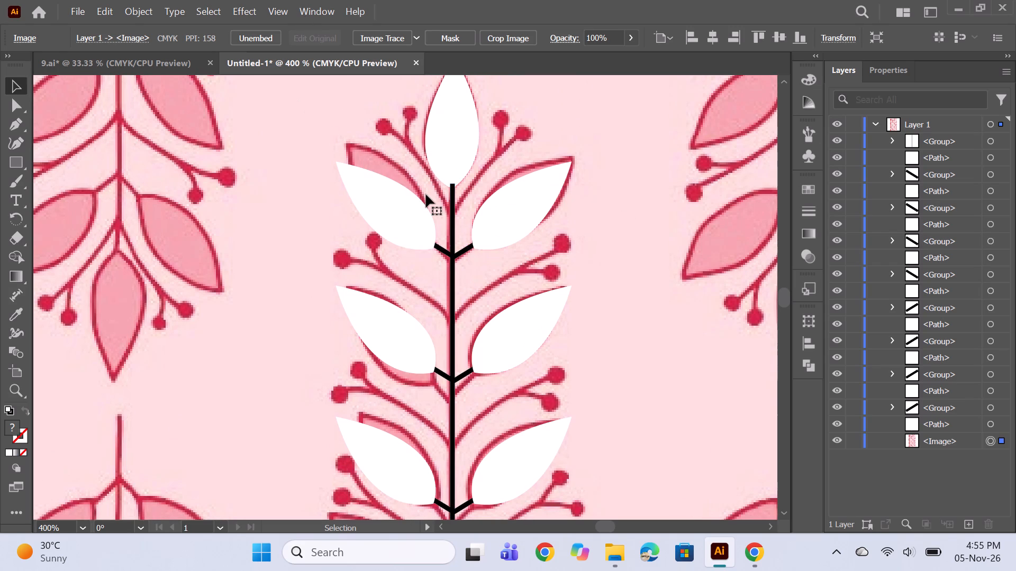
scroll(430, 195, "down", 2)
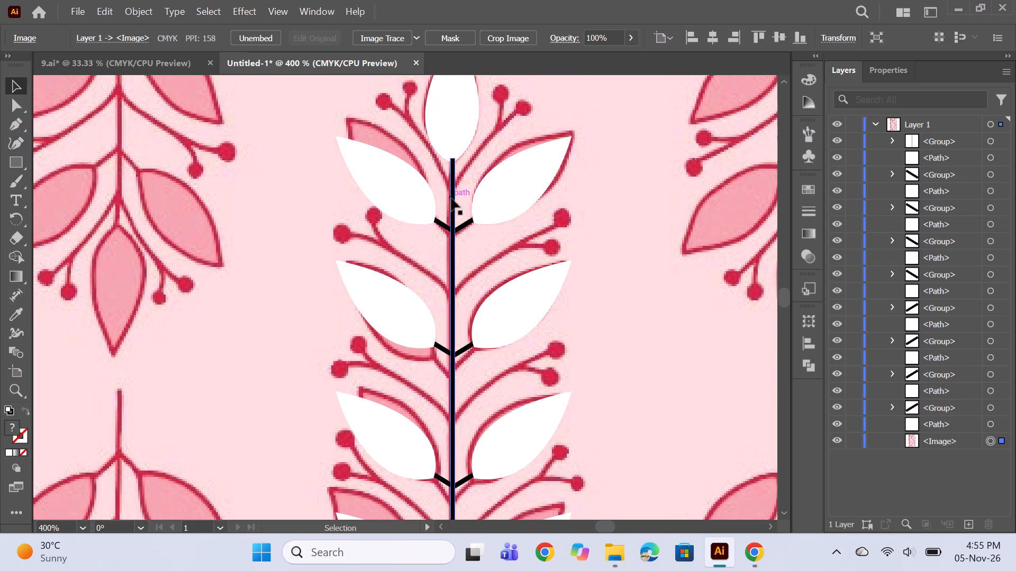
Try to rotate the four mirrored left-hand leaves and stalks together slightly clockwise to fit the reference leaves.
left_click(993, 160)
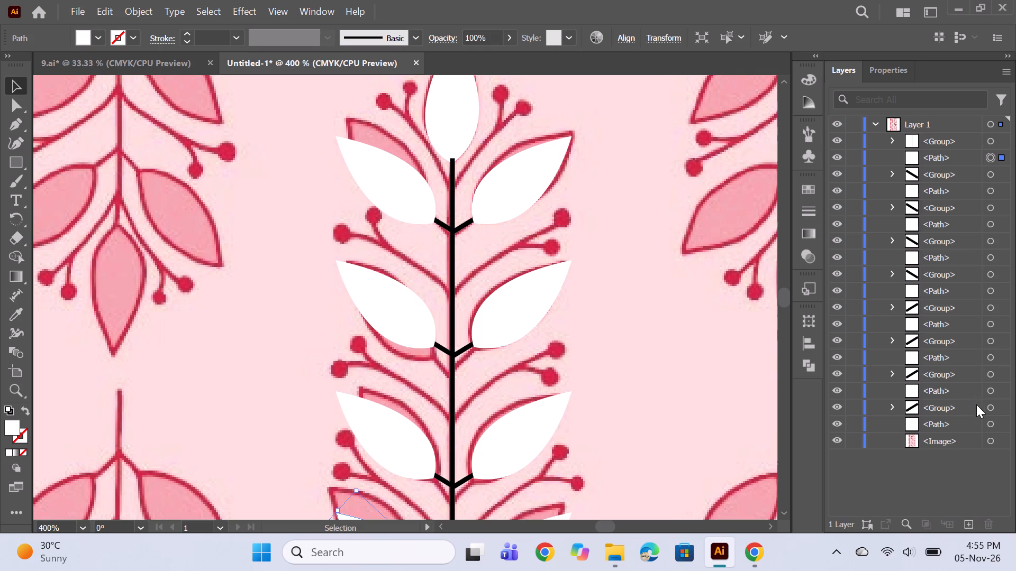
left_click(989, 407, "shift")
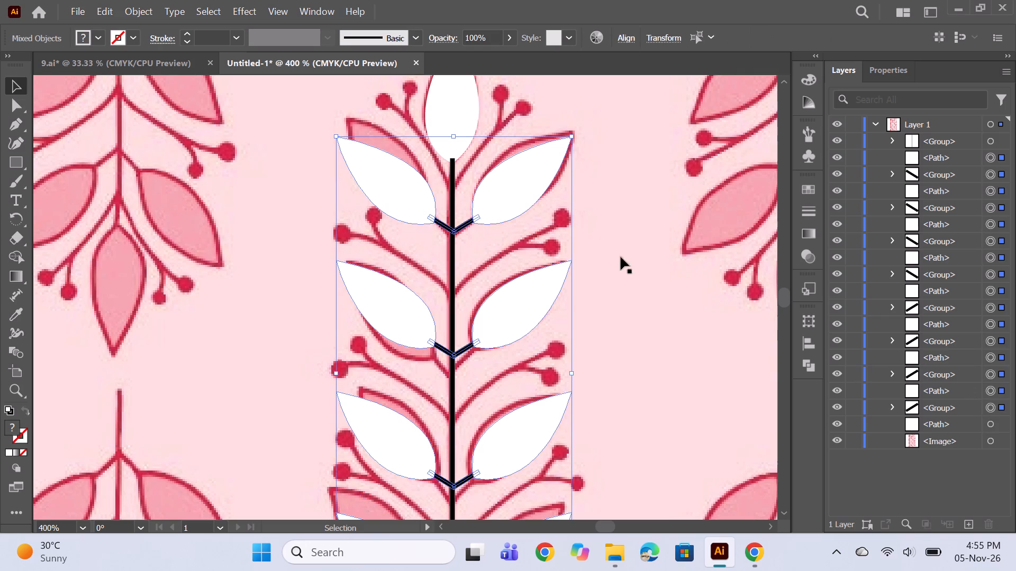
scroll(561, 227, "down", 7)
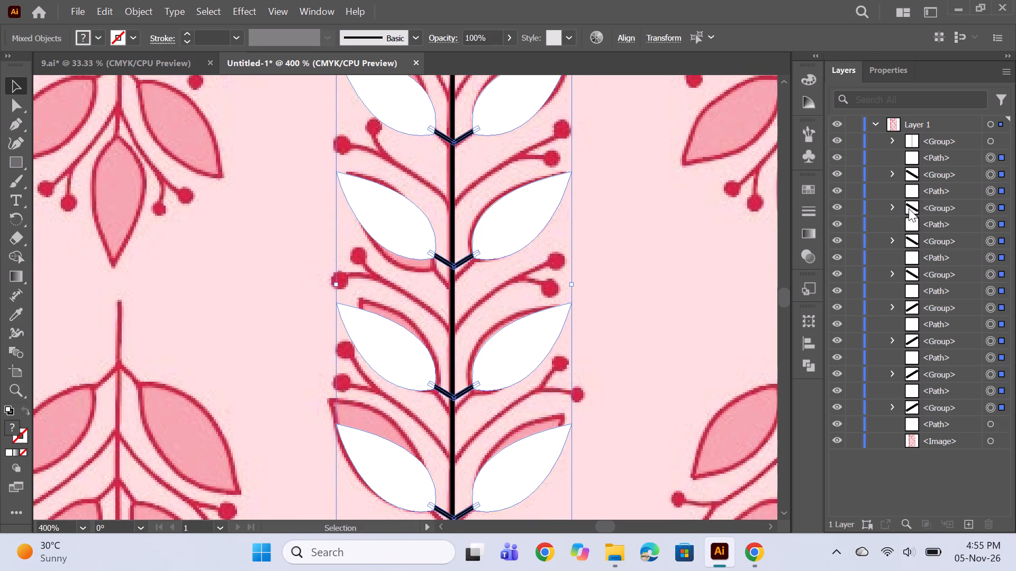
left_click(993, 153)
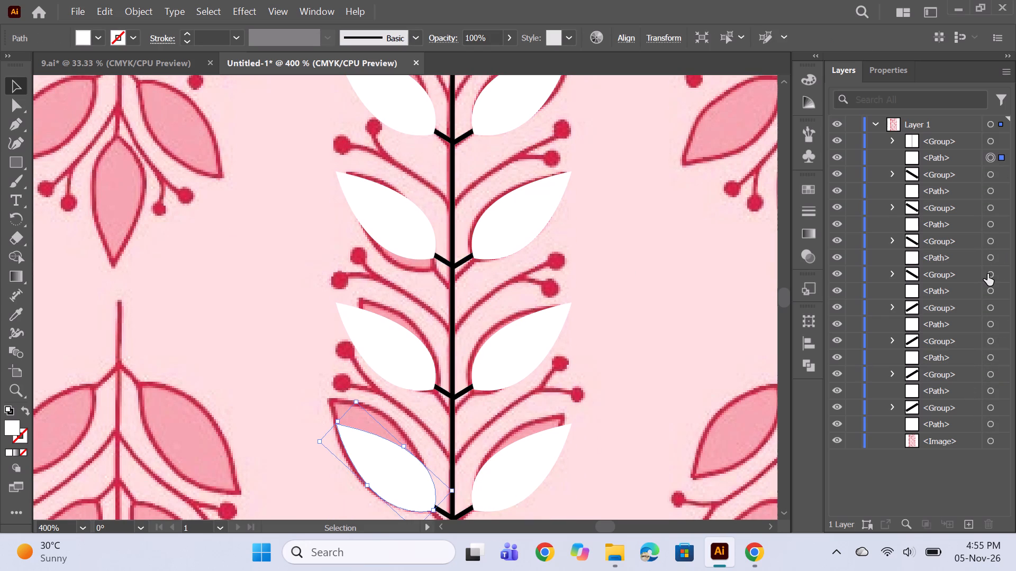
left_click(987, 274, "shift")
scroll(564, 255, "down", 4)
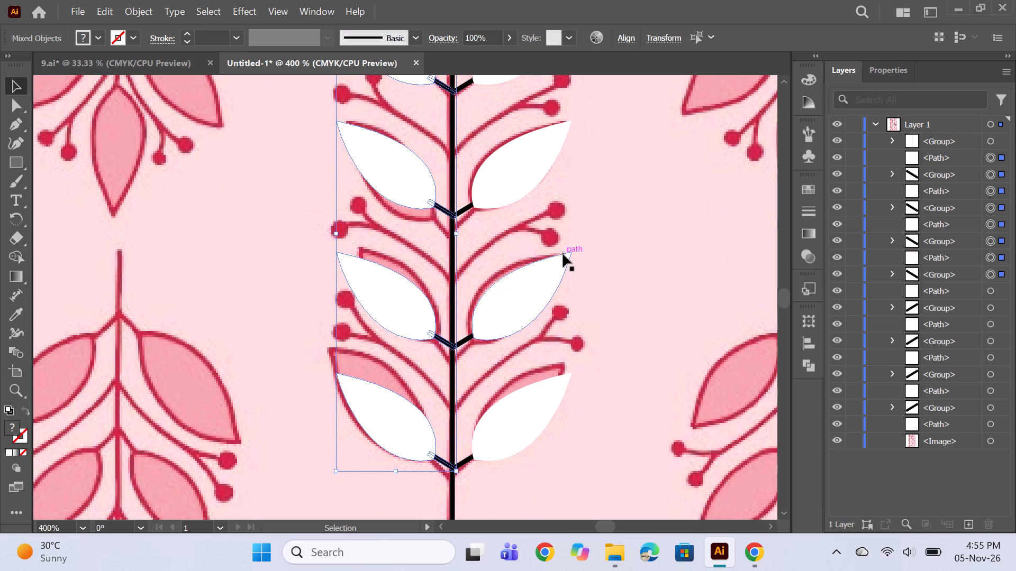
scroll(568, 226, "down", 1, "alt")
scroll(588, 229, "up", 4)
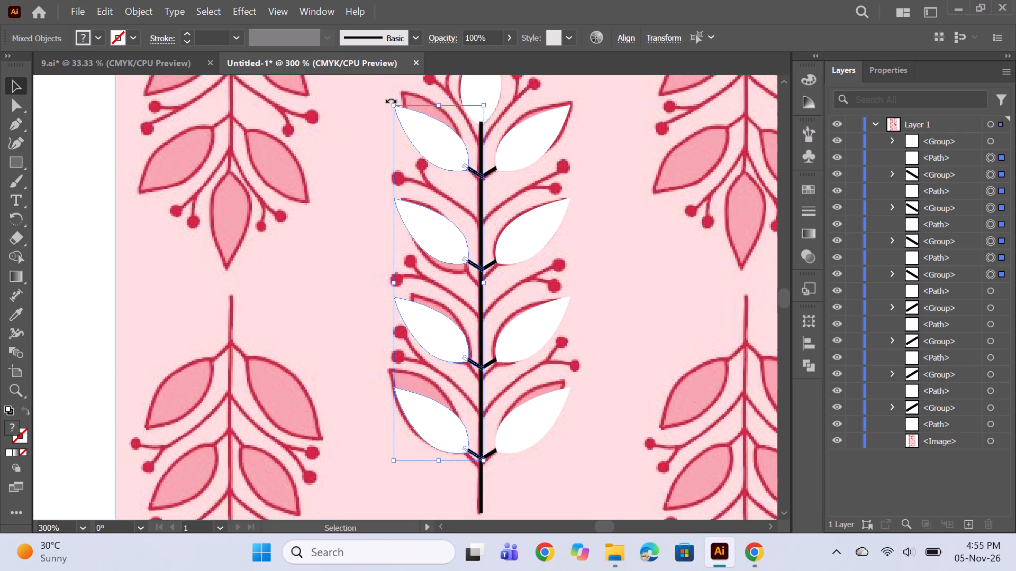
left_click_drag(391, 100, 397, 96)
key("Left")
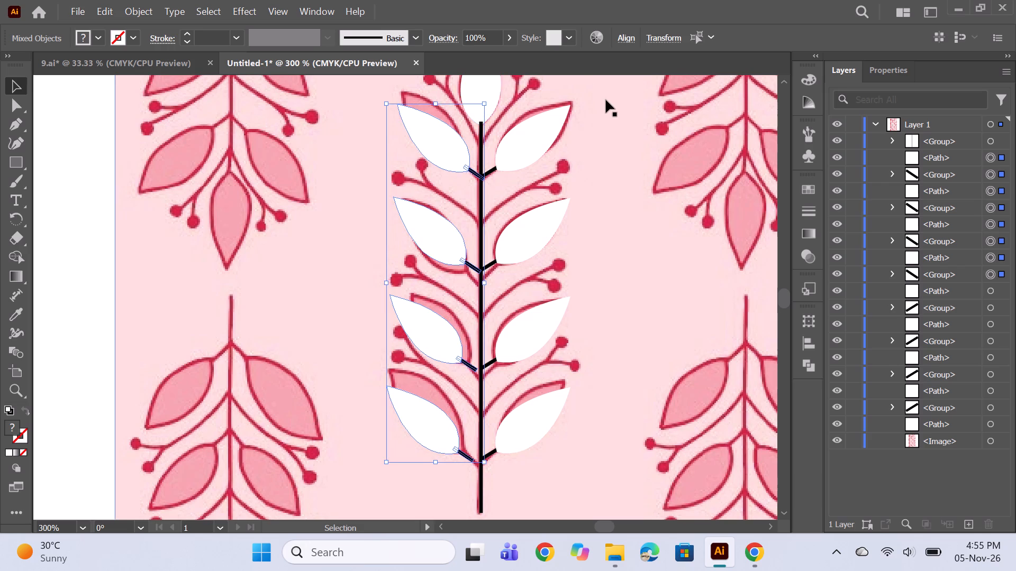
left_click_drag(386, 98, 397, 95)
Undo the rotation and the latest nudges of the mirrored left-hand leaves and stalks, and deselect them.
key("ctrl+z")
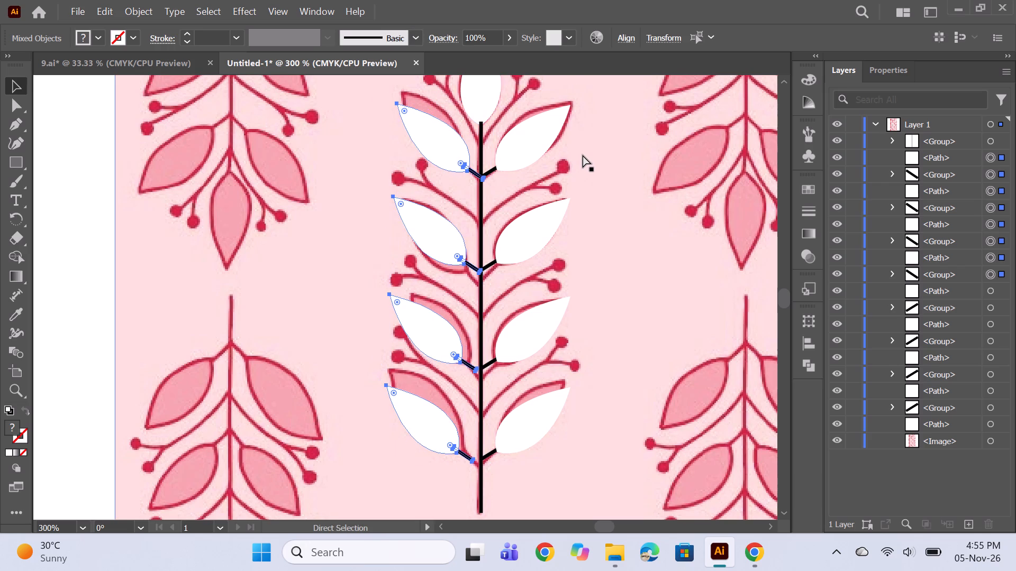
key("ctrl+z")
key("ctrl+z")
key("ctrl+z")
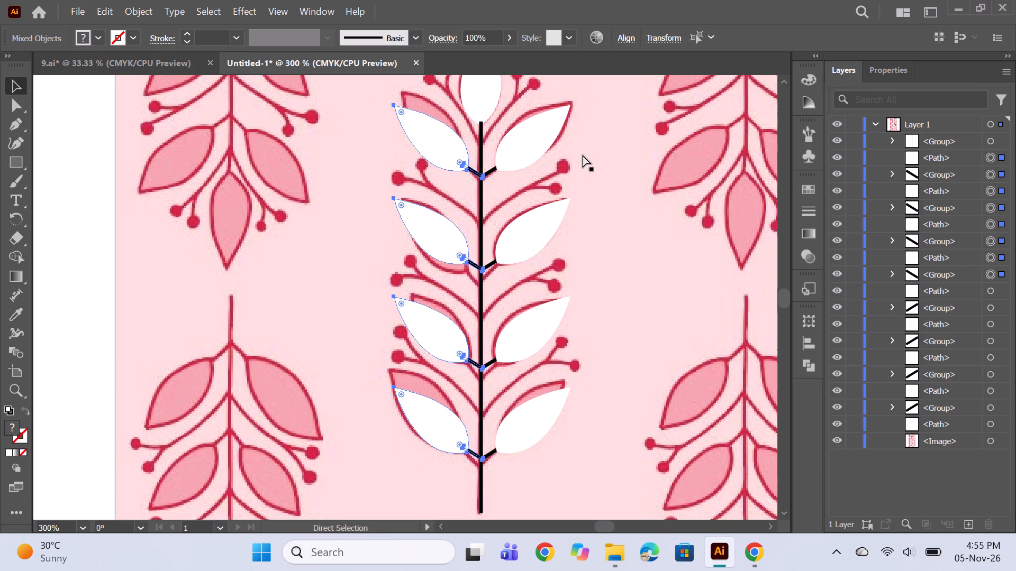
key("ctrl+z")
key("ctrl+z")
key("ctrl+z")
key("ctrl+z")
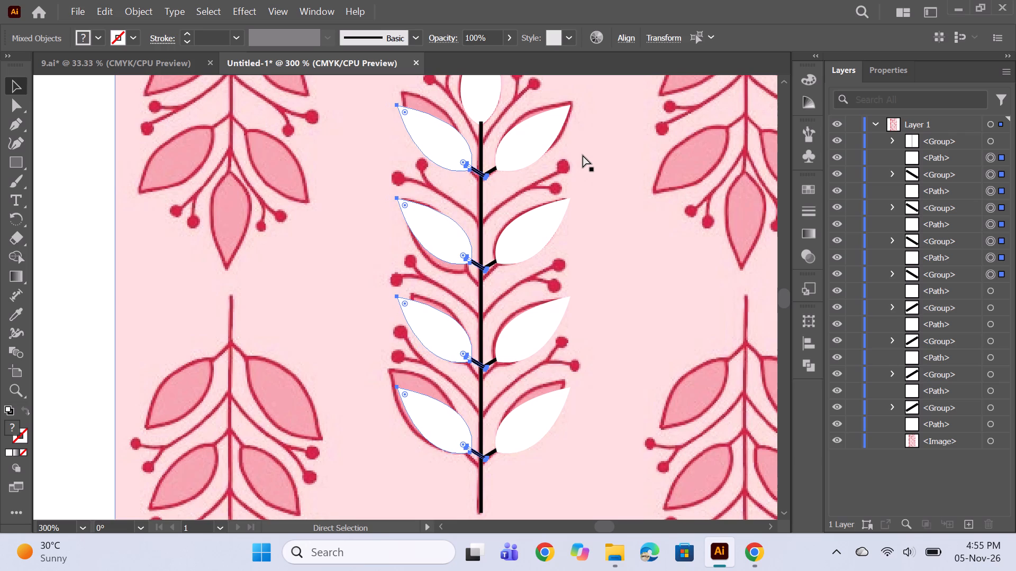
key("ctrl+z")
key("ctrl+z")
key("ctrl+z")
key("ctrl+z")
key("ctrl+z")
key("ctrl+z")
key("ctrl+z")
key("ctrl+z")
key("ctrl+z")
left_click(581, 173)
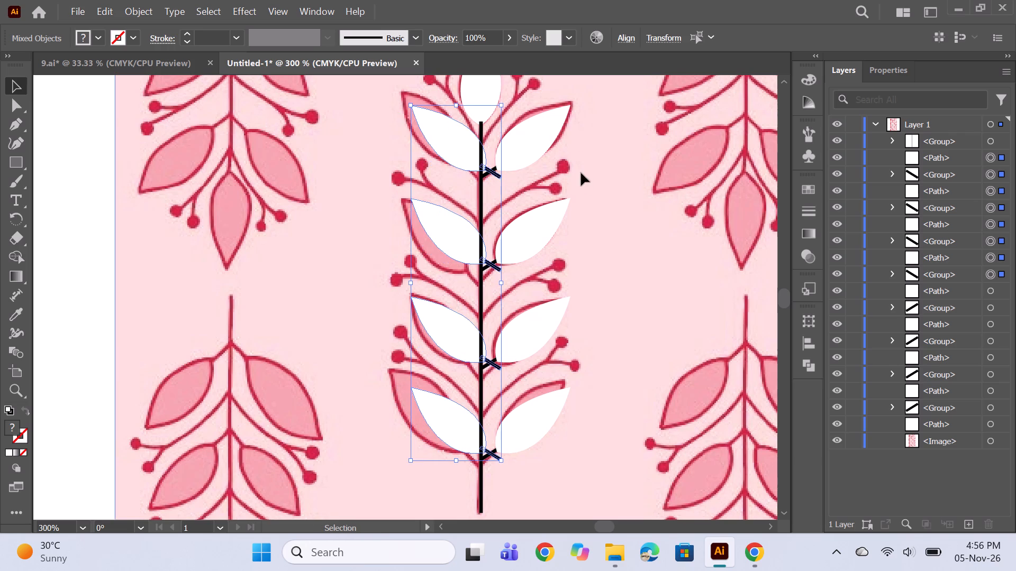
Move the uppermost mirrored leaf on its own over the upper left reference leaf and rotate it clockwise to fit.
left_click(454, 150)
left_click_drag(465, 151, 445, 133)
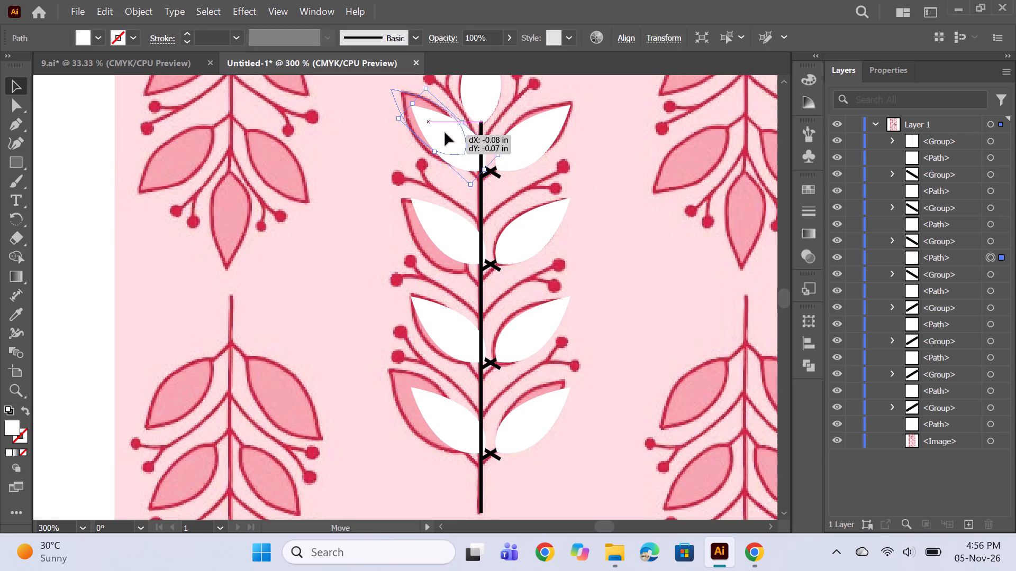
left_click_drag(445, 133, 446, 138)
scroll(443, 123, "up", 3)
scroll(438, 146, "up", 2, "alt")
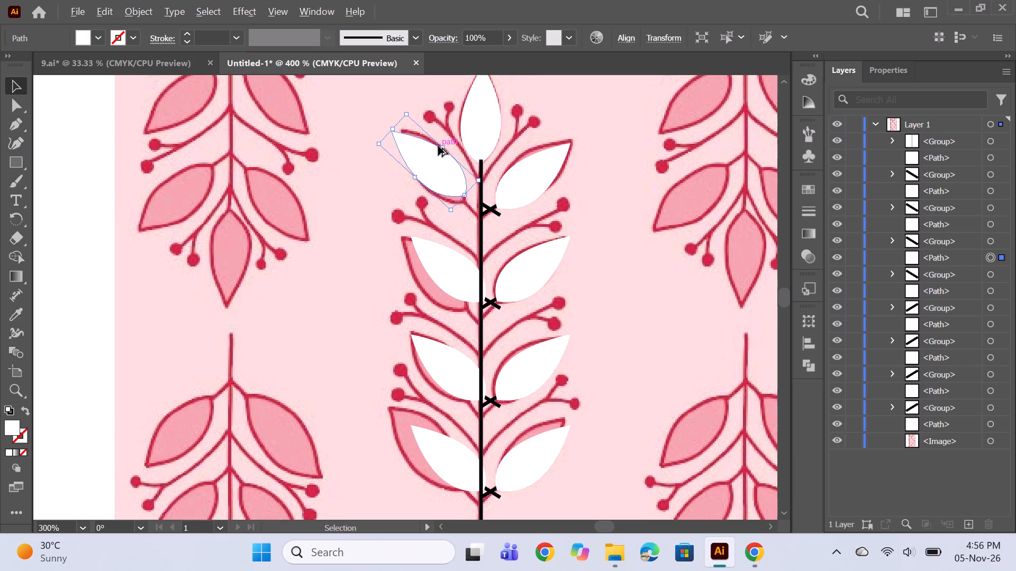
left_click_drag(433, 180, 434, 186)
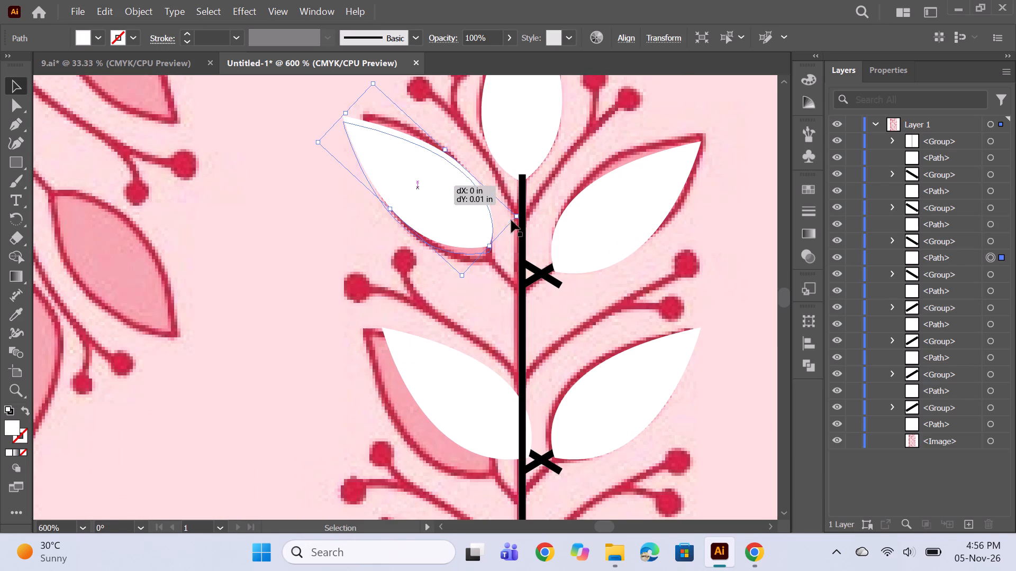
left_click_drag(522, 218, 515, 232)
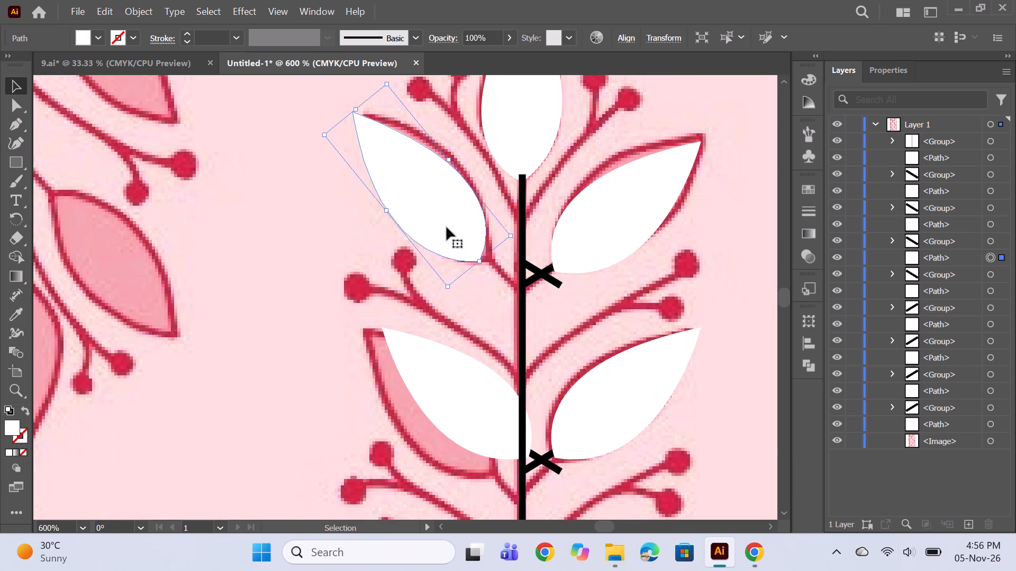
left_click_drag(430, 209, 434, 205)
Move the uppermost mirrored stalk to the left side of the stem, under the base of the uppermost left-hand leaf.
left_click(551, 280)
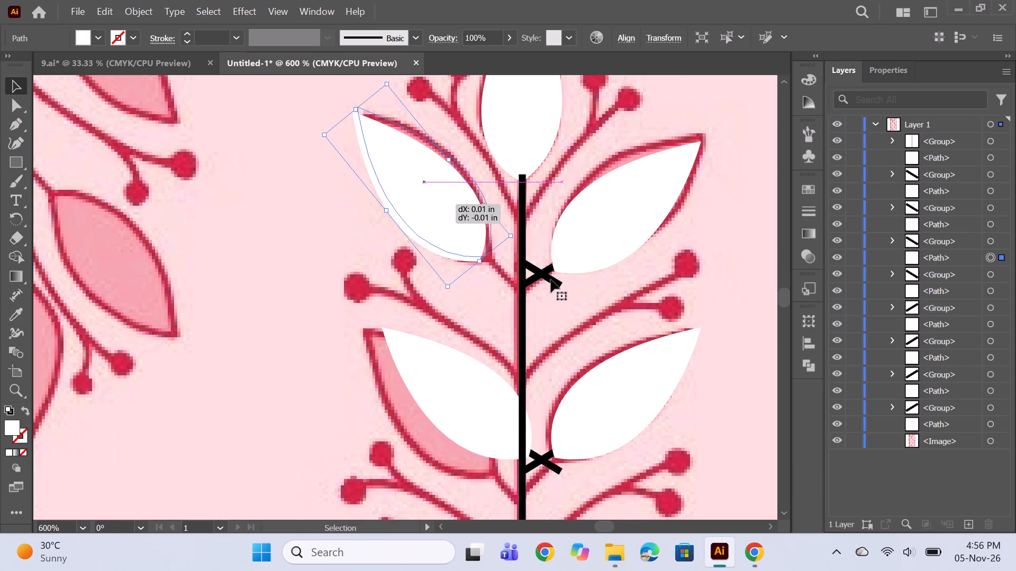
left_click_drag(551, 280, 506, 270)
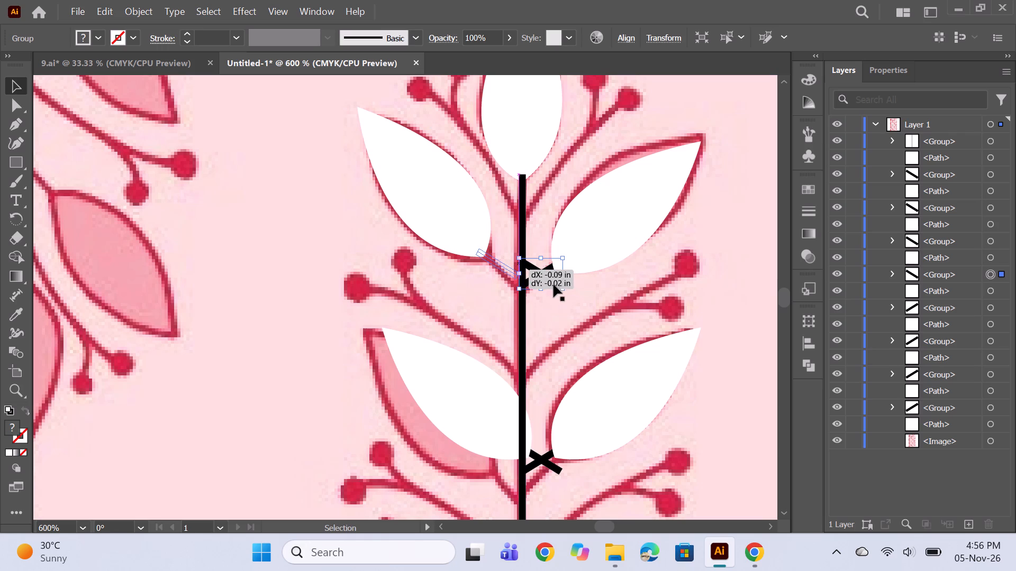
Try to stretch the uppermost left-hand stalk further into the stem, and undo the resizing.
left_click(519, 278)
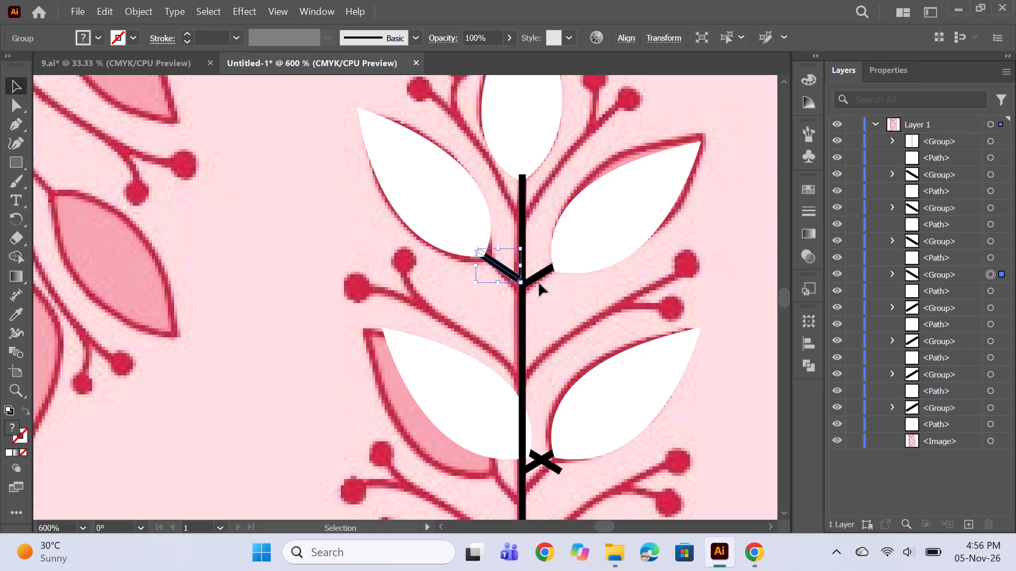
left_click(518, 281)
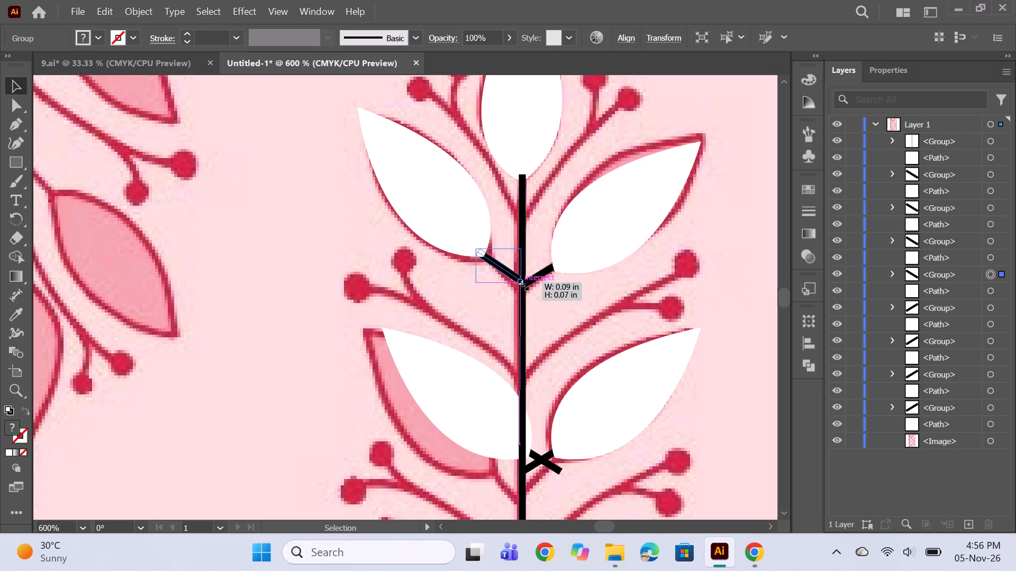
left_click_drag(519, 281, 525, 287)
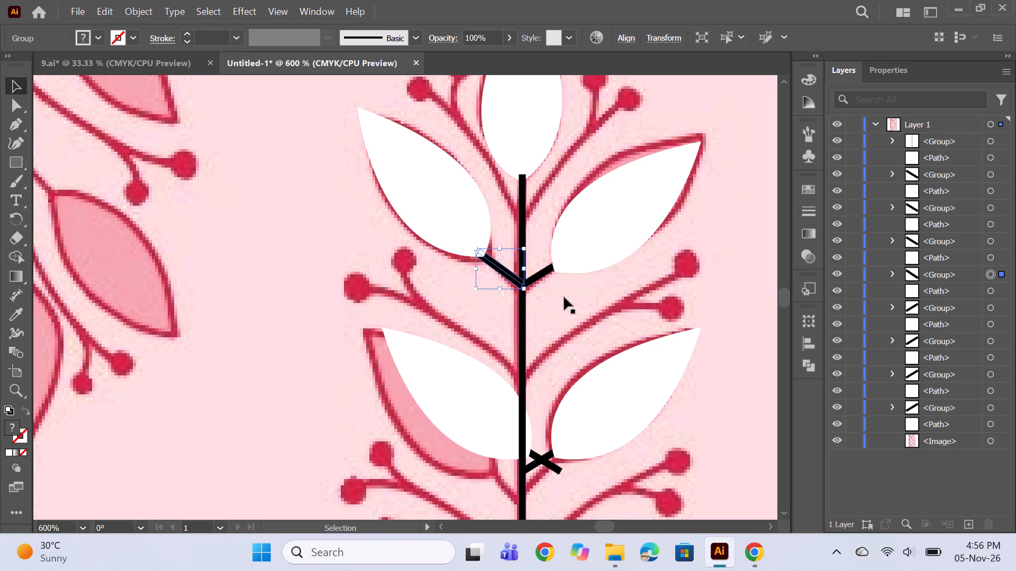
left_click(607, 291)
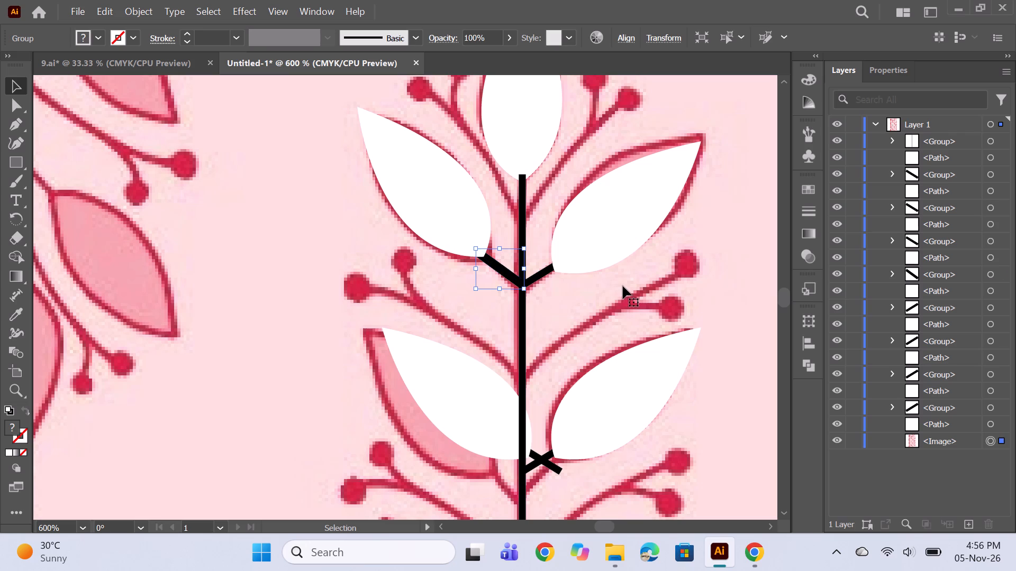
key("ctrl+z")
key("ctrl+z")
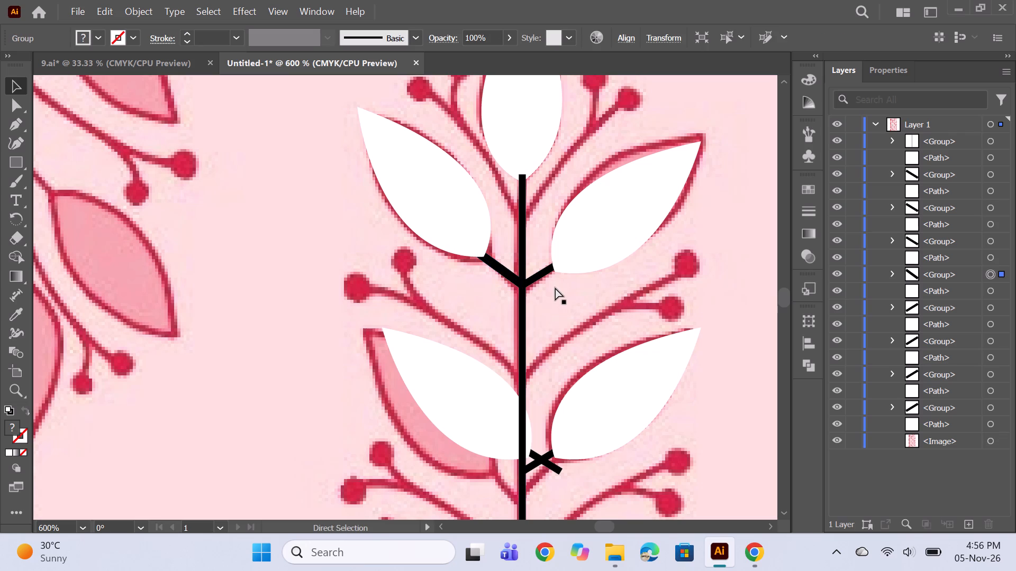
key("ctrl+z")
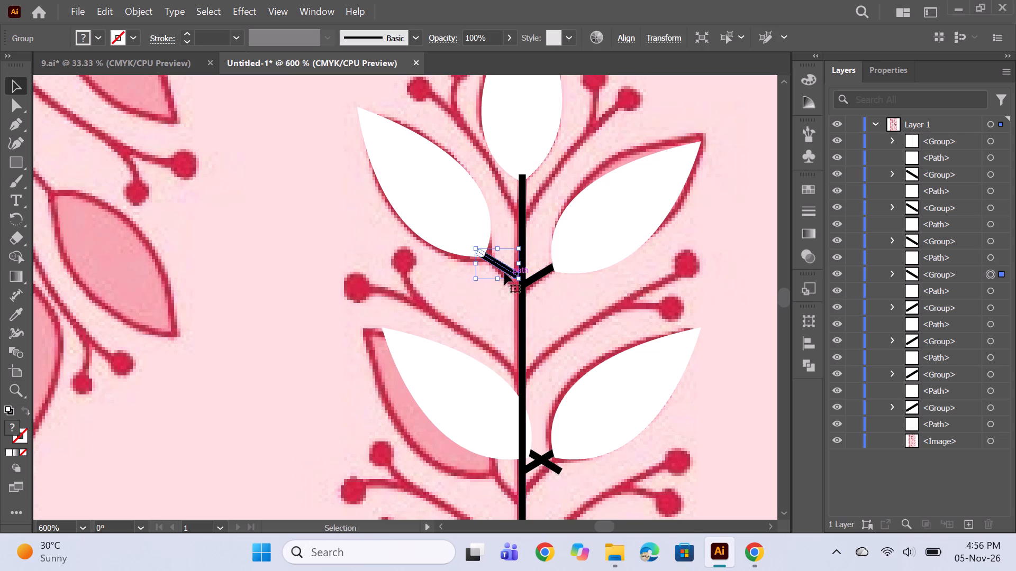
Nudge the uppermost left-hand stalk and its leaf slightly right so the stalk joins the leaf base to the stem.
left_click_drag(502, 266, 507, 271)
left_click(439, 215)
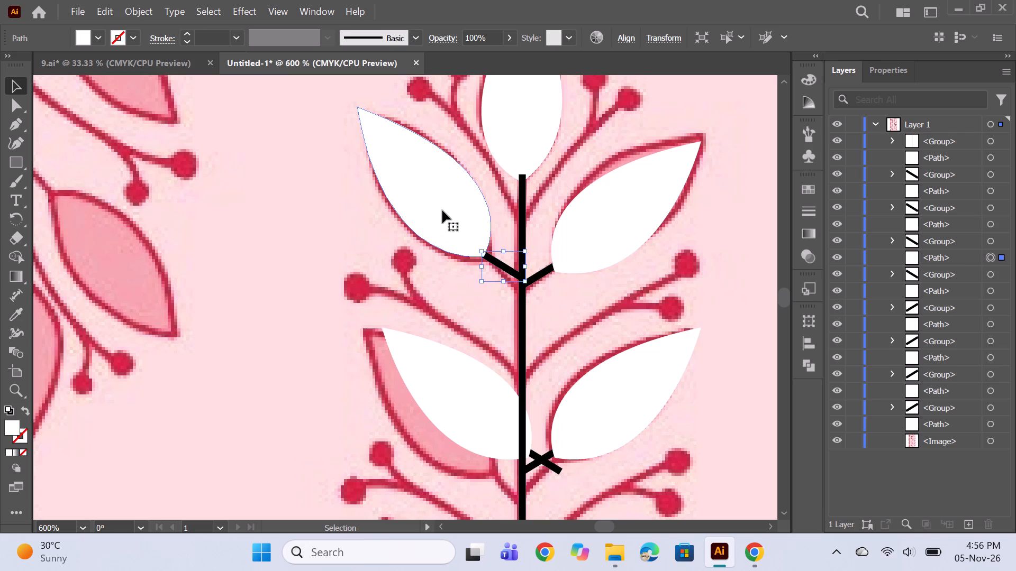
left_click(442, 210)
Move the second left-hand leaf onto its reference leaf and rotate it clockwise to fit the outline.
scroll(518, 225, "down", 3)
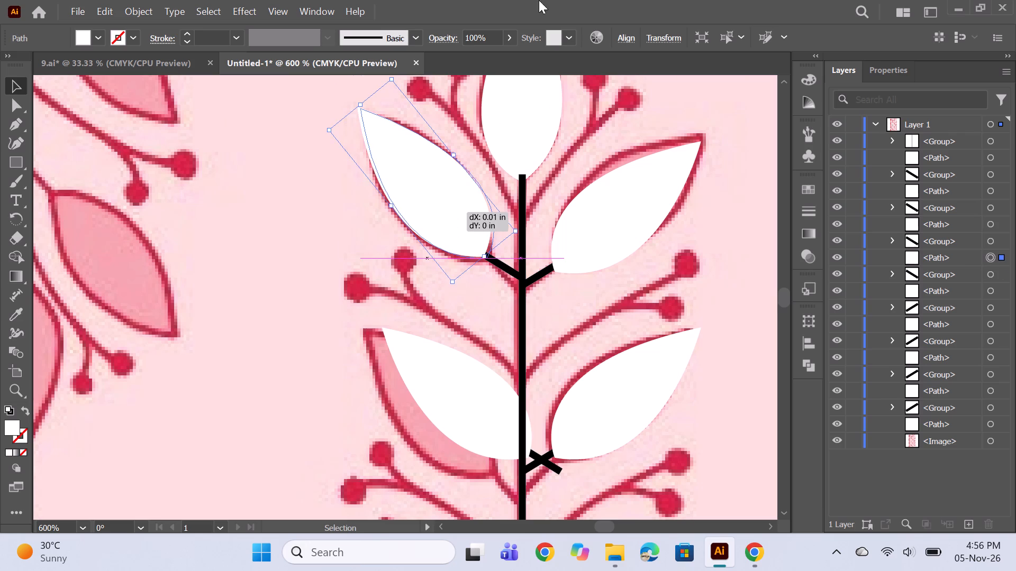
left_click_drag(482, 360, 450, 361)
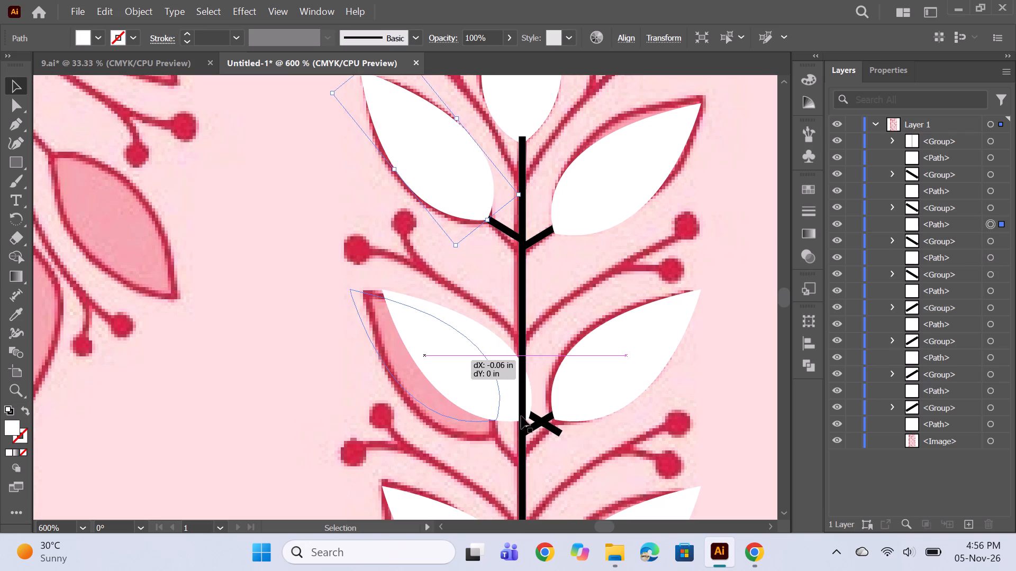
left_click_drag(528, 386, 524, 404)
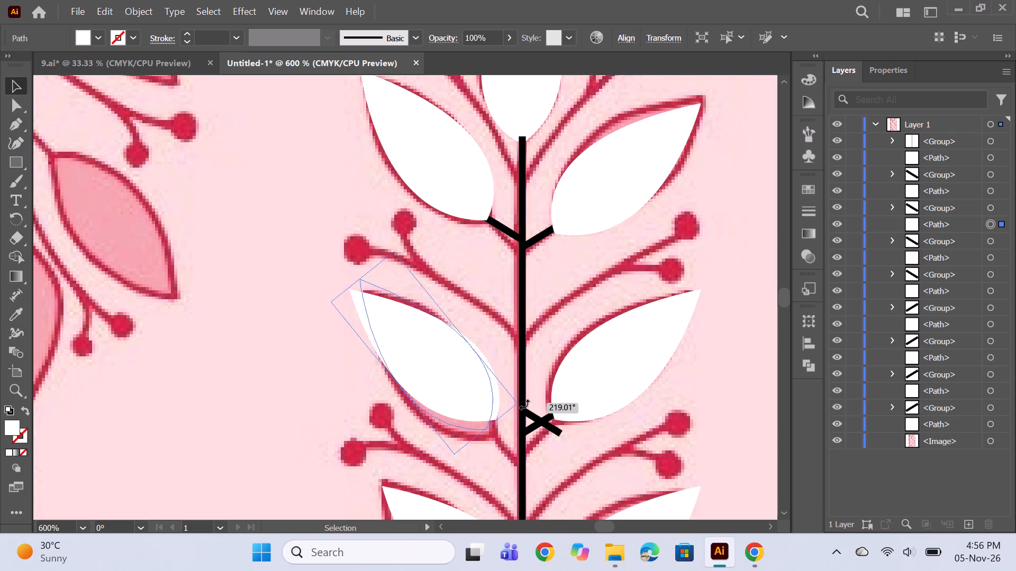
left_click_drag(524, 404, 524, 407)
left_click_drag(444, 362, 451, 377)
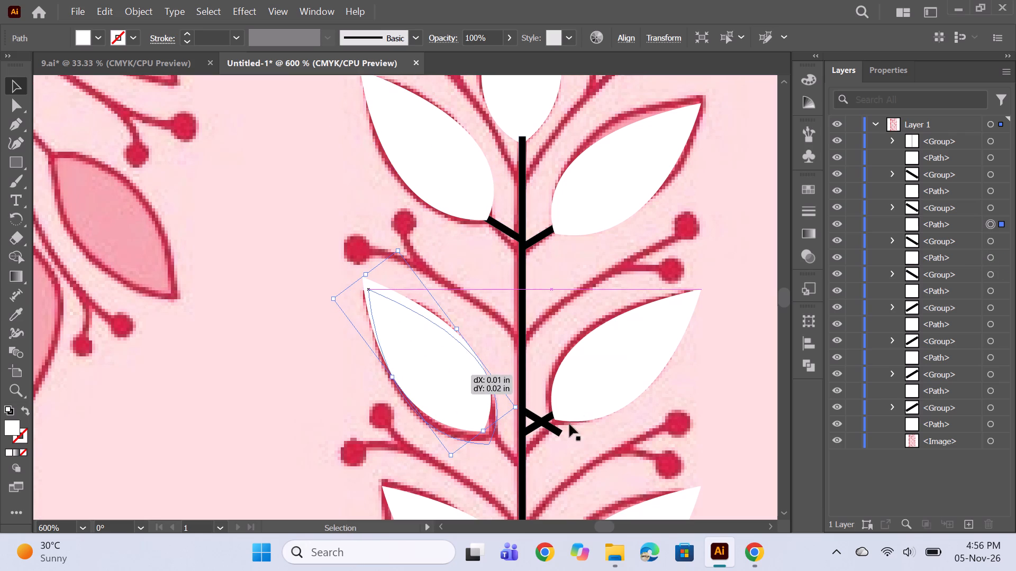
Move the second left-hand stalk between its leaf's base and the stem, and adjust it slightly upward.
left_click_drag(557, 428, 539, 444)
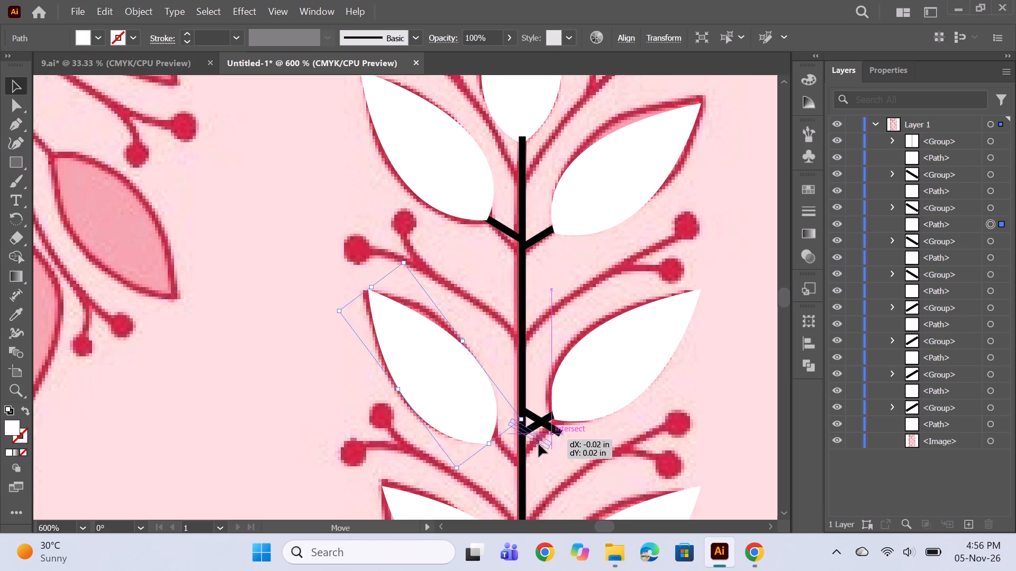
left_click_drag(539, 444, 519, 457)
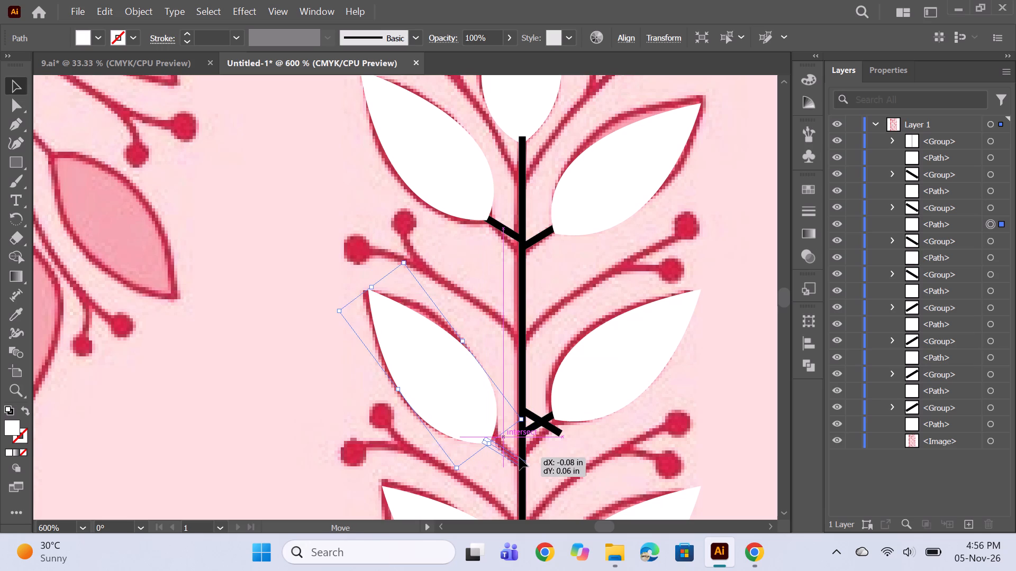
left_click_drag(519, 457, 519, 454)
scroll(565, 377, "down", 10)
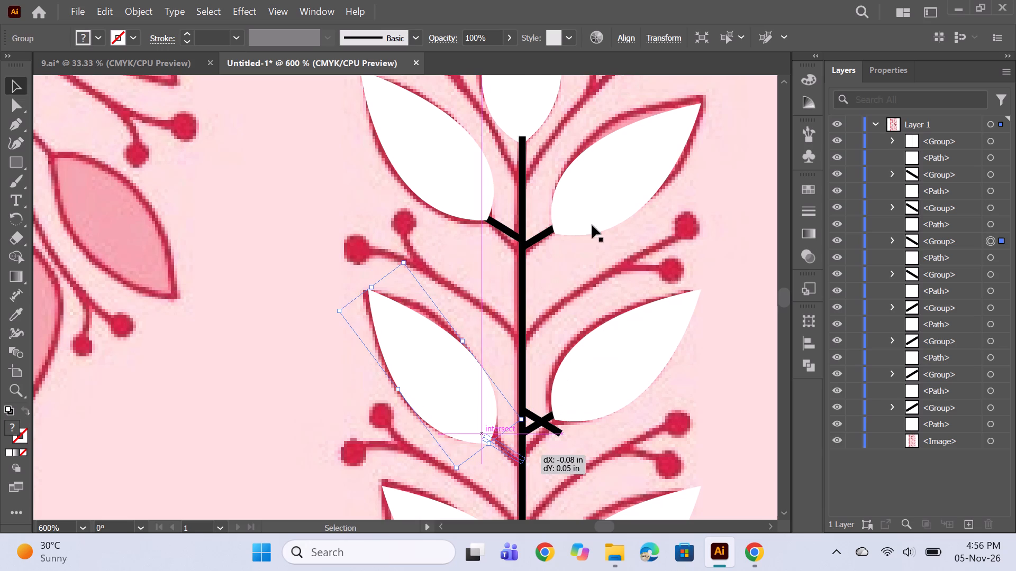
left_click(306, 211)
scroll(526, 247, "down", 2)
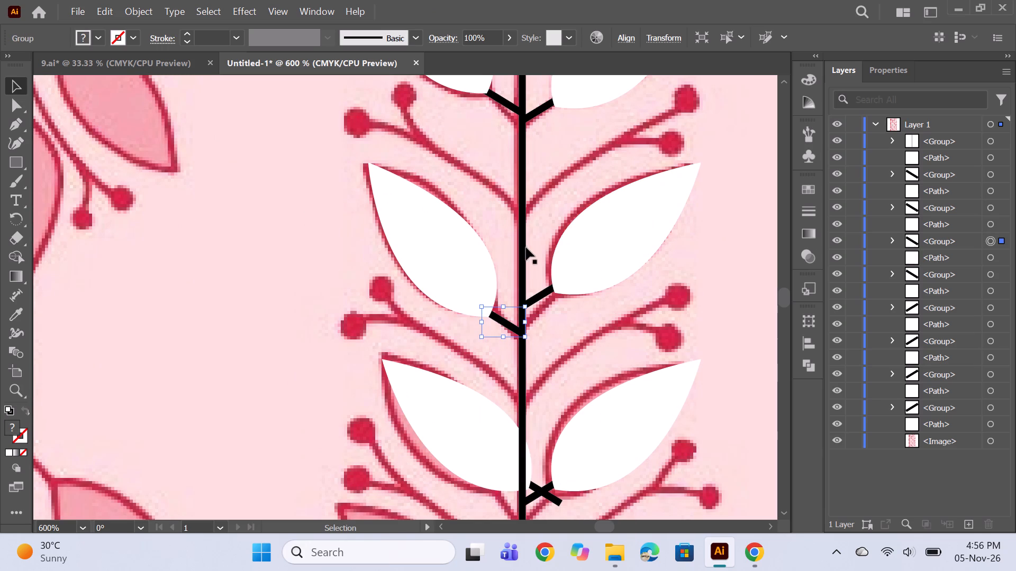
scroll(526, 247, "down", 5)
scroll(618, 258, "down", 2)
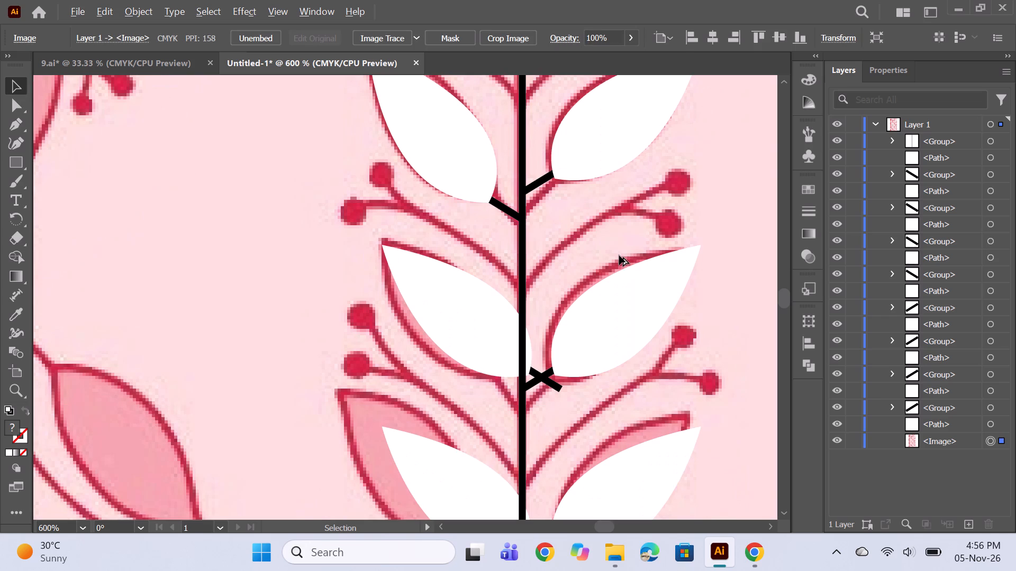
scroll(619, 255, "down", 2, "alt")
scroll(620, 261, "up", 3)
scroll(611, 244, "up", 2, "alt")
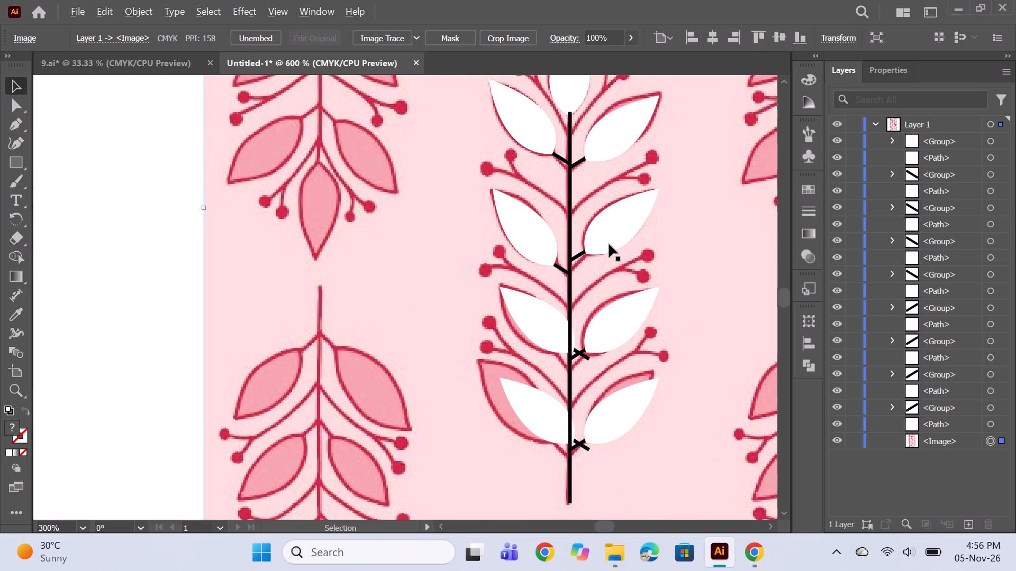
left_click_drag(506, 302, 505, 298)
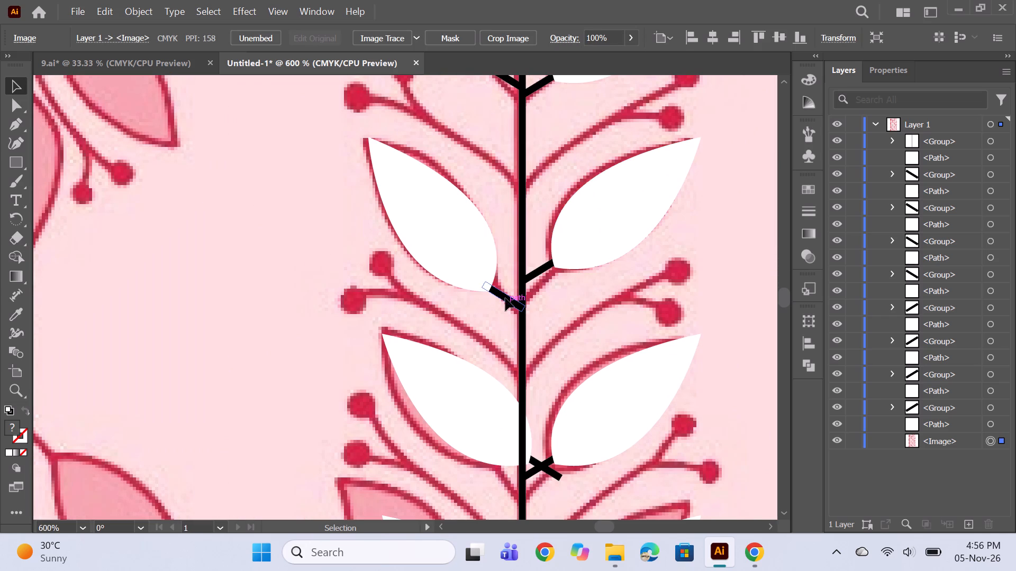
left_click_drag(505, 298, 505, 296)
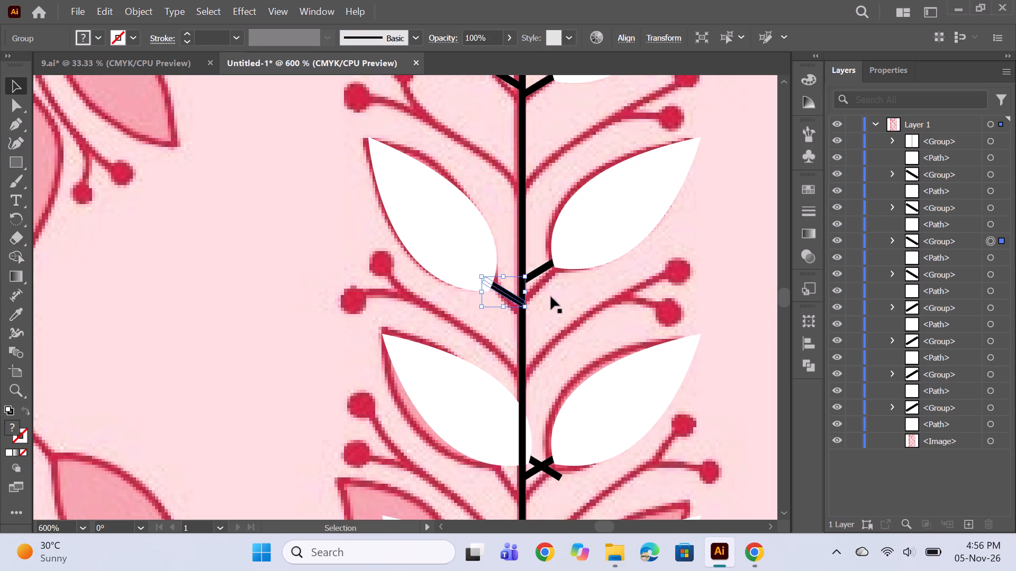
Lower the opposite second right-hand stalk, rotate it counterclockwise, and shift it left to meet the left-hand stalk at the stem.
left_click_drag(543, 270, 546, 285)
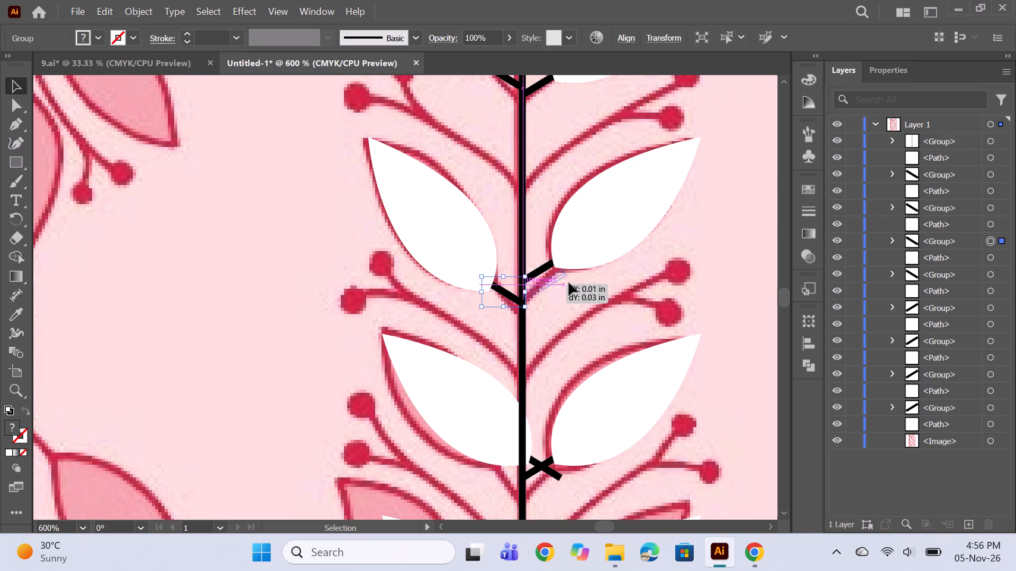
left_click_drag(570, 269, 567, 262)
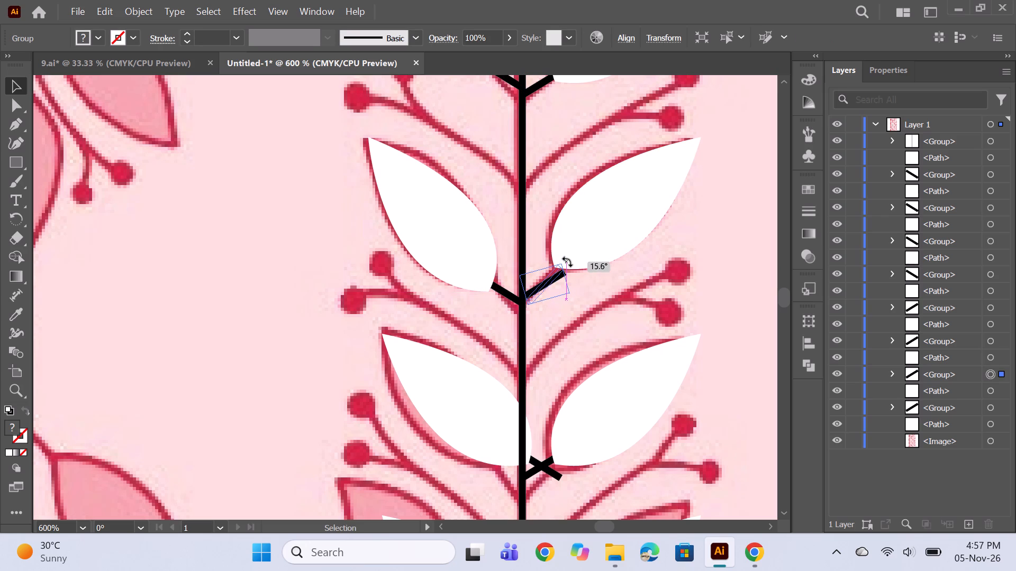
left_click_drag(567, 262, 567, 261)
left_click(512, 298)
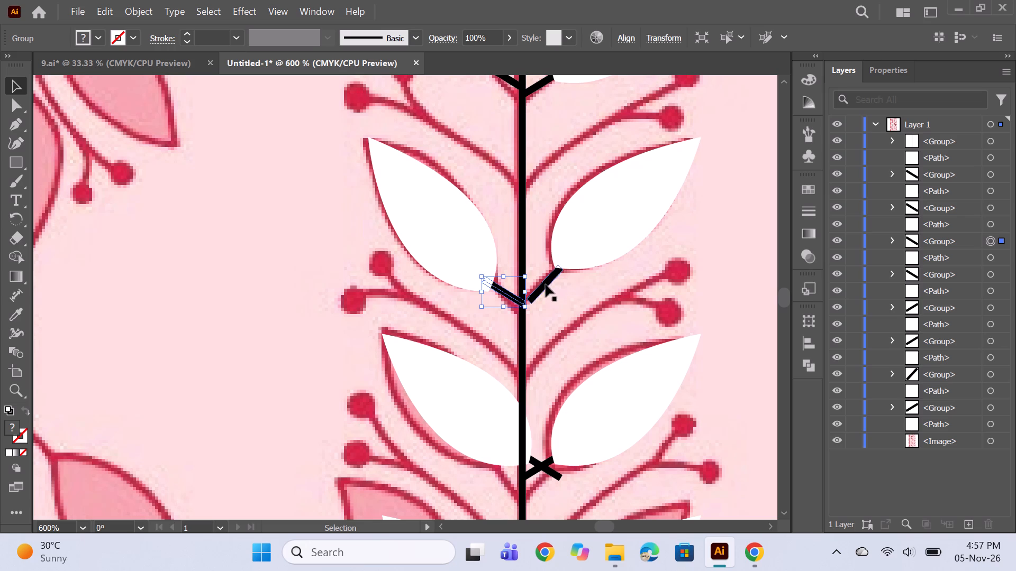
left_click_drag(546, 284, 538, 286)
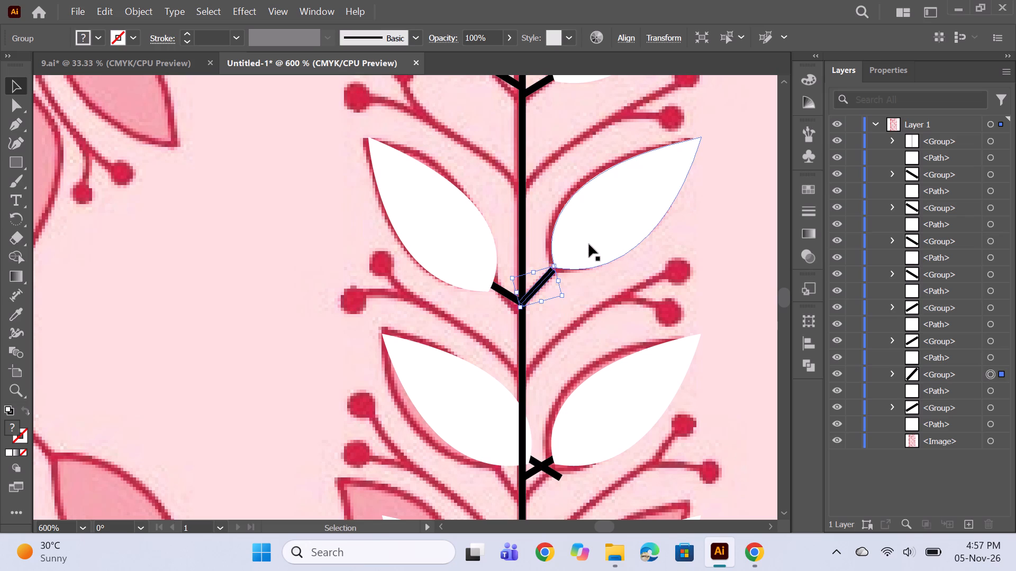
Nudge the second right-hand leaf slightly left and down onto the end of its stalk, and deselect it.
left_click_drag(589, 244, 584, 248)
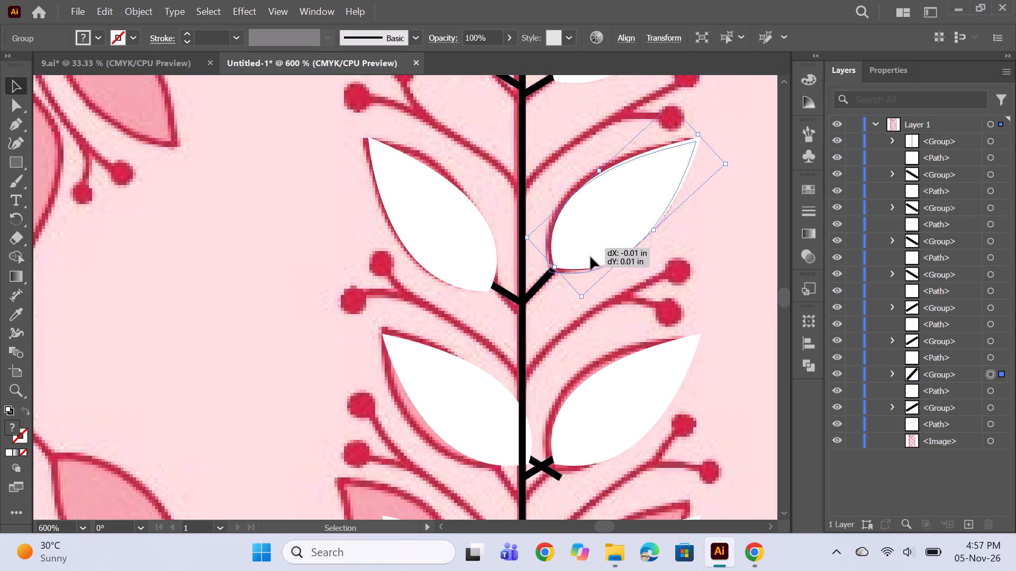
left_click(720, 247)
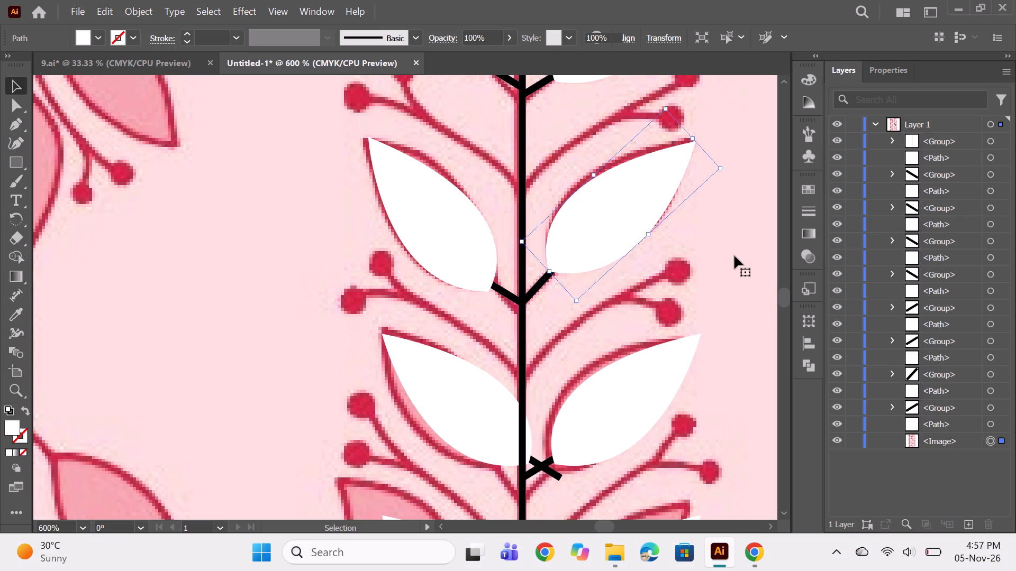
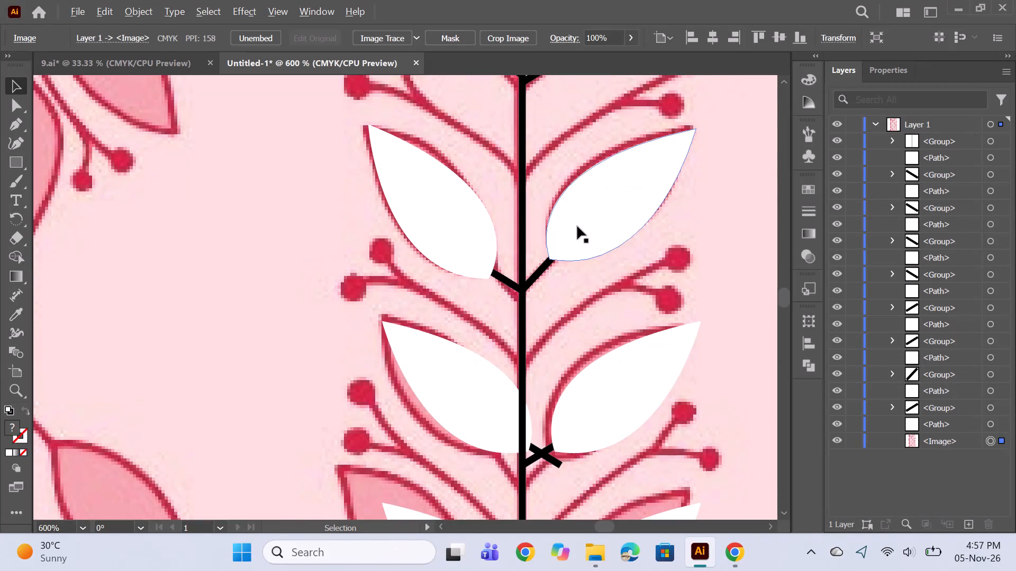
Rotate the first left-hand stalk clockwise onto its reference line at the stem, and nudge its leaf right and down to meet it.
scroll(577, 226, "down", 1, "alt")
scroll(619, 263, "up", 8)
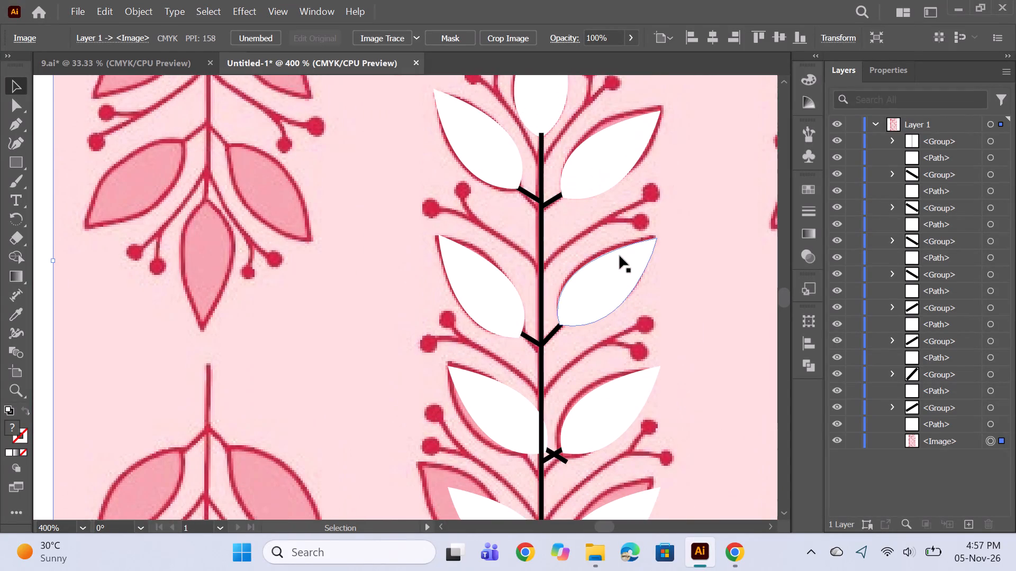
scroll(620, 256, "up", 3)
scroll(568, 226, "up", 1, "alt")
scroll(528, 280, "up", 2, "alt")
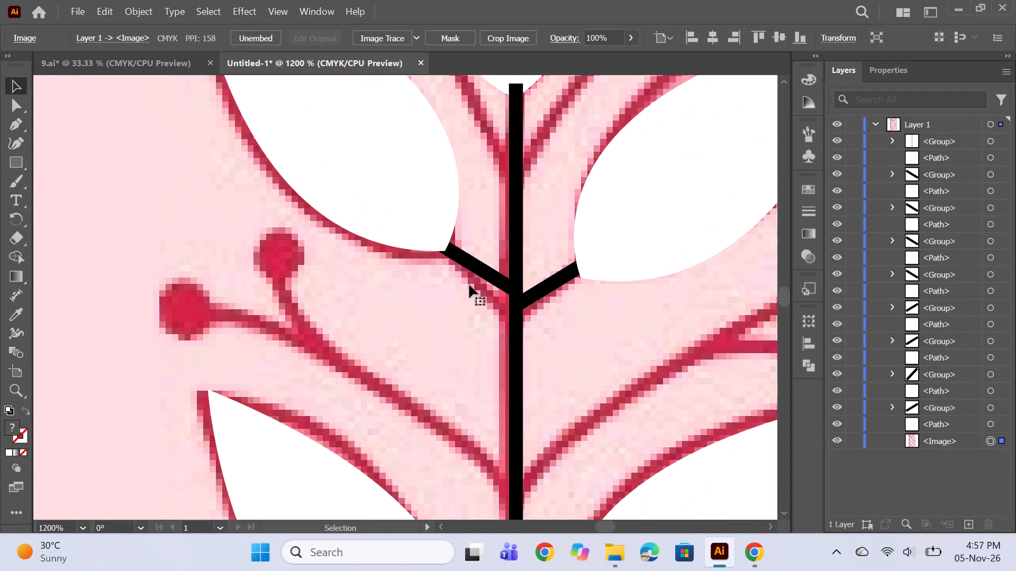
left_click(484, 272)
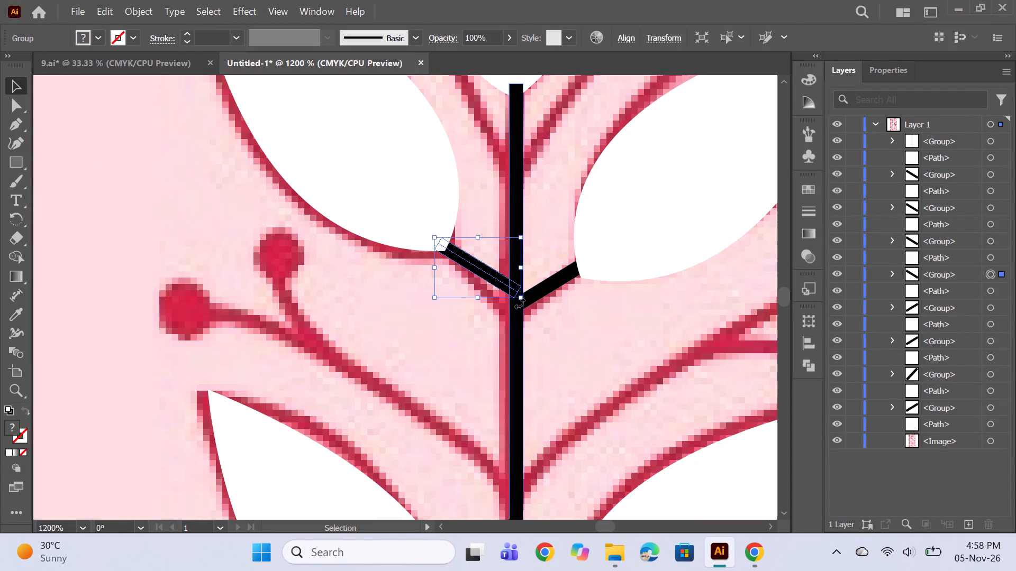
left_click_drag(520, 303, 514, 318)
left_click_drag(494, 286, 494, 293)
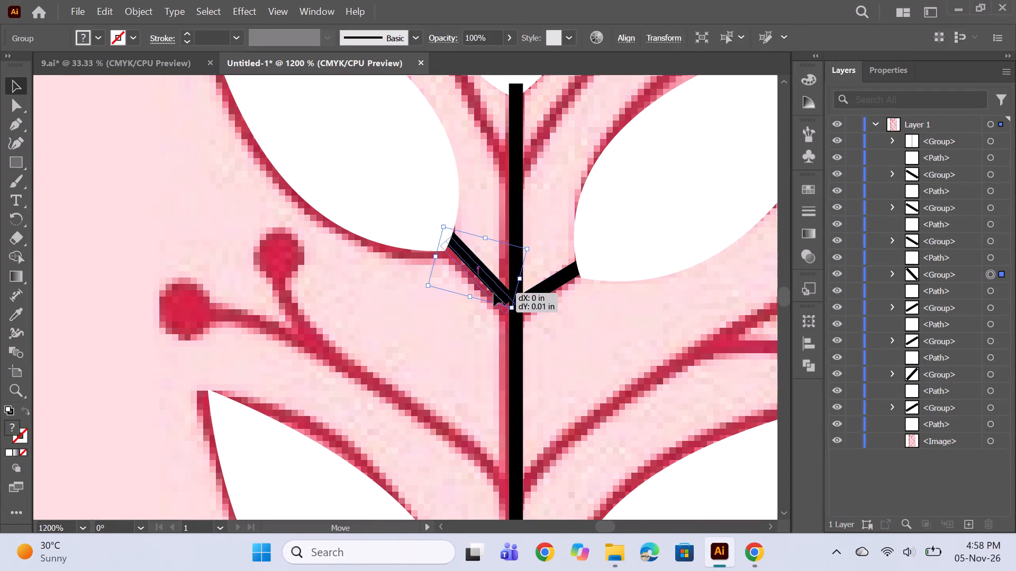
left_click_drag(494, 293, 500, 300)
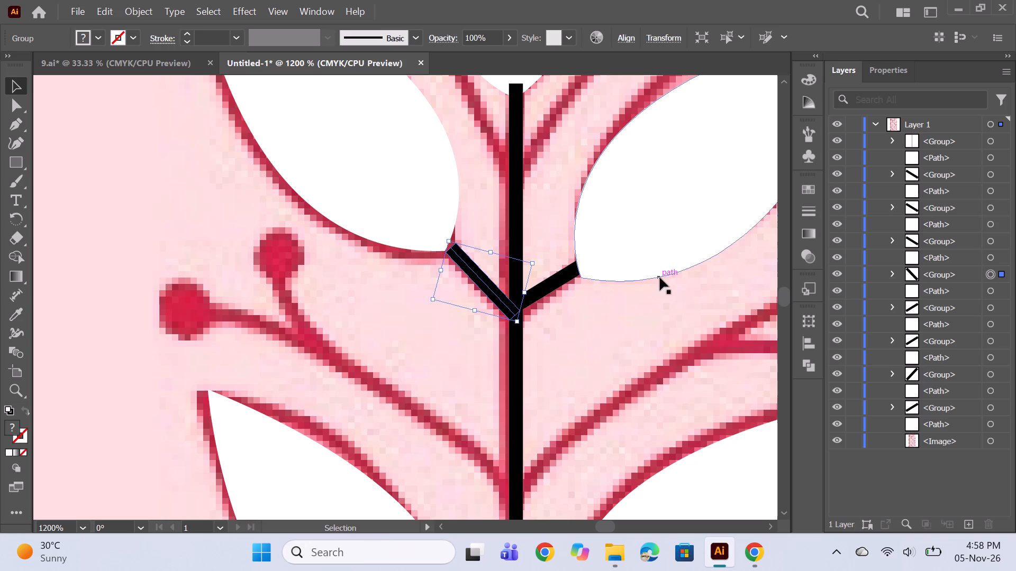
left_click(397, 189)
left_click_drag(397, 187, 405, 193)
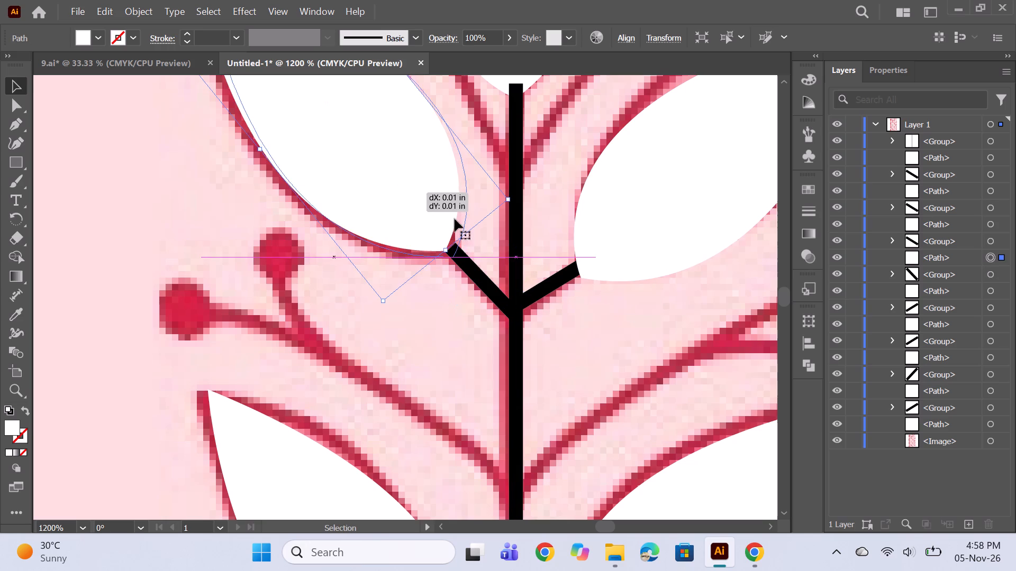
Rotate the second left-hand stalk clockwise onto its reference line, and shift its leaf up and right to the stalk's end.
scroll(468, 213, "down", 1, "alt")
scroll(548, 219, "down", 14)
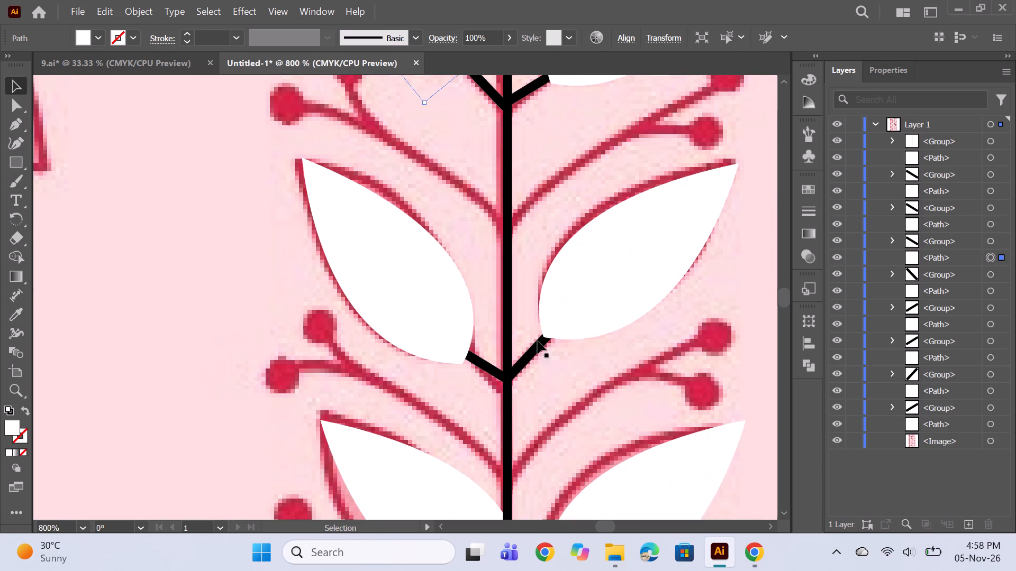
scroll(538, 365, "up", 3, "alt")
left_click(400, 377)
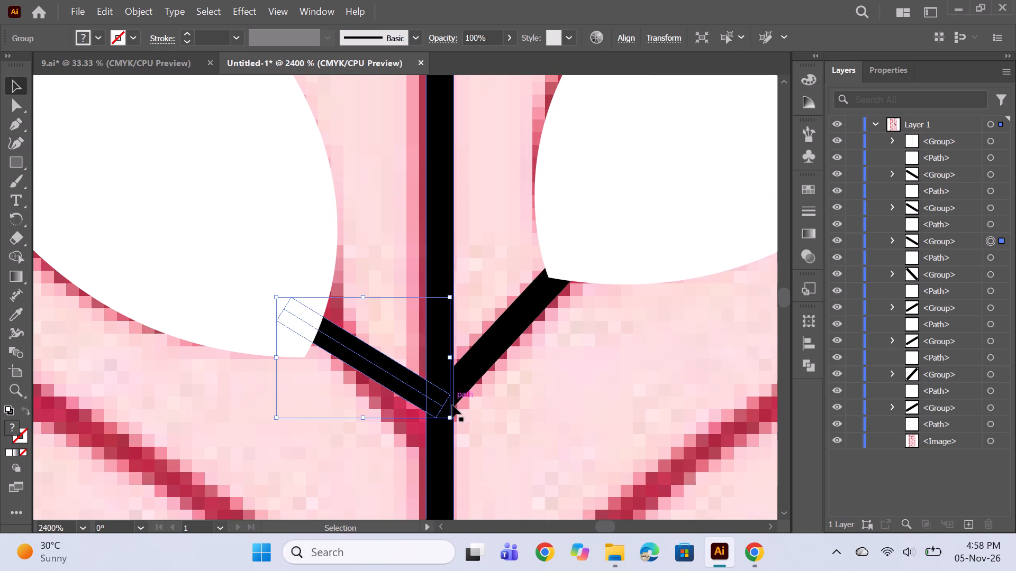
left_click_drag(455, 417, 441, 446)
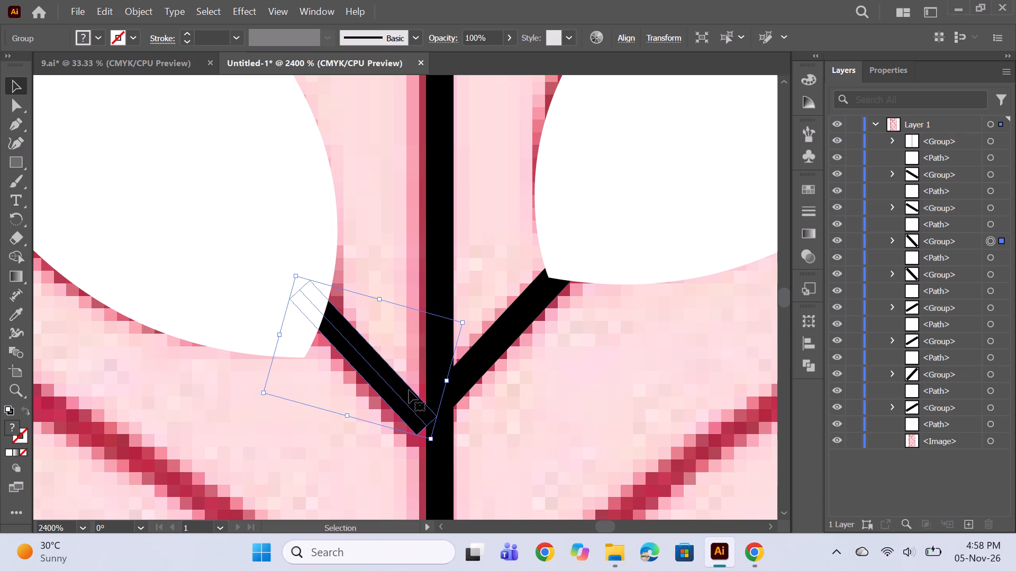
left_click_drag(384, 379, 394, 392)
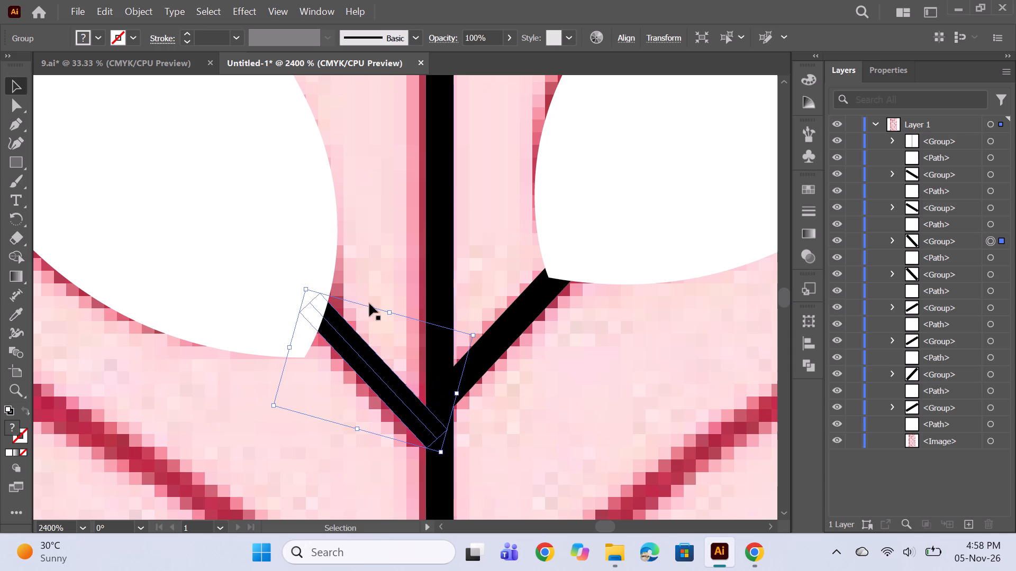
left_click_drag(277, 270, 294, 254)
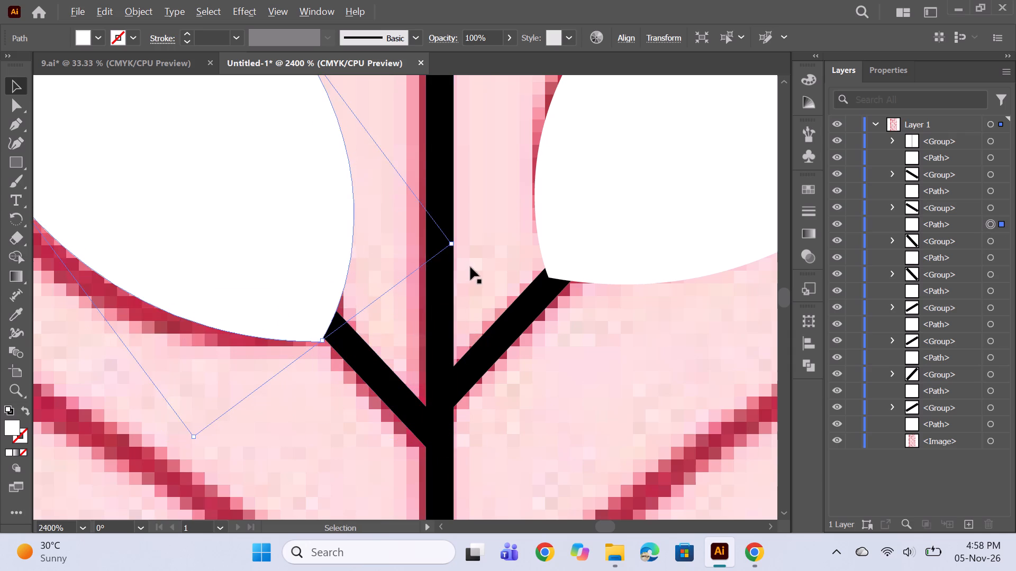
Lower the second right-hand stalk to meet the left-hand stalk at the stem, and rotate it slightly counterclockwise.
scroll(470, 267, "down", 2, "alt")
scroll(381, 236, "up", 8)
scroll(539, 260, "down", 4, "alt")
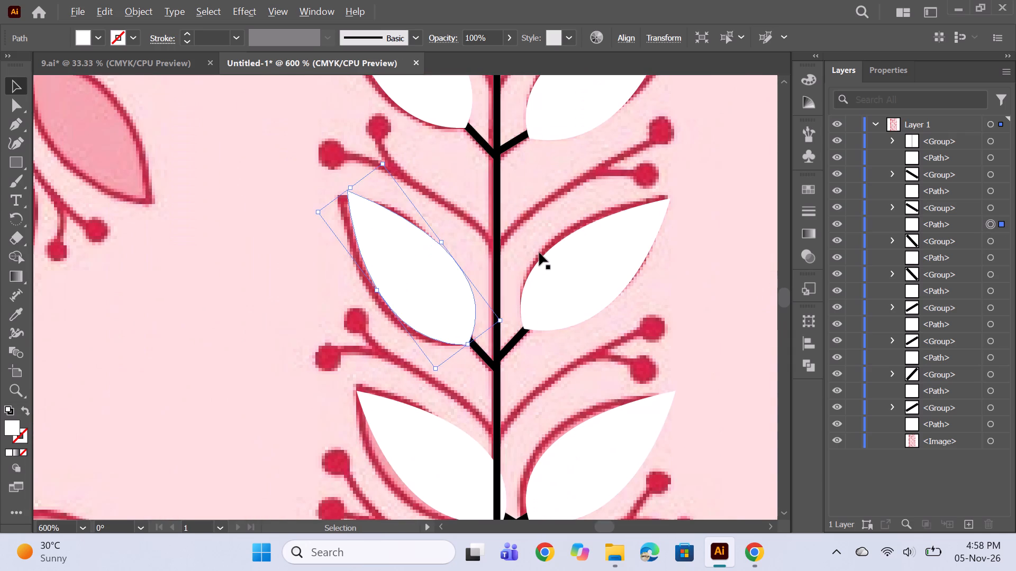
scroll(539, 253, "down", 5, "alt")
scroll(546, 305, "up", 5, "alt")
scroll(545, 303, "down", 2, "alt")
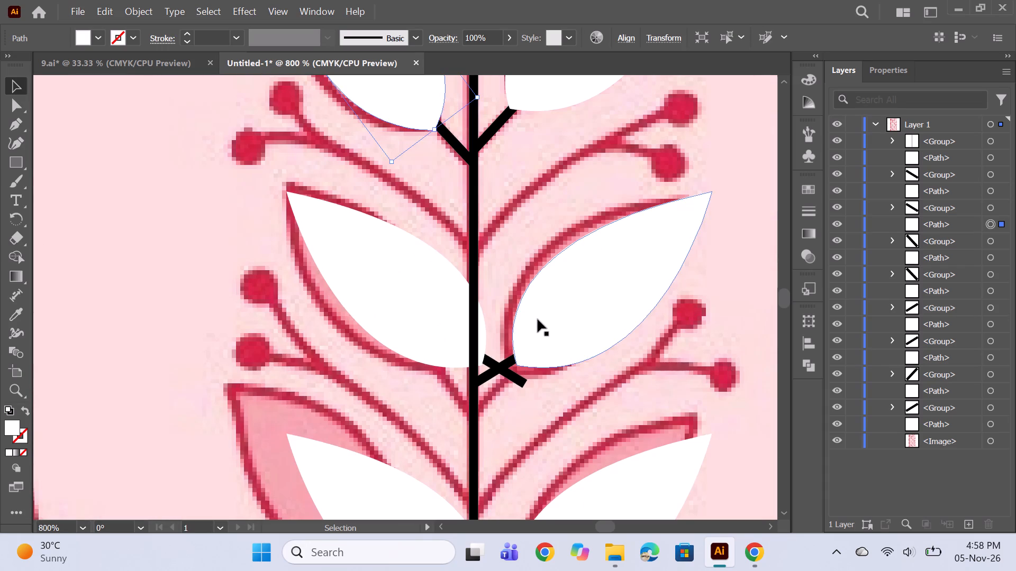
scroll(502, 384, "up", 3, "alt")
scroll(506, 345, "down", 3, "alt")
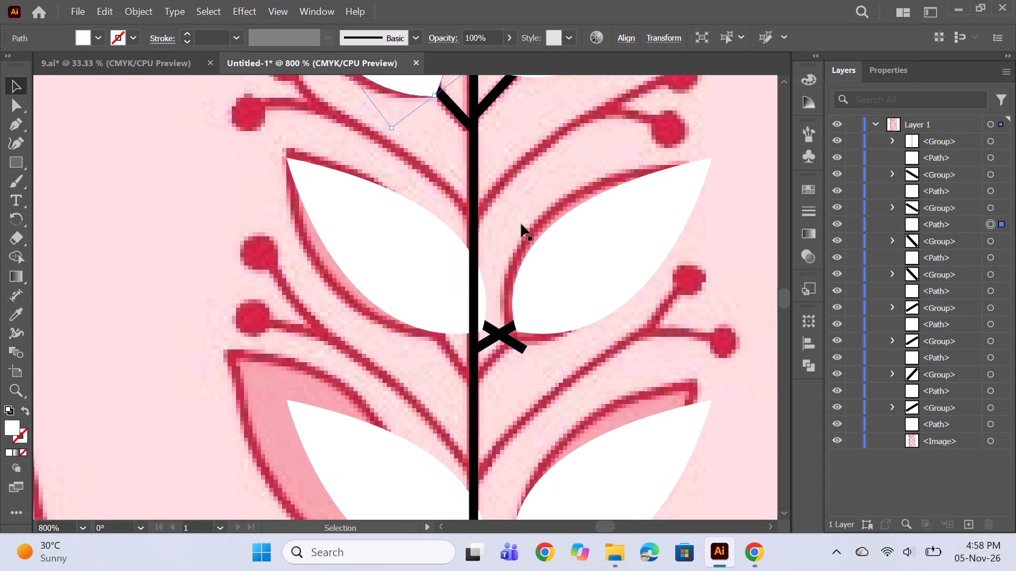
scroll(514, 202, "up", 8)
scroll(516, 196, "down", 2, "alt")
scroll(550, 250, "down", 2, "alt")
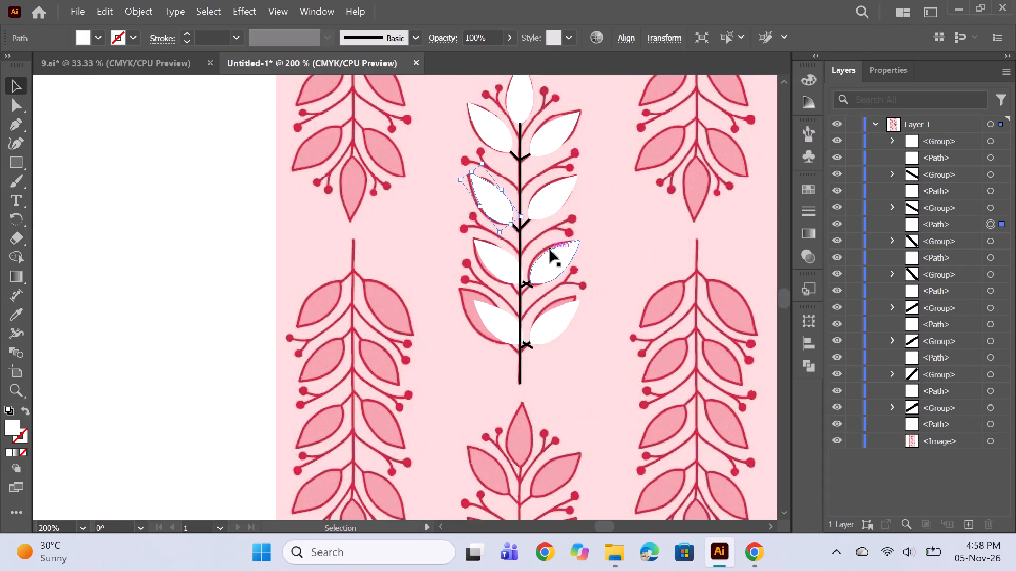
scroll(550, 251, "up", 2)
scroll(528, 262, "up", 3, "alt")
scroll(530, 220, "up", 2)
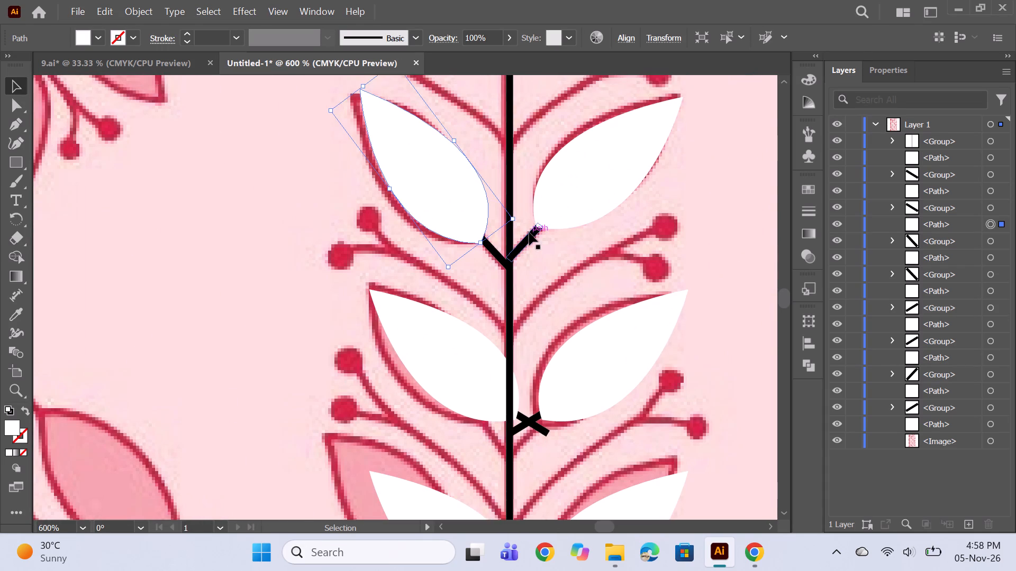
scroll(529, 233, "up", 2, "alt")
left_click_drag(525, 254, 530, 268)
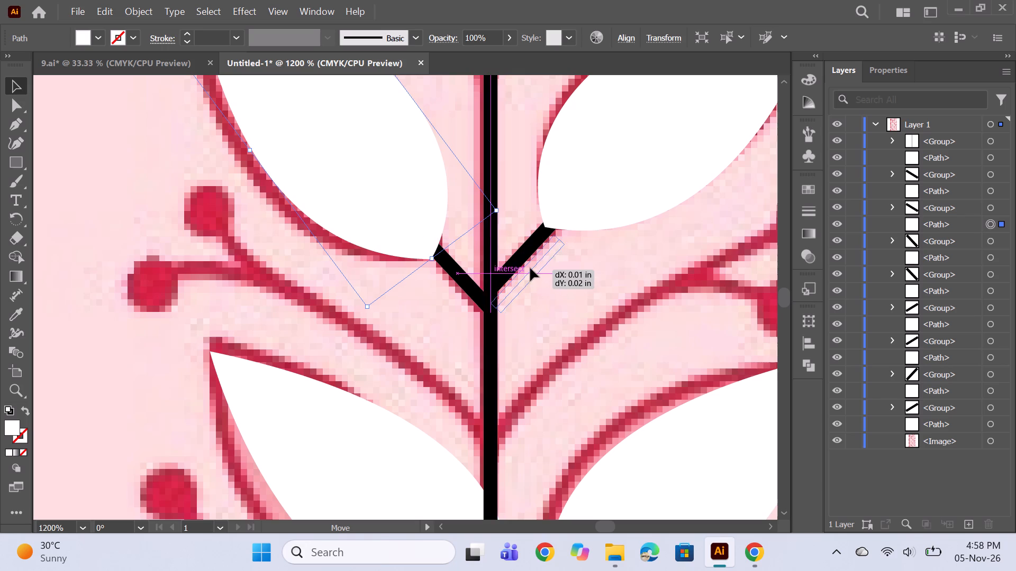
left_click_drag(530, 268, 527, 265)
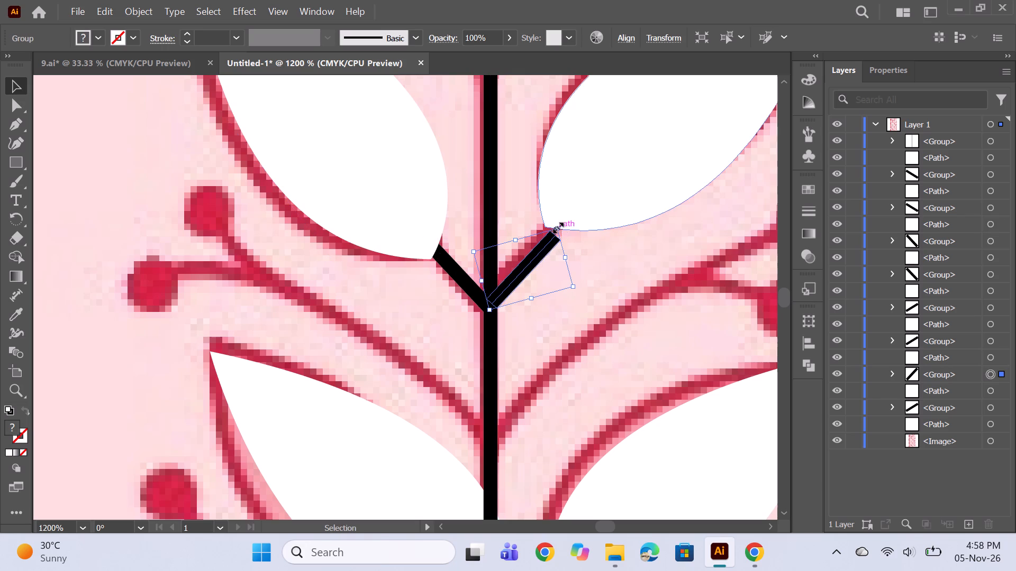
left_click_drag(559, 222, 554, 217)
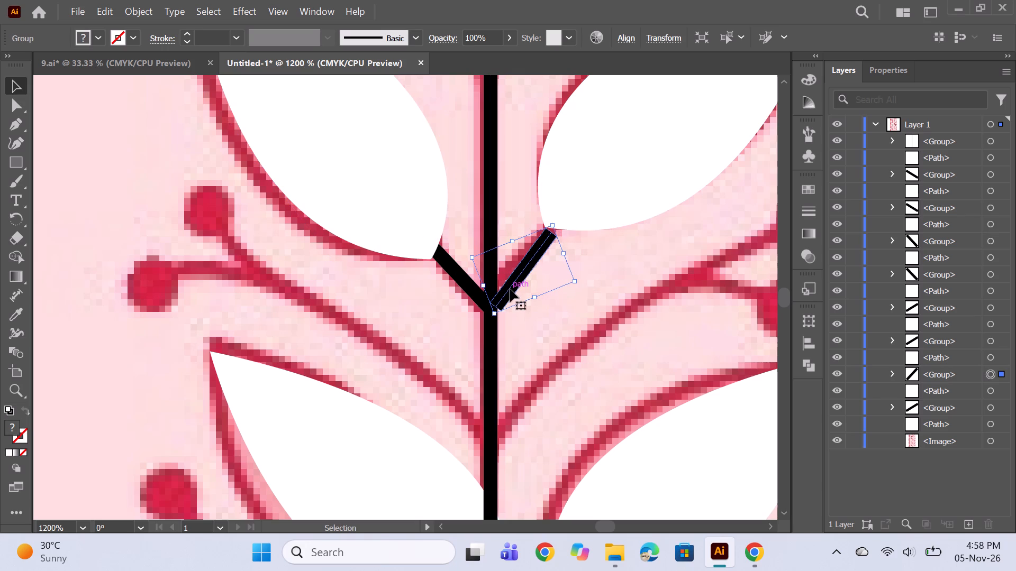
left_click(507, 289)
scroll(616, 223, "up", 2)
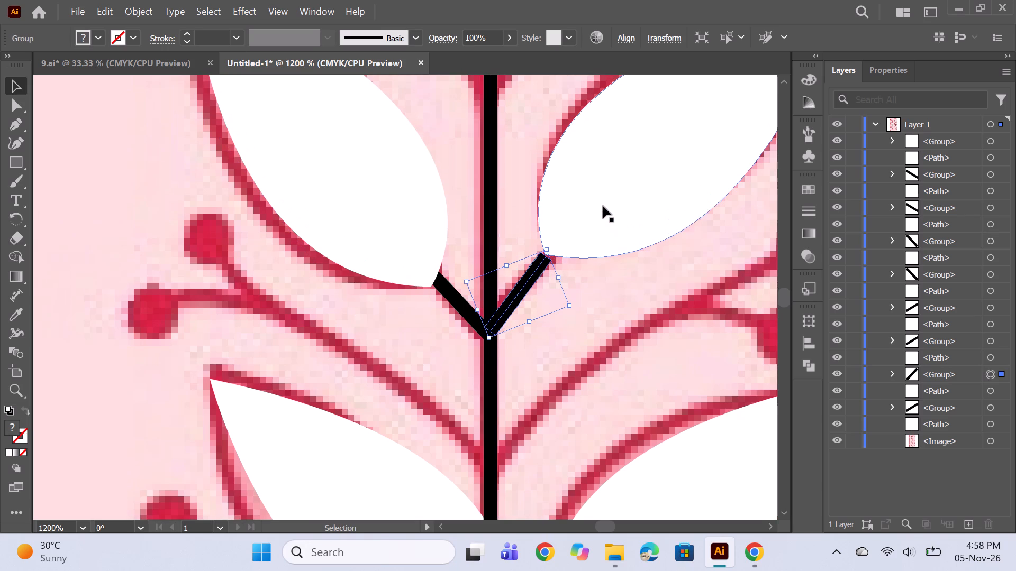
Nudge the second right-hand leaf slightly left and down onto the end of its stalk.
left_click_drag(603, 206, 596, 213)
scroll(621, 199, "down", 1, "alt")
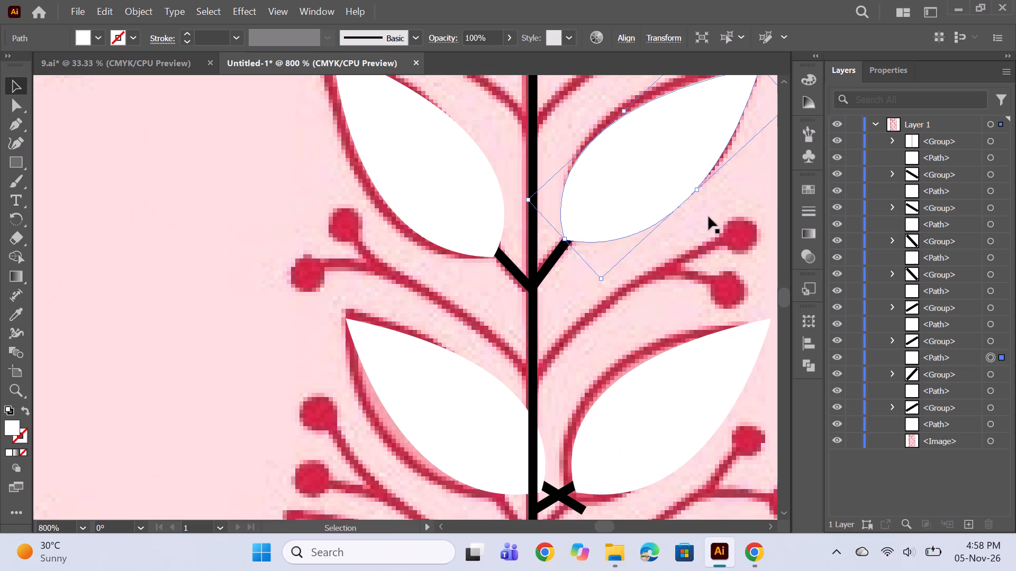
key("space")
key("space")
key("space")
left_click_drag(709, 218, 612, 298)
left_click(703, 181)
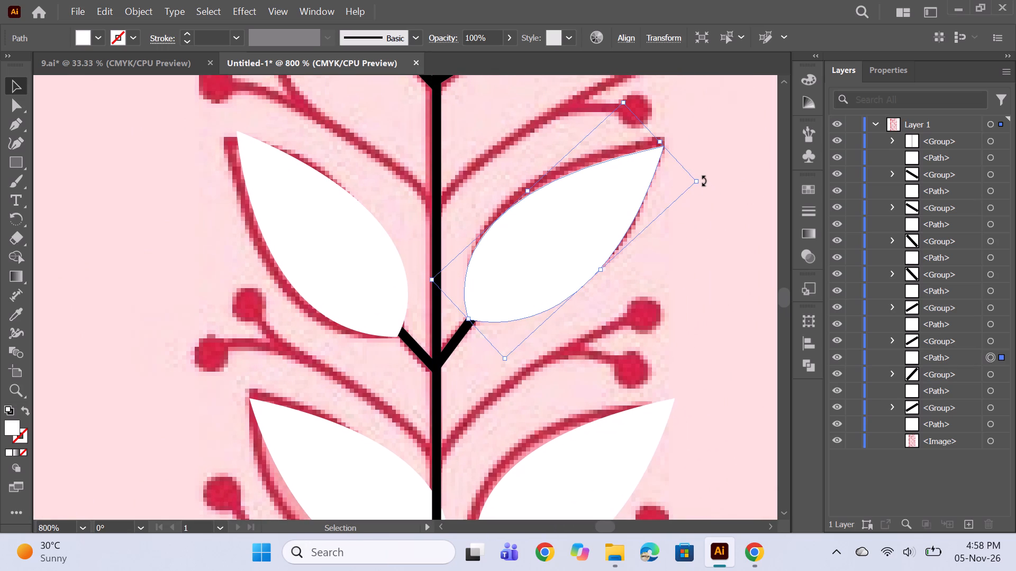
Move the third left-hand stalk to the left side of the stem and rotate it clockwise onto its reference stalk.
scroll(675, 204, "down", 20)
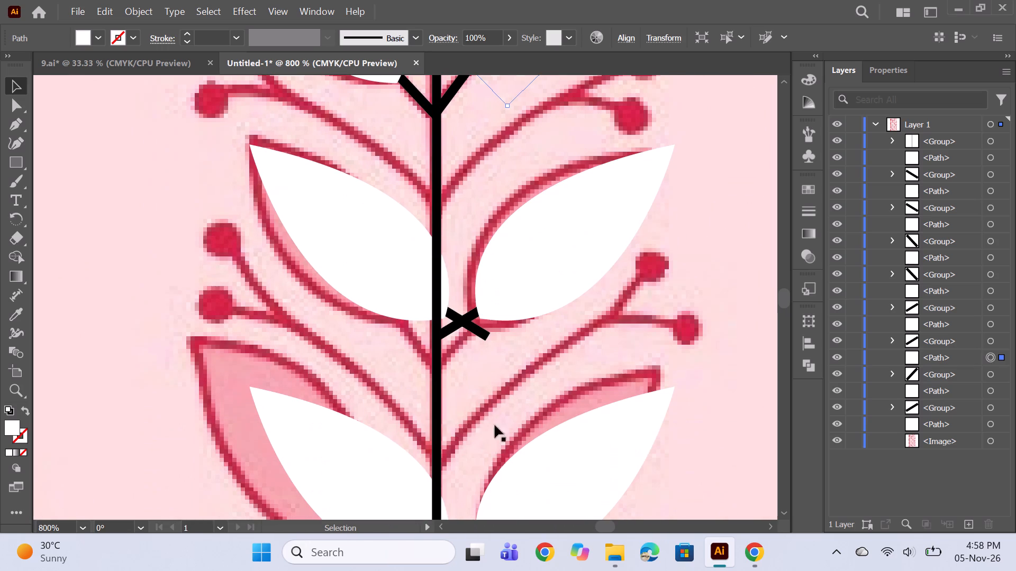
scroll(408, 288, "up", 2, "alt")
left_click_drag(524, 355, 442, 393)
left_click_drag(503, 435, 491, 454)
left_click_drag(456, 412, 452, 415)
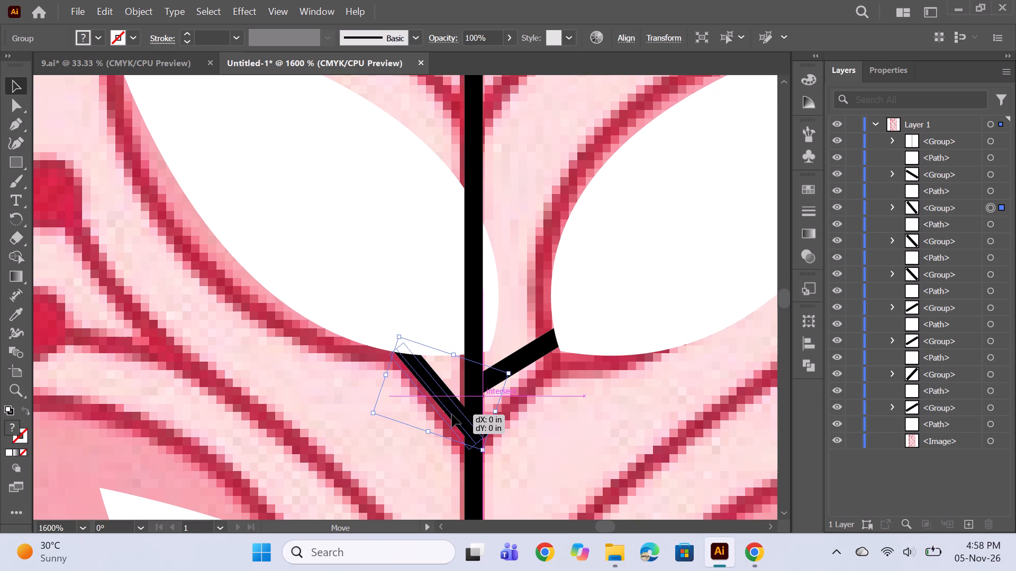
left_click_drag(452, 415, 446, 420)
left_click_drag(446, 420, 452, 418)
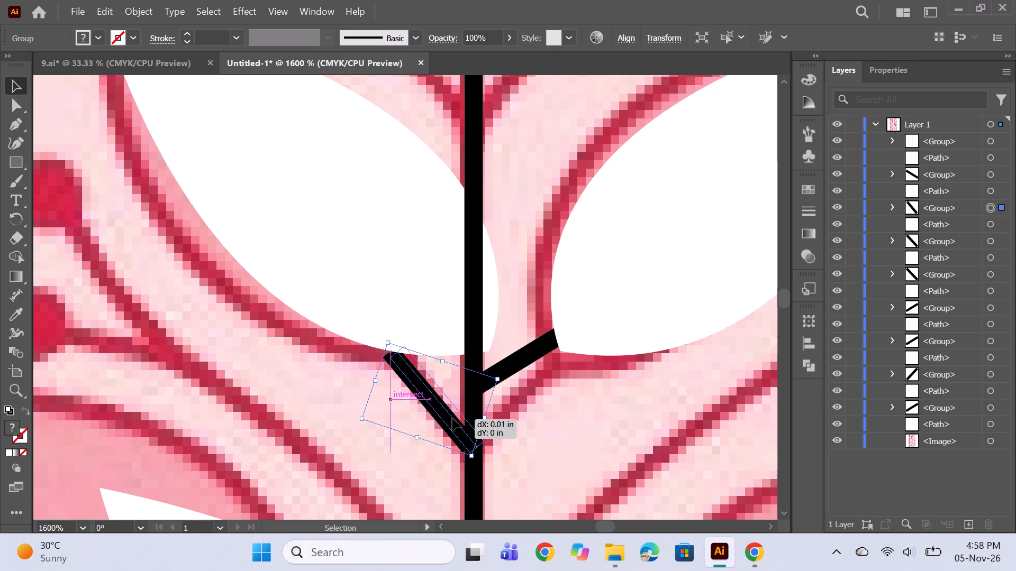
left_click_drag(452, 418, 450, 420)
Move the third left-hand leaf left onto its stalk's end and rotate it clockwise toward the reference leaf outline.
left_click_drag(440, 302, 401, 309)
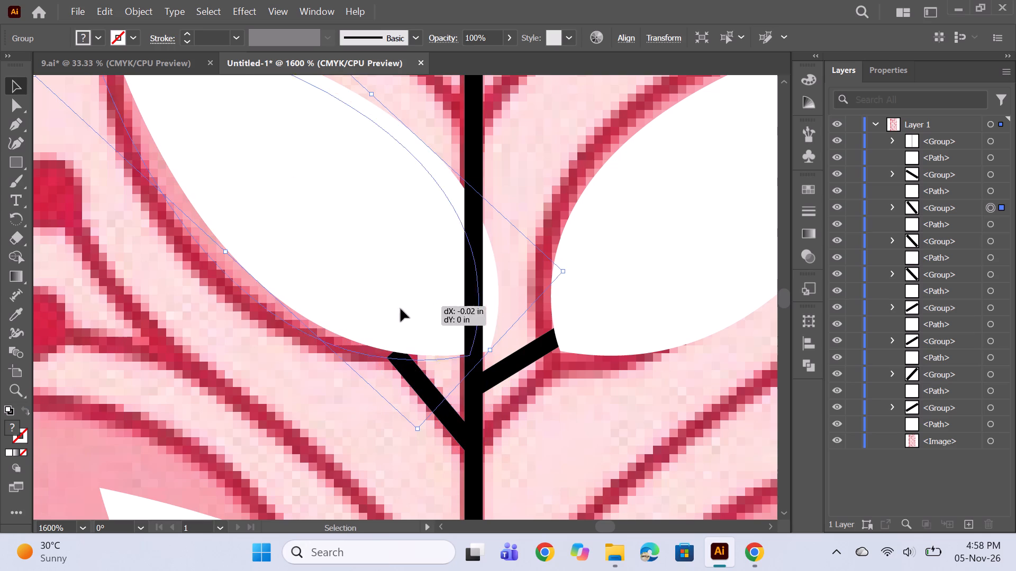
left_click_drag(401, 309, 369, 319)
scroll(487, 348, "down", 2, "alt")
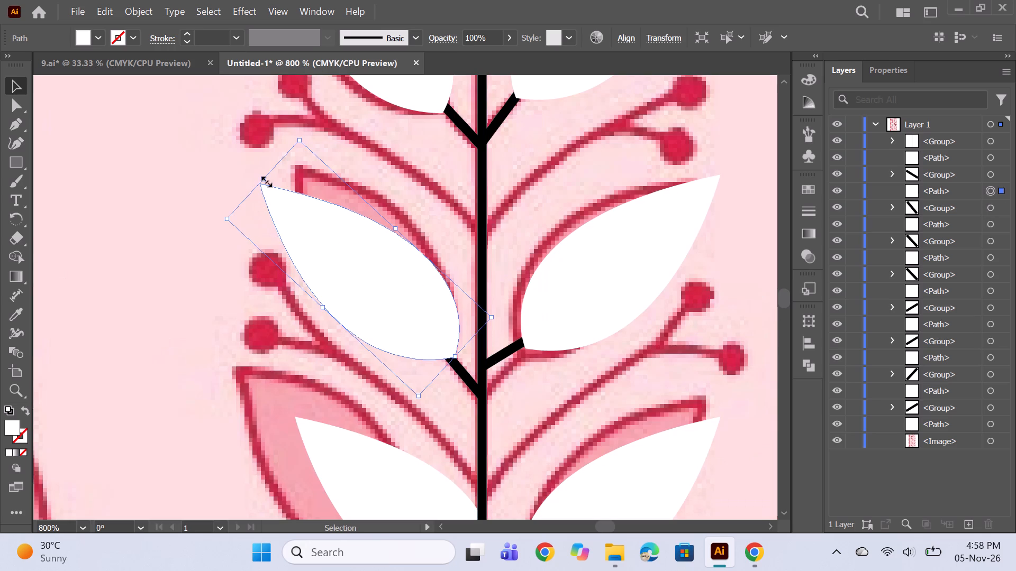
left_click_drag(300, 135, 310, 141)
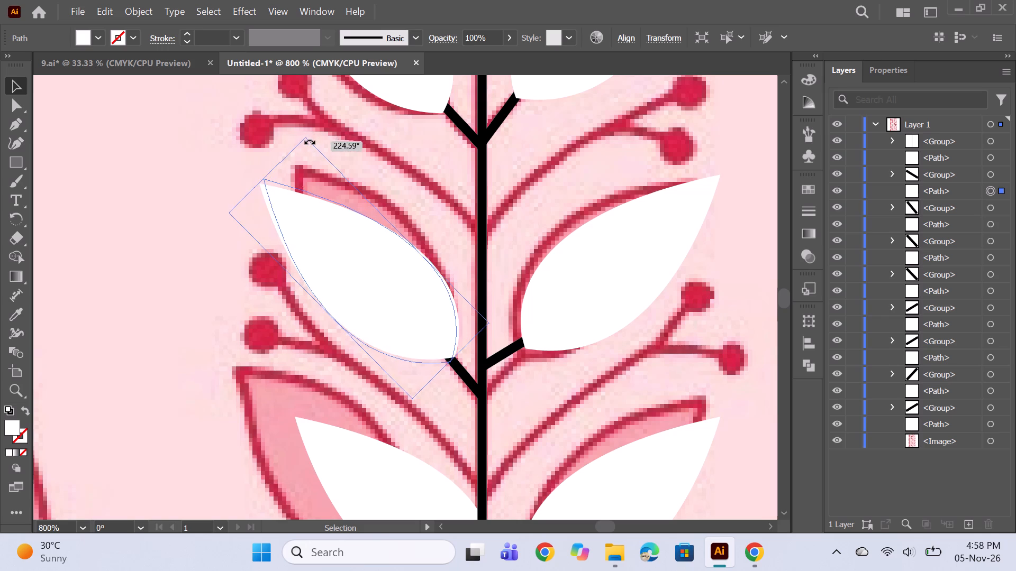
left_click_drag(310, 141, 308, 143)
left_click_drag(381, 304, 386, 299)
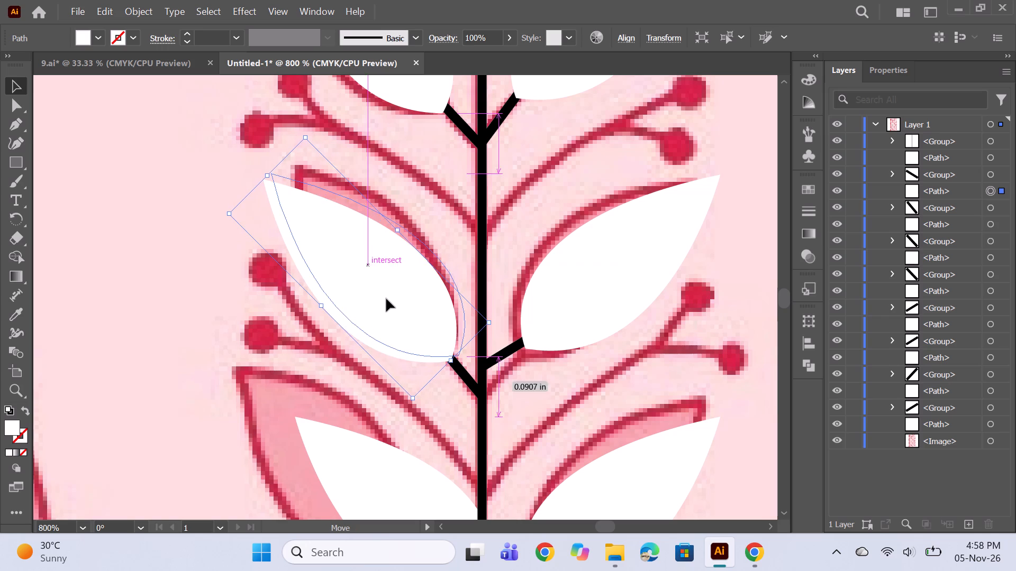
left_click_drag(386, 299, 386, 300)
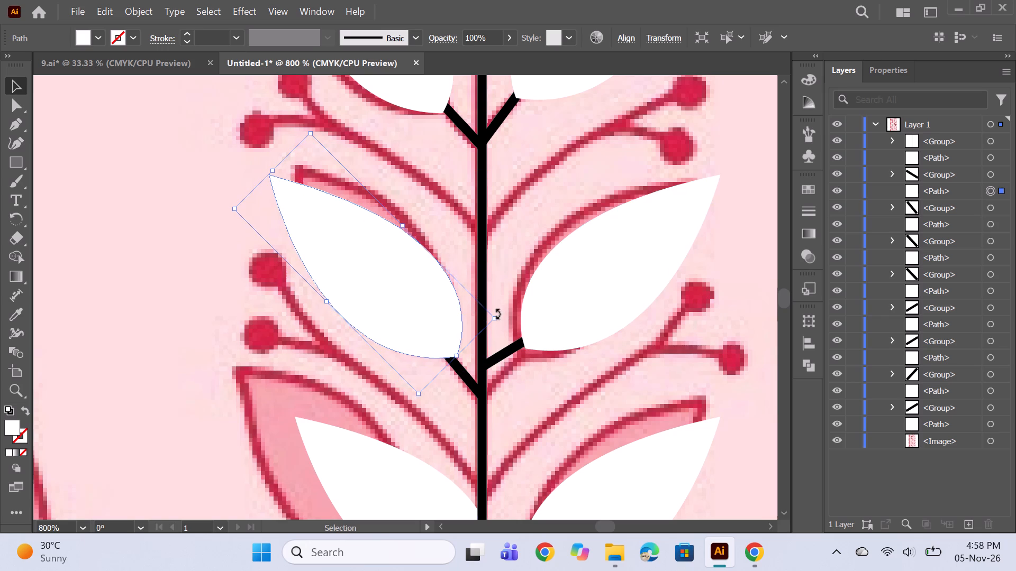
left_click_drag(497, 314, 496, 330)
left_click_drag(414, 308, 419, 308)
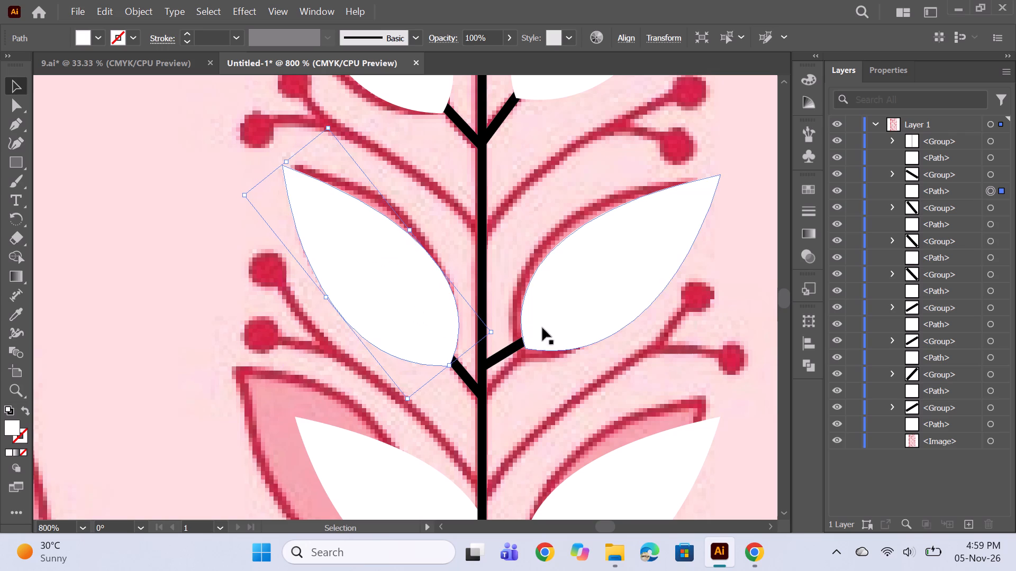
Rotate the third right-hand stalk counterclockwise to match the slope of its reference stalk.
left_click(504, 357)
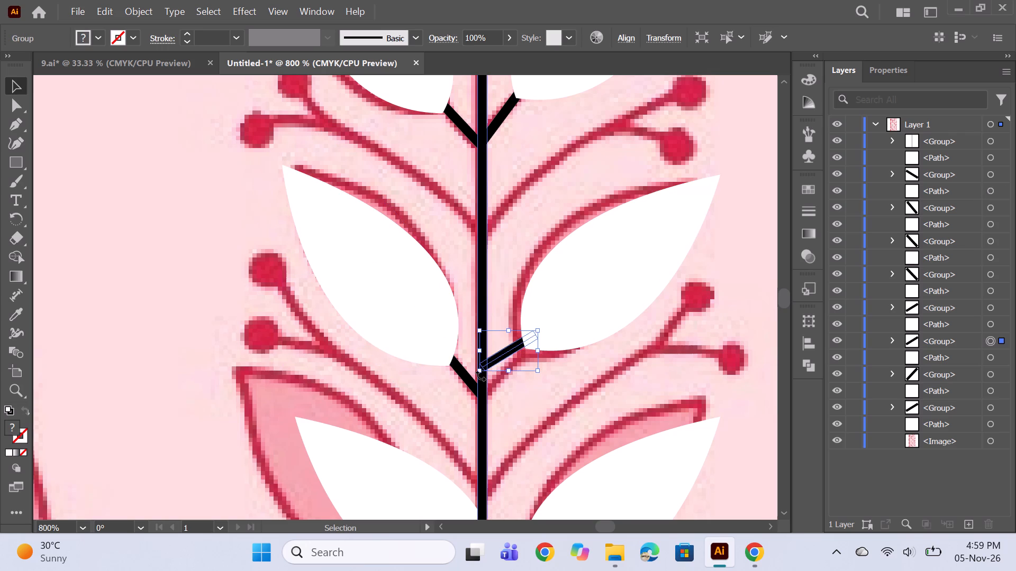
left_click_drag(480, 376, 490, 381)
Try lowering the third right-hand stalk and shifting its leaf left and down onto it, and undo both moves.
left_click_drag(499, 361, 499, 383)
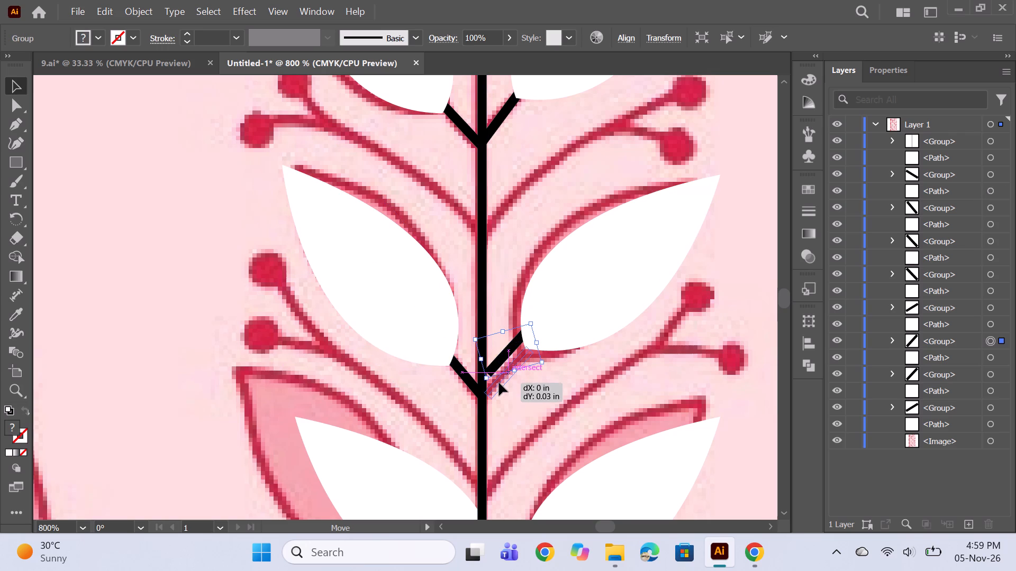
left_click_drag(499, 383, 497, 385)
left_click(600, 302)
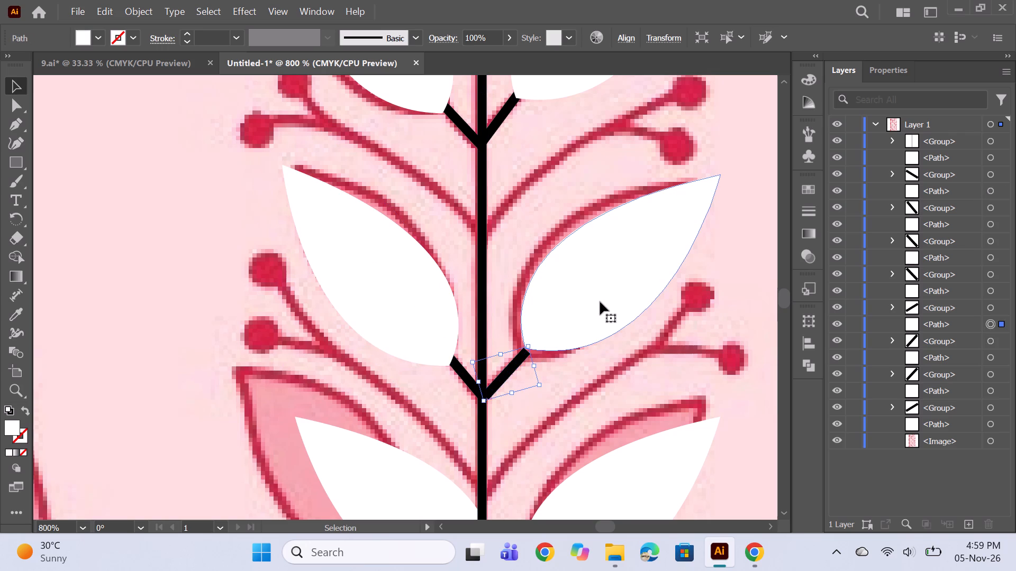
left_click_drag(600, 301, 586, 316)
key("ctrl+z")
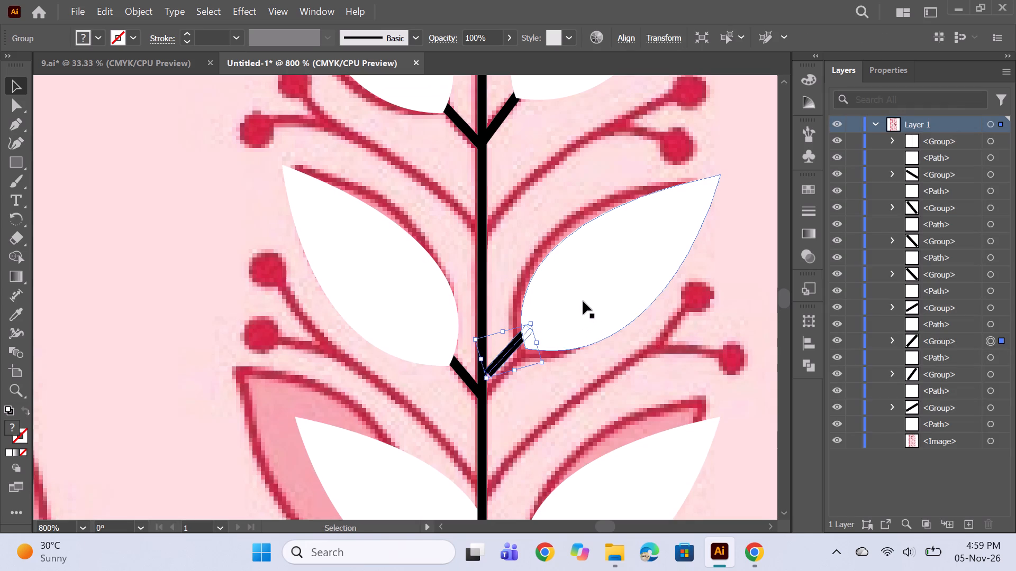
Redo the lowering of the third right-hand stalk onto its reference stalk.
key("ctrl+shift+z")
Rotate the third right-hand leaf slightly counterclockwise and shift it left and down onto its stalk's end.
left_click(580, 307)
left_click(576, 300)
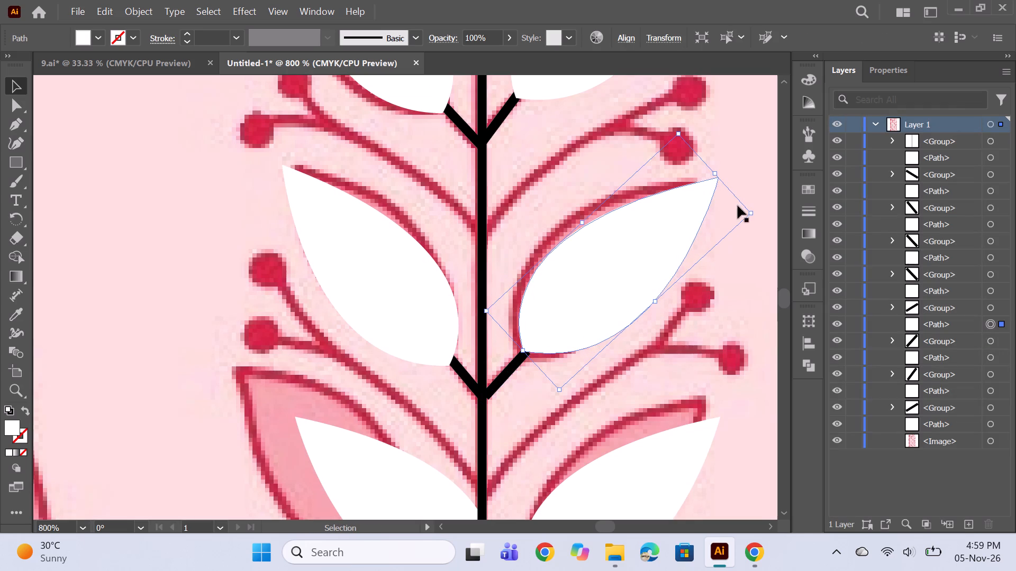
left_click_drag(756, 215, 752, 209)
key("Left")
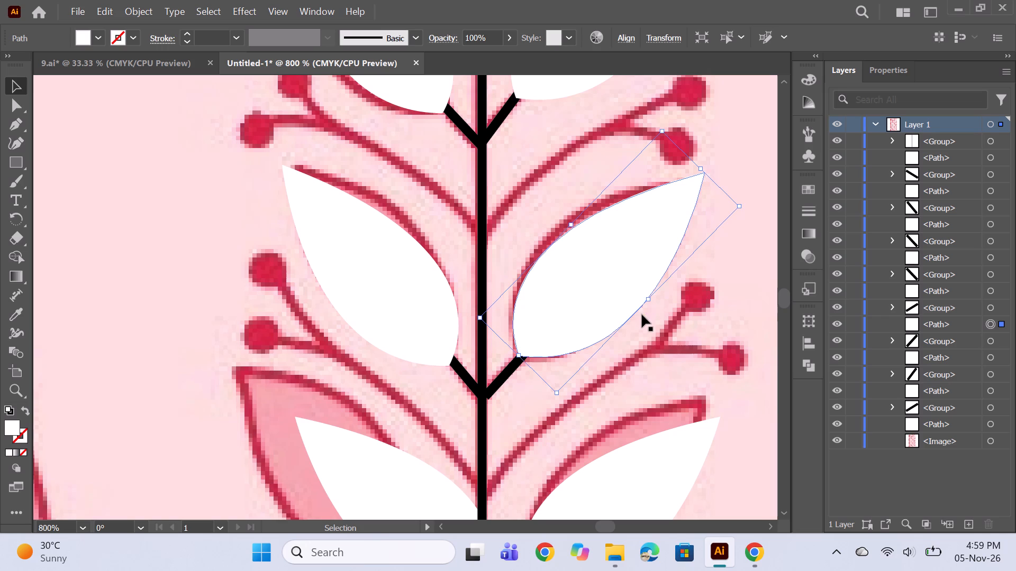
key("Down")
left_click(577, 313)
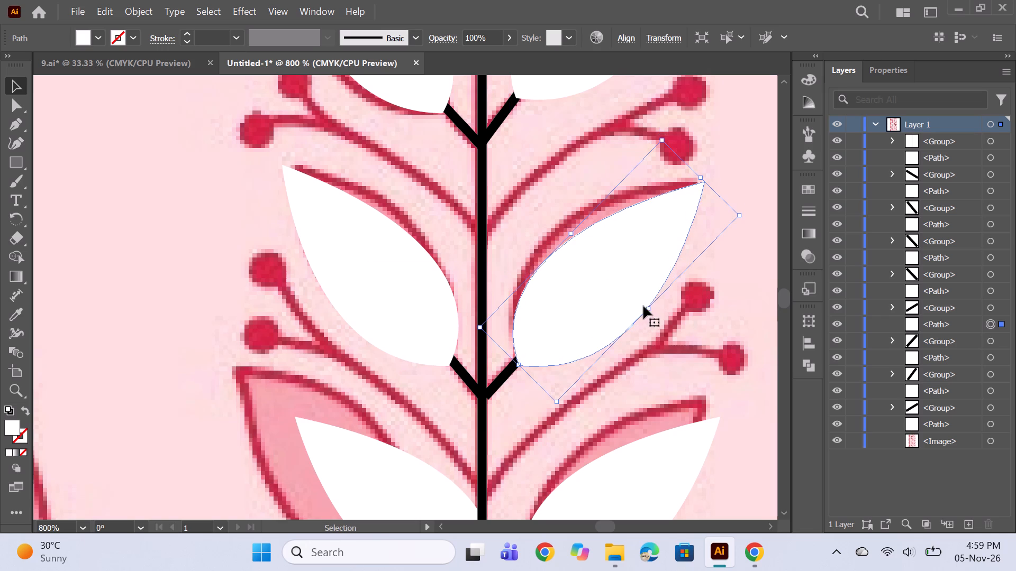
scroll(643, 306, "down", 2)
left_click(598, 285)
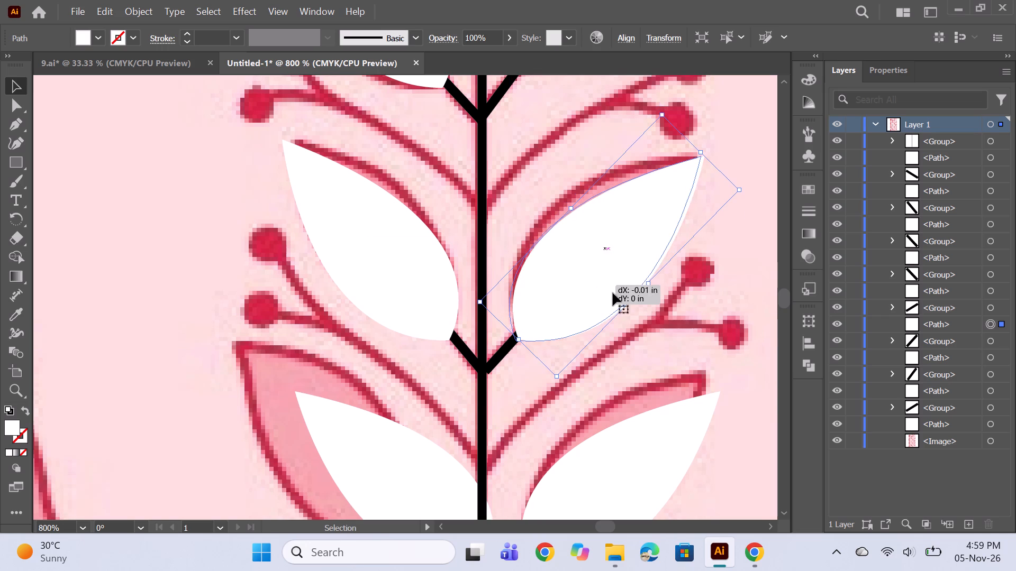
Move the bottom left-hand leaf left and up off the stem, over its reference leaf.
scroll(673, 285, "down", 7)
scroll(633, 307, "down", 5)
left_click_drag(460, 390, 458, 388)
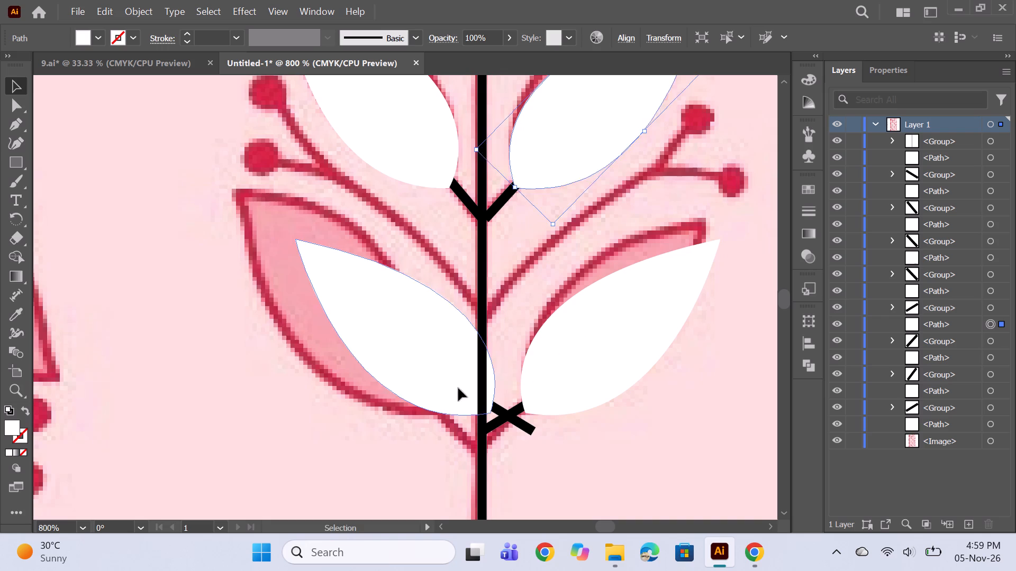
left_click_drag(458, 388, 403, 365)
Move the bottom left-hand stalk to the left side of the stem and rotate it clockwise onto its reference stalk.
left_click_drag(523, 423, 476, 444)
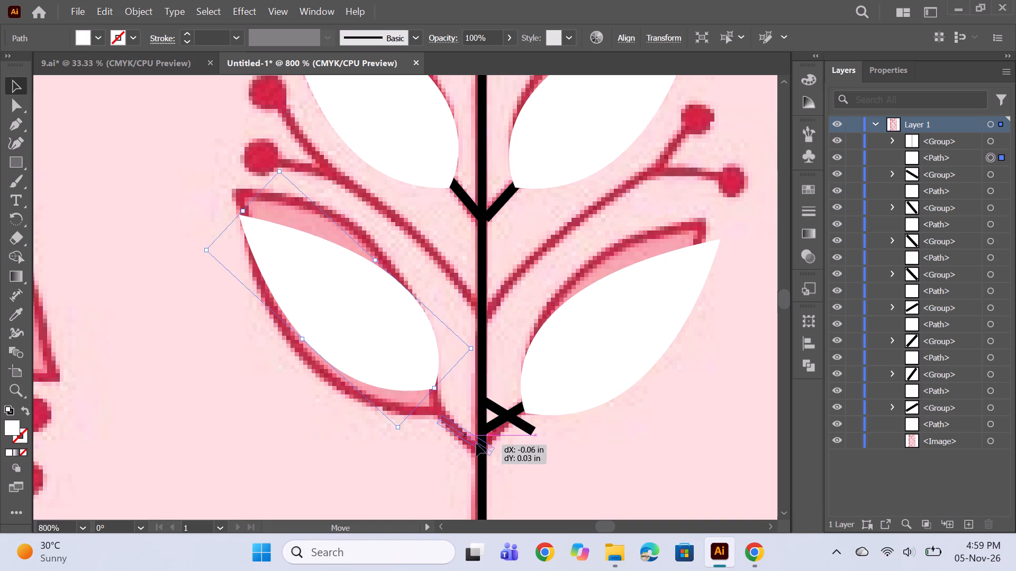
left_click_drag(476, 444, 467, 434)
scroll(481, 448, "up", 2)
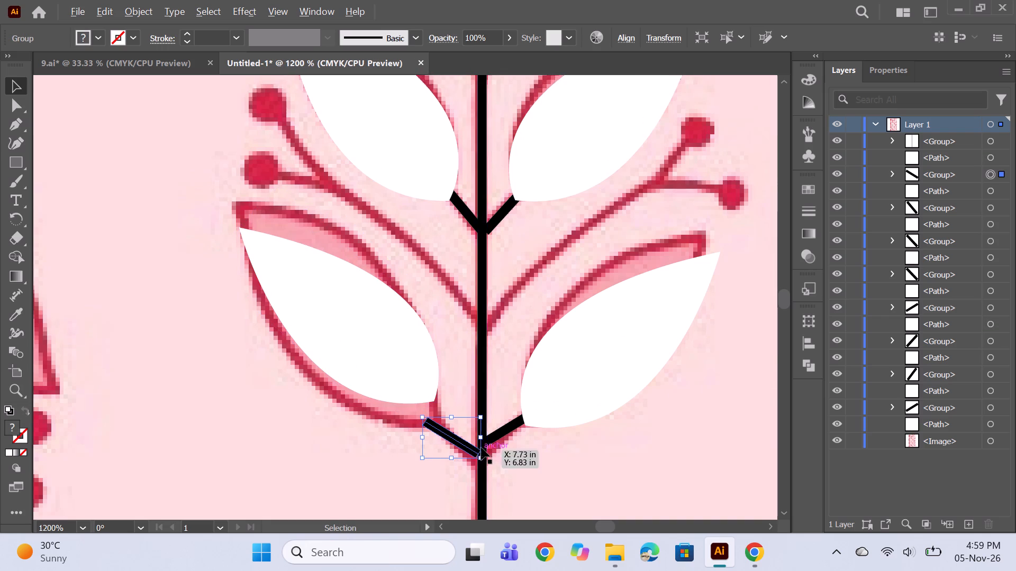
scroll(481, 447, "up", 1)
scroll(482, 457, "down", 3)
left_click_drag(475, 420, 473, 420)
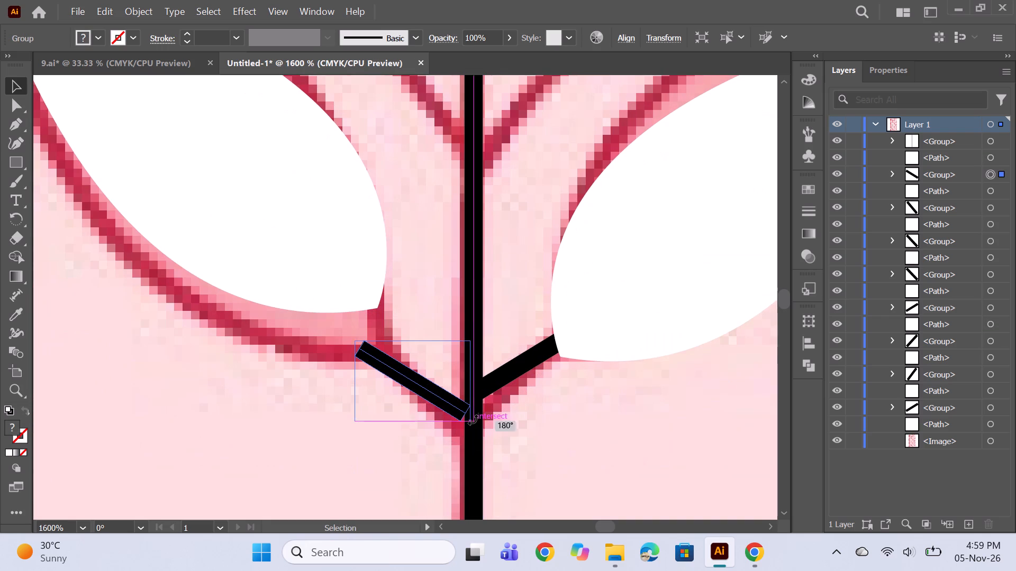
left_click_drag(473, 420, 467, 430)
left_click_drag(444, 411, 453, 418)
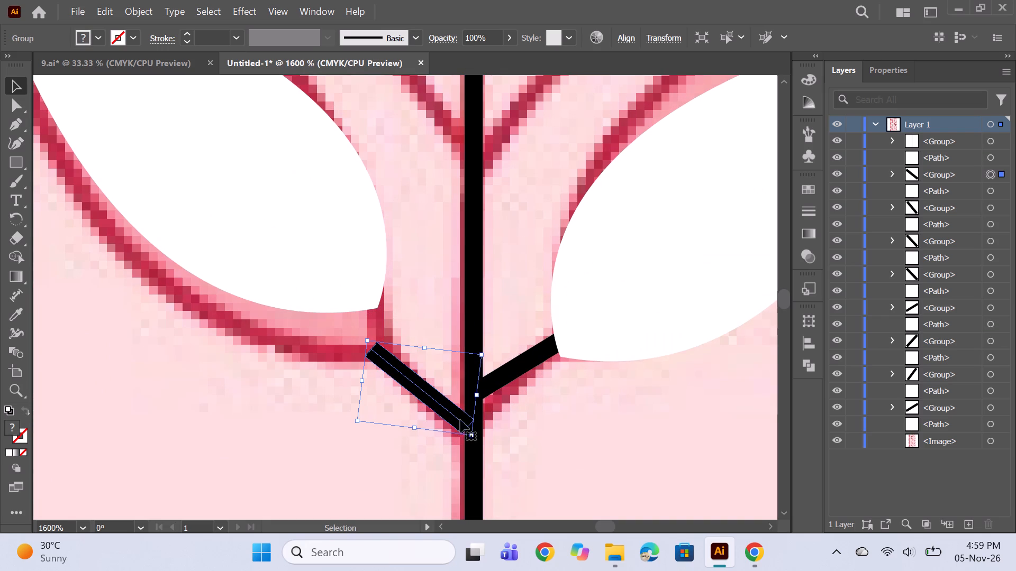
left_click(455, 418)
Lower the bottom left-hand leaf onto its stalk's end, rotate it slightly clockwise and nudge it up and right within the reference outline.
left_click(347, 266)
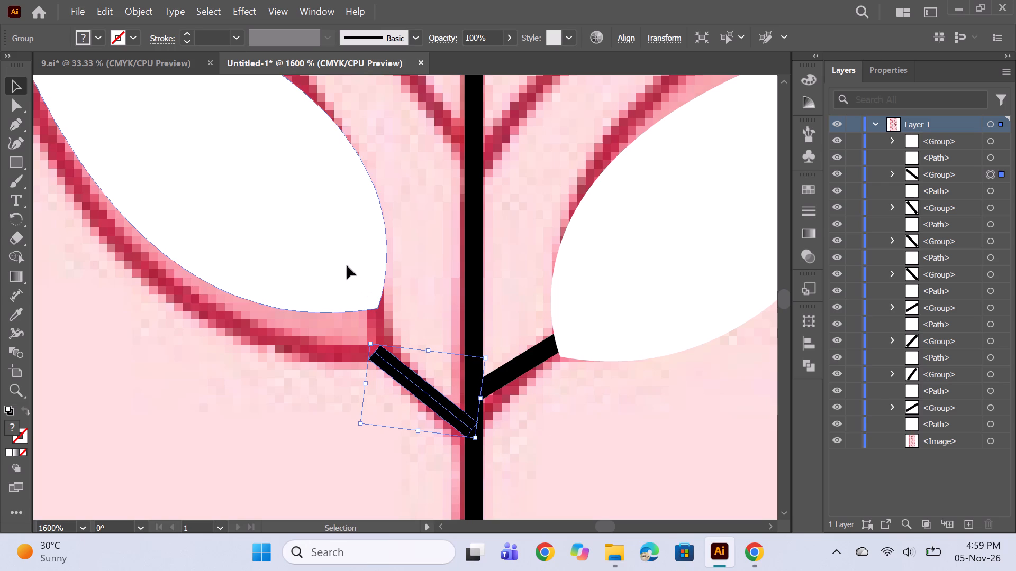
left_click_drag(347, 266, 358, 314)
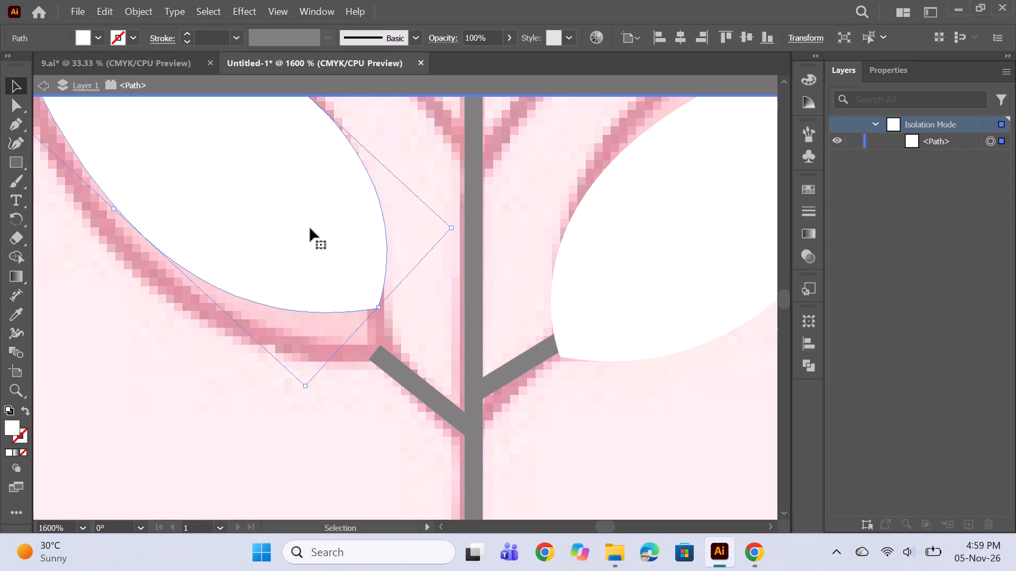
left_click(41, 84)
left_click_drag(255, 239, 254, 278)
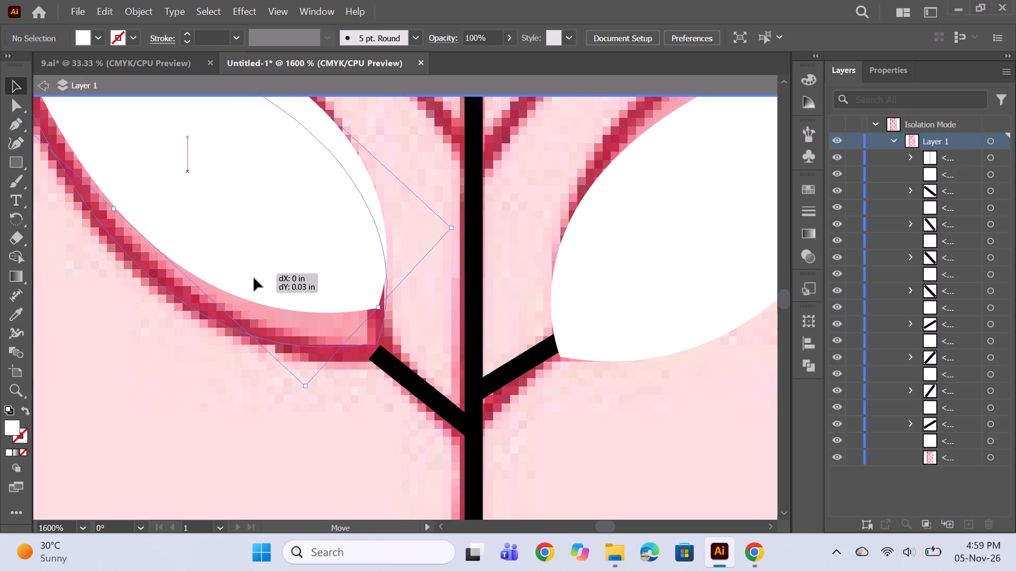
left_click_drag(254, 278, 254, 294)
scroll(377, 233, "down", 2, "alt")
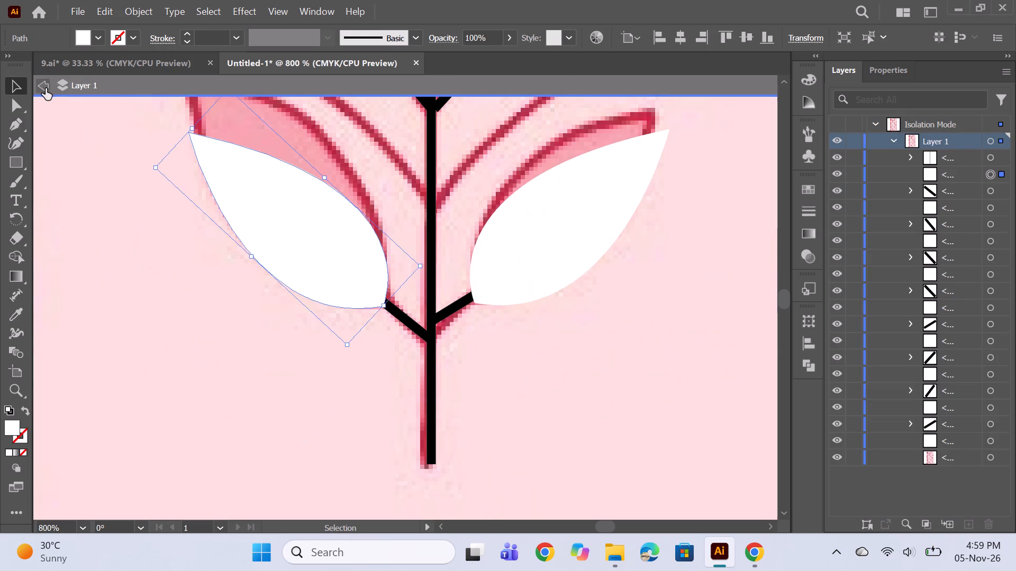
left_click(46, 88)
scroll(278, 161, "up", 3)
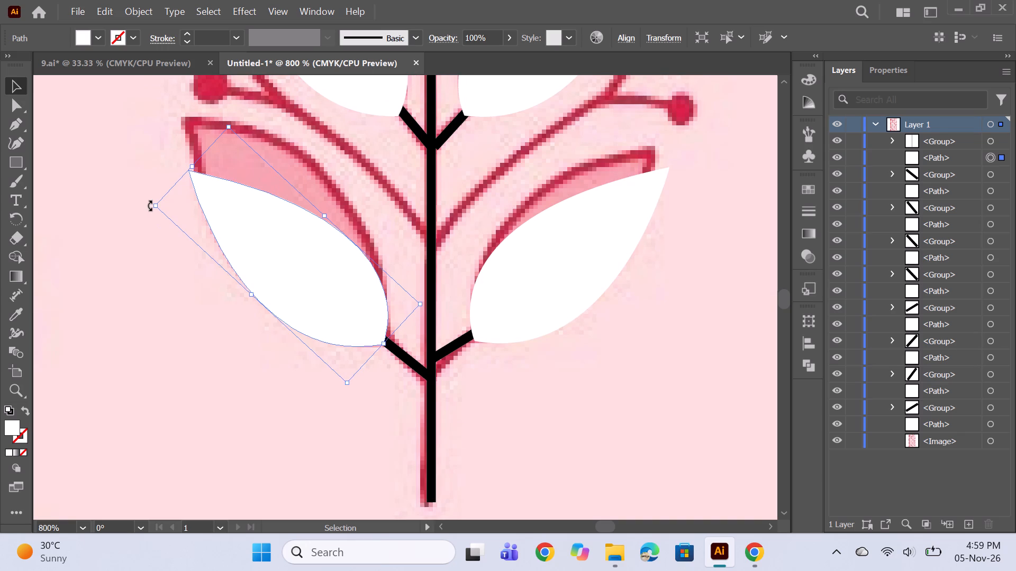
left_click_drag(149, 206, 156, 201)
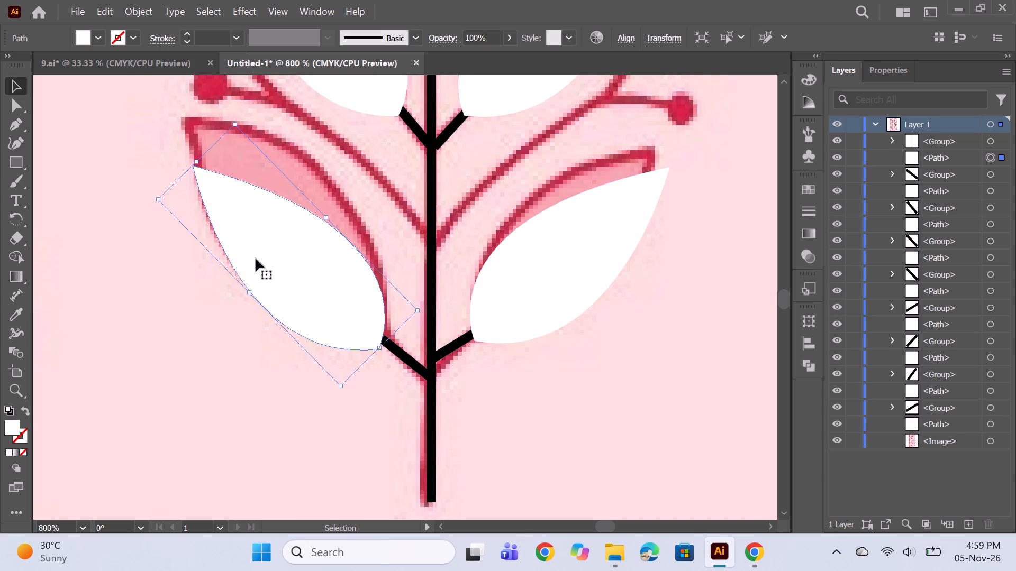
left_click_drag(274, 271, 282, 264)
Rotate the bottom right-hand stalk counterclockwise and lower it onto its reference stalk, joining the stem.
scroll(397, 237, "down", 2, "alt")
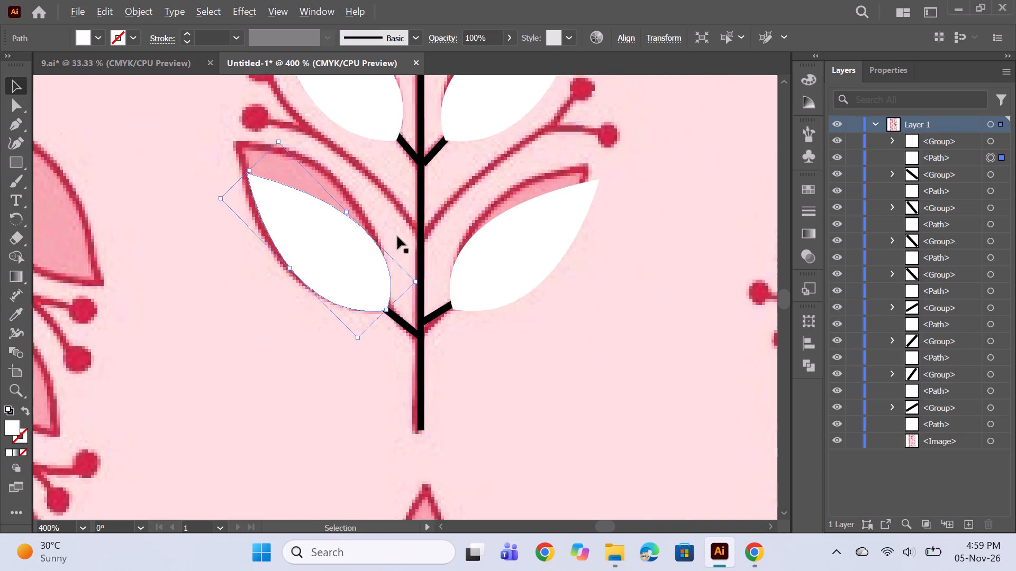
scroll(492, 245, "up", 6)
scroll(484, 333, "up", 3, "alt")
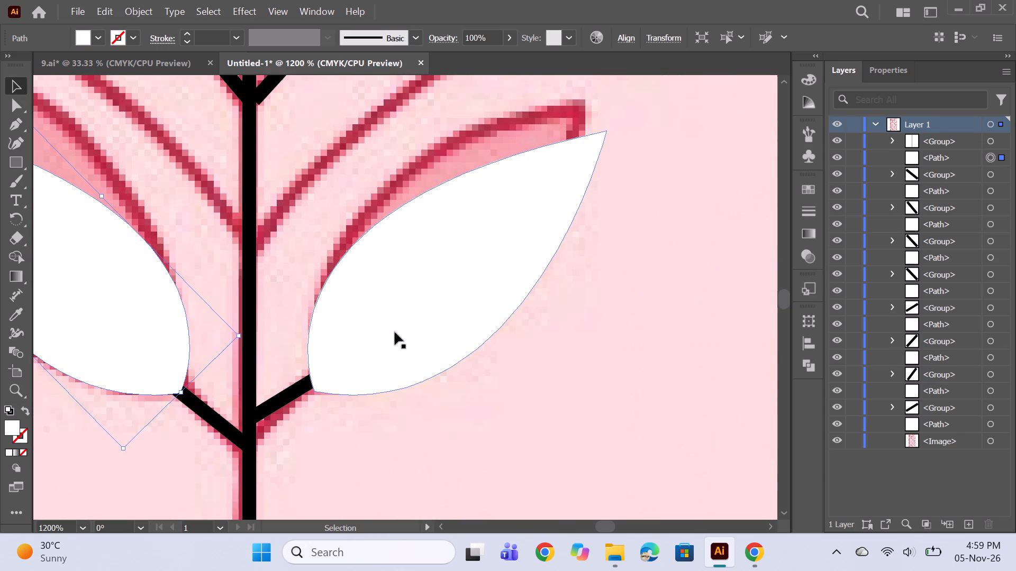
left_click(273, 399)
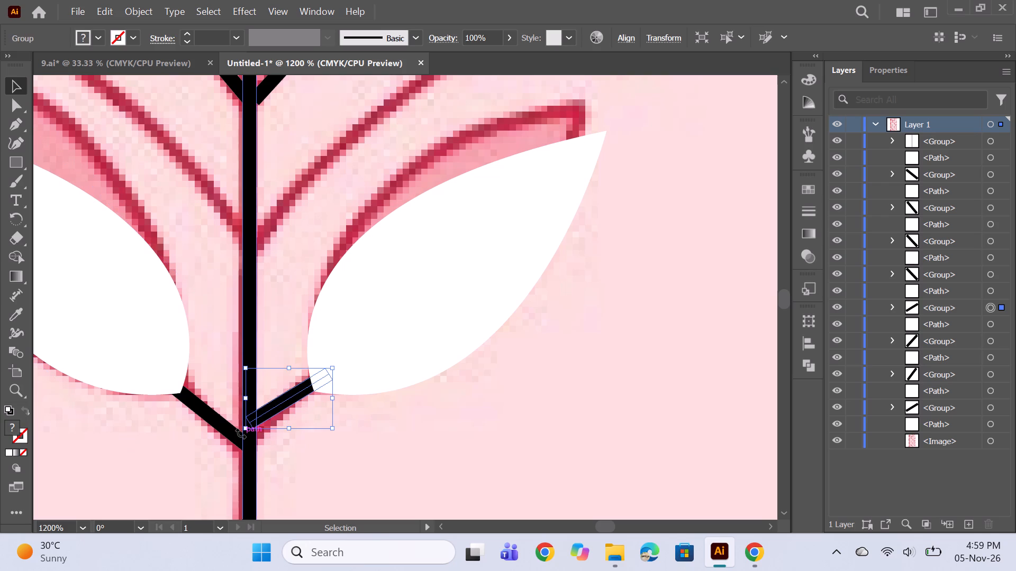
left_click_drag(243, 433, 250, 444)
left_click_drag(273, 416, 268, 428)
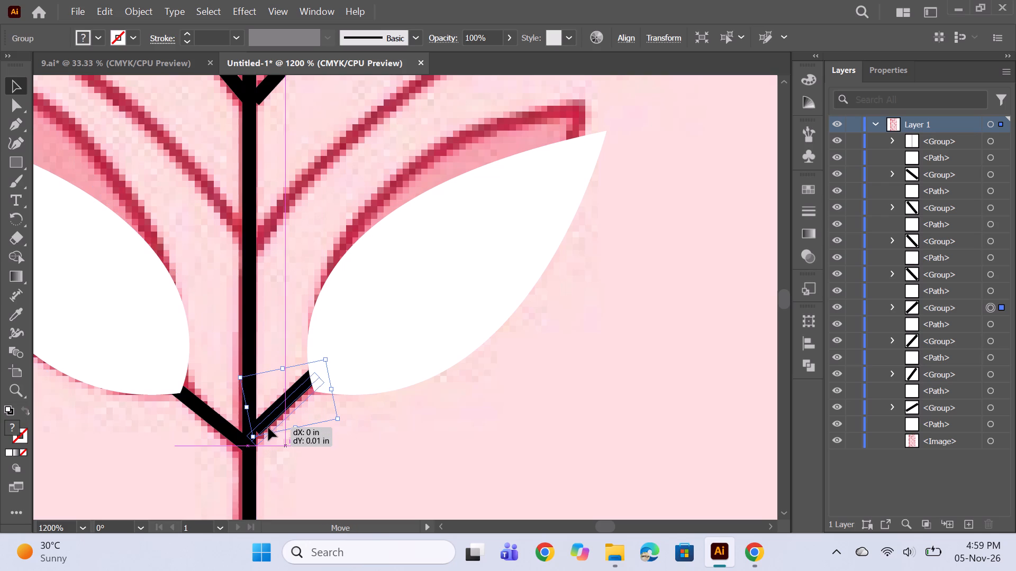
left_click_drag(268, 428, 264, 431)
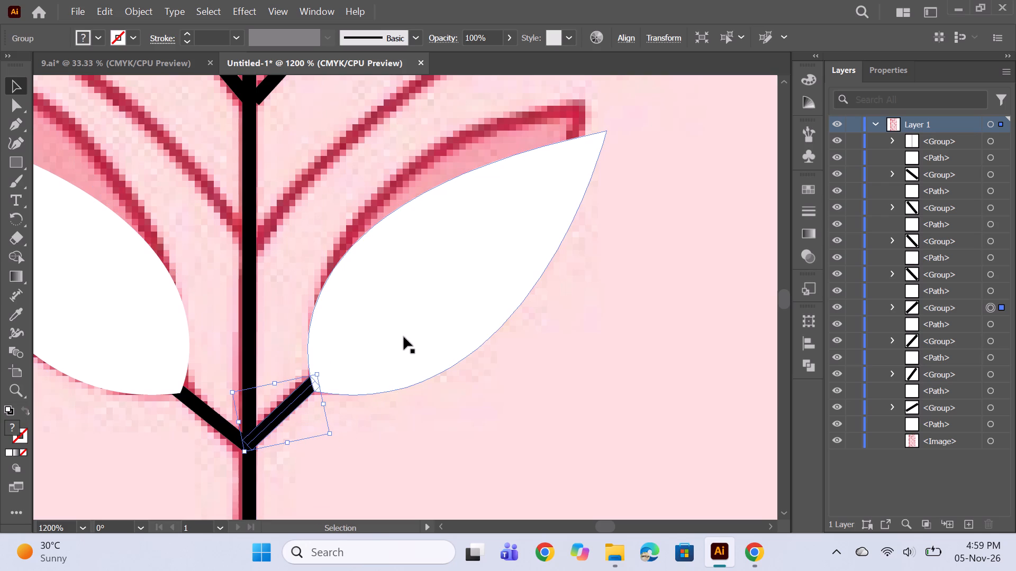
Shift the bottom right-hand leaf left and up onto its stalk and rotate it slightly counterclockwise toward the reference outline.
left_click_drag(403, 333, 396, 333)
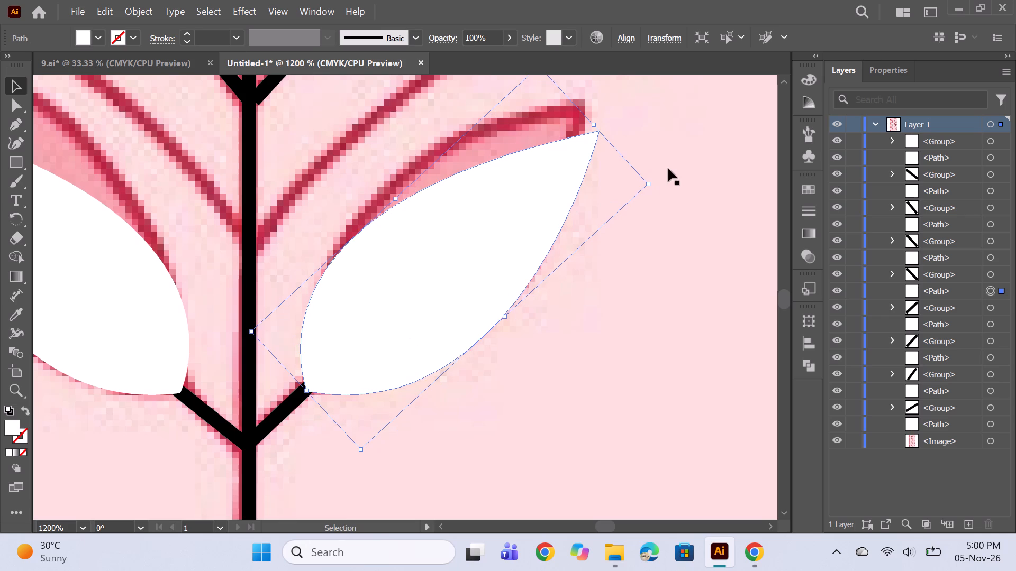
left_click_drag(654, 186, 650, 172)
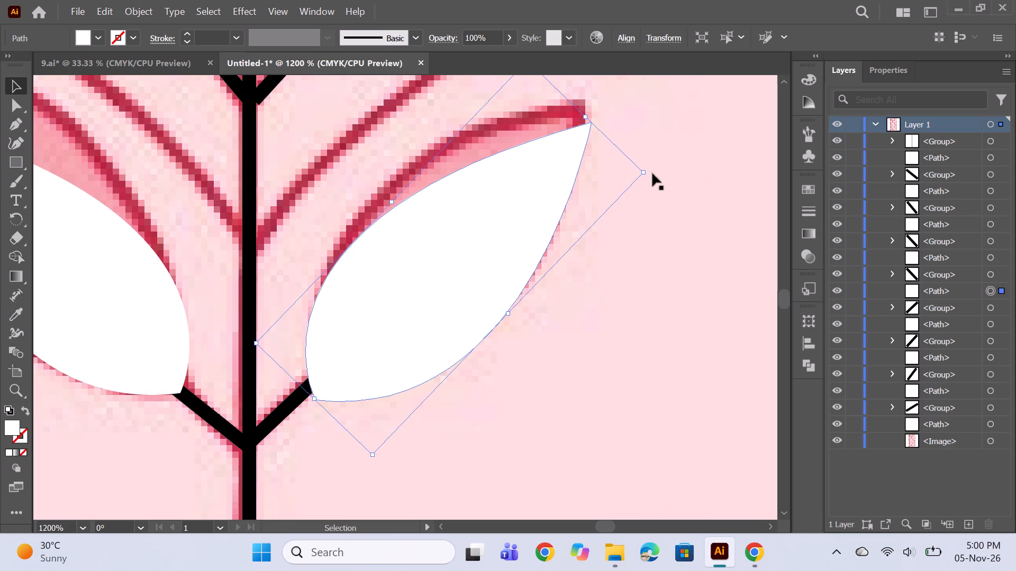
left_click_drag(391, 333, 384, 326)
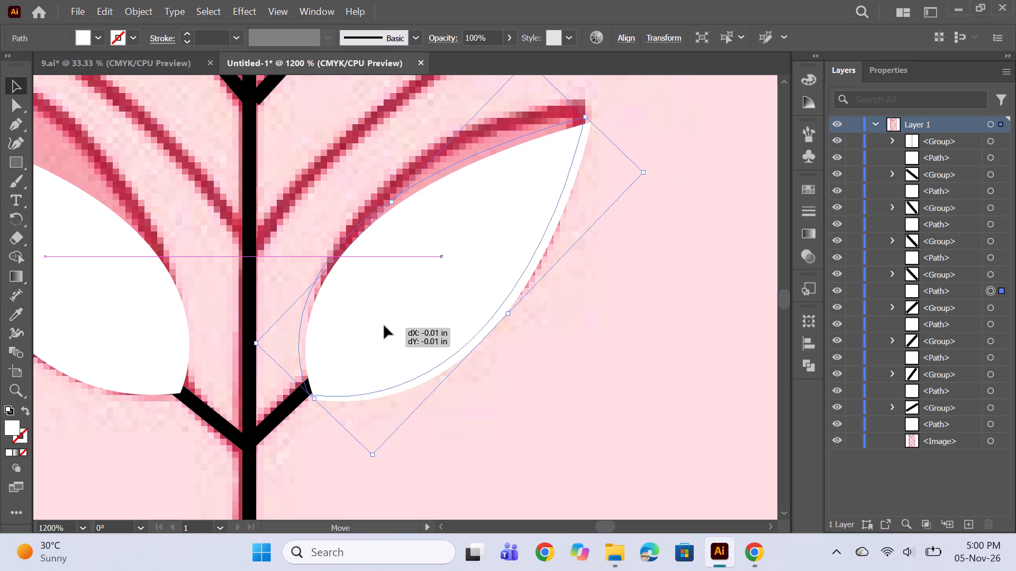
left_click_drag(384, 326, 386, 323)
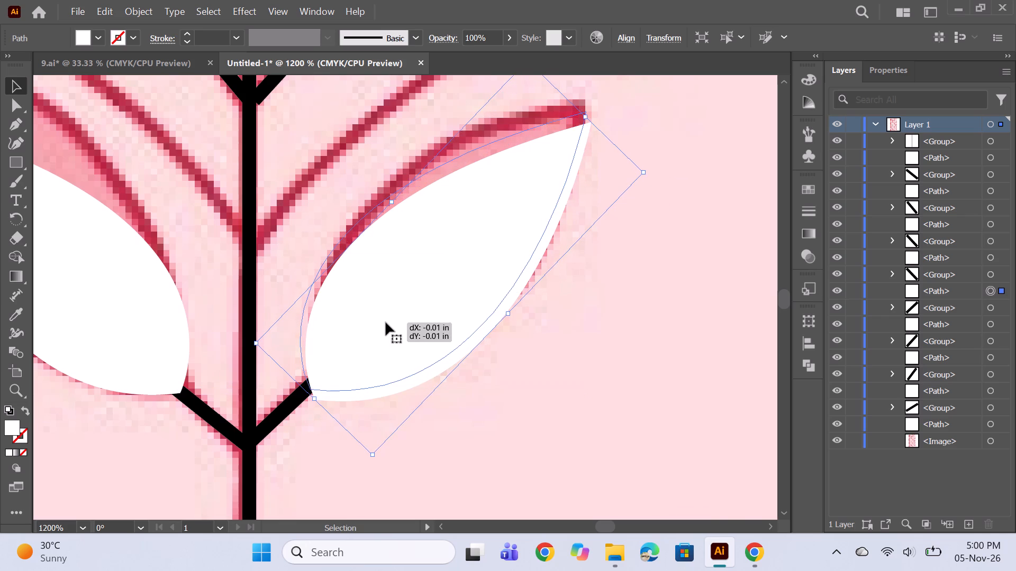
scroll(448, 264, "down", 4, "alt")
left_click(568, 273, "ctrl")
Draw a curved Pen path from the stem below the top leaf to the outer berry at the sprig's upper left.
scroll(491, 227, "down", 1, "alt")
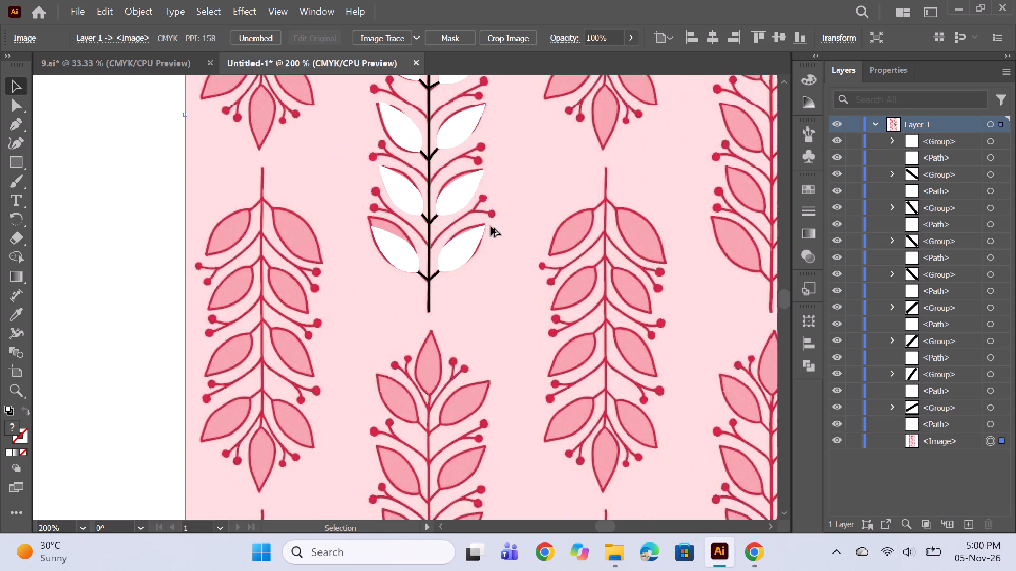
scroll(485, 229, "up", 10)
scroll(509, 247, "up", 1, "alt")
scroll(430, 192, "up", 5)
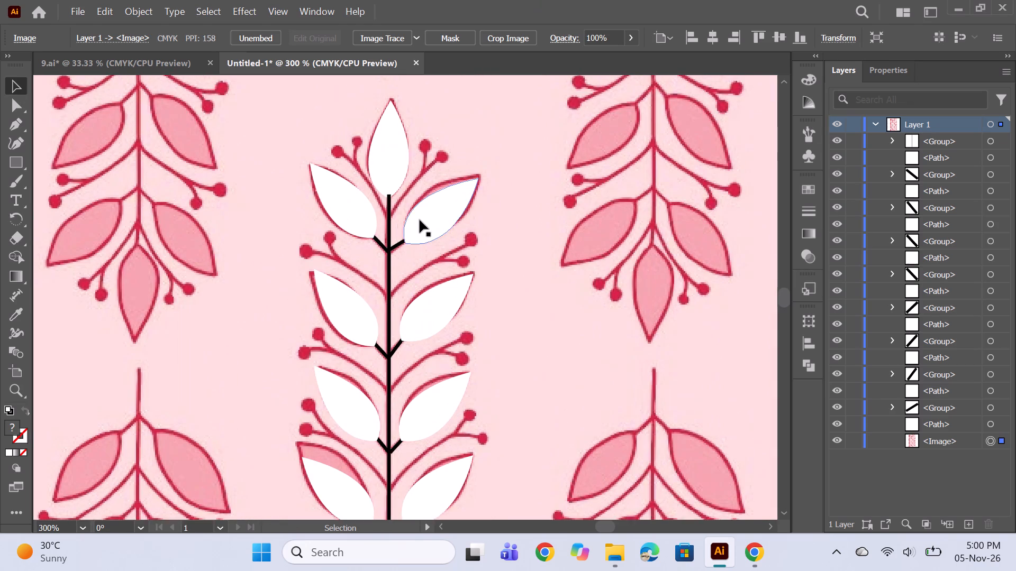
scroll(420, 220, "up", 6)
scroll(388, 189, "down", 2, "alt")
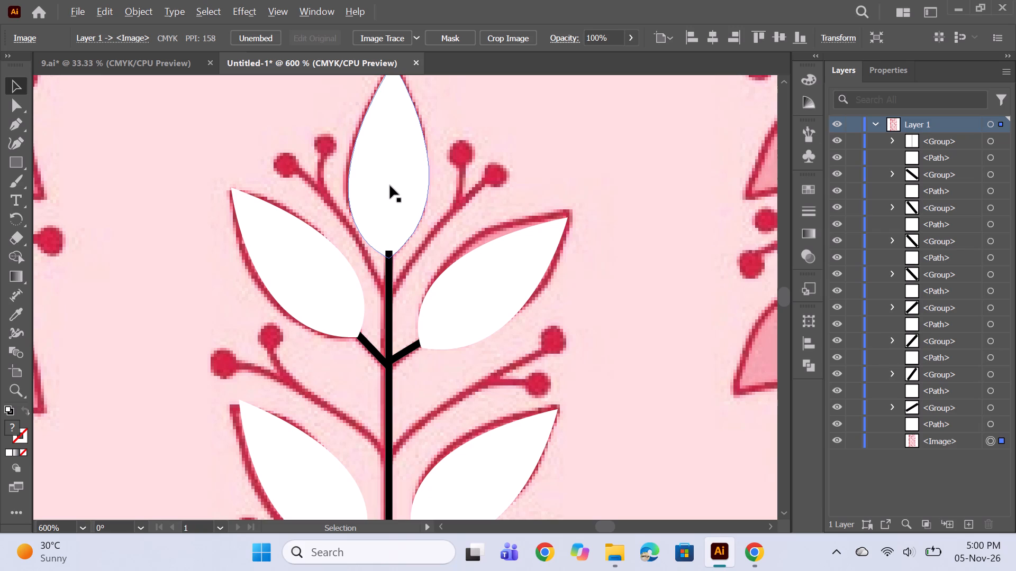
scroll(391, 177, "down", 1)
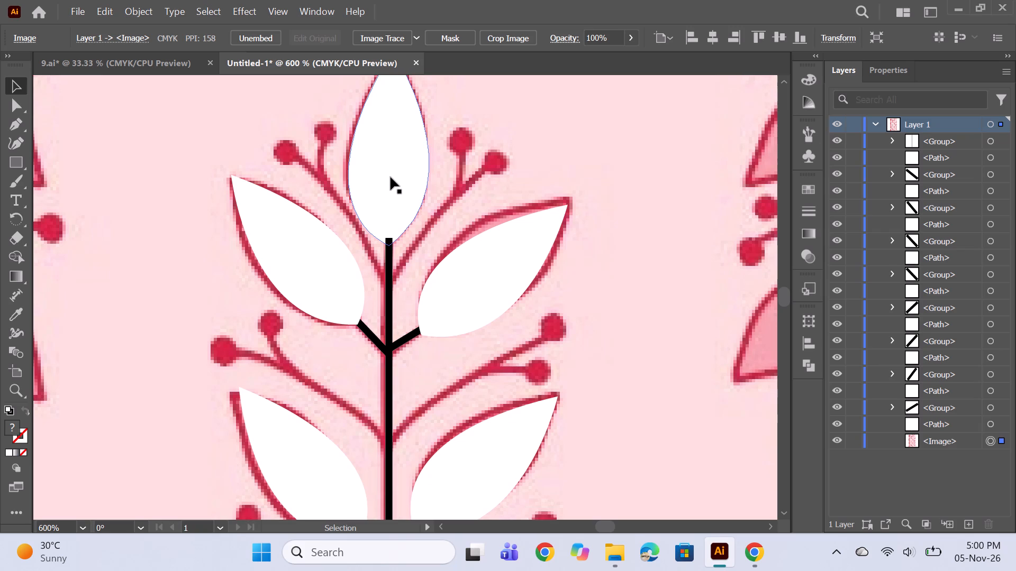
scroll(391, 177, "up", 2)
left_click(19, 127)
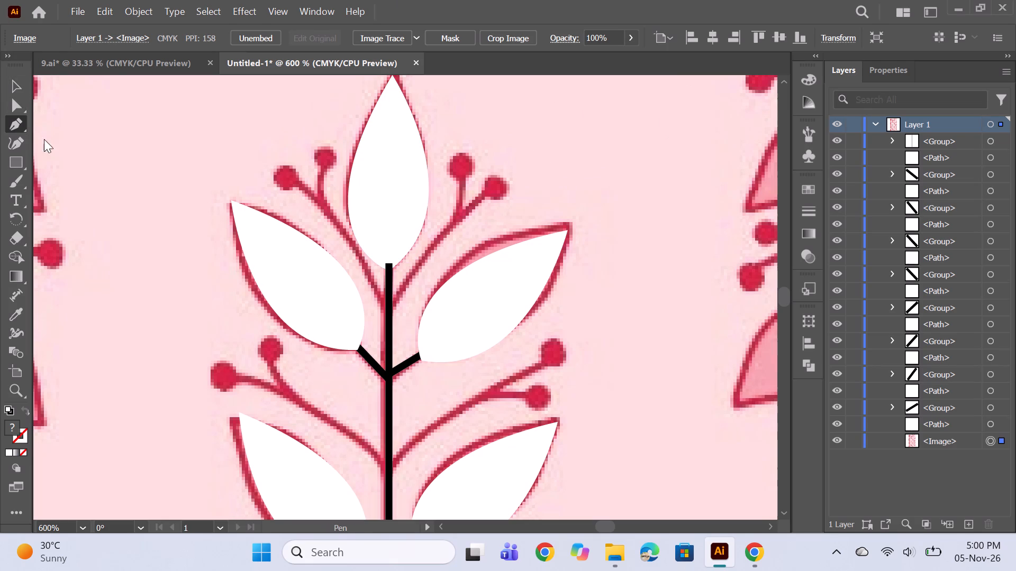
left_click(388, 320)
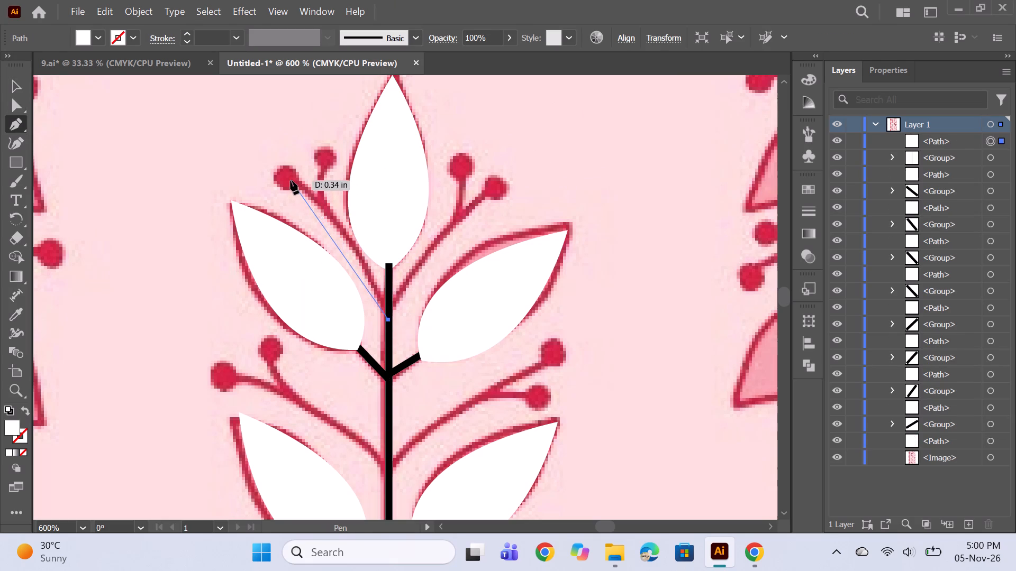
left_click_drag(291, 180, 227, 148)
Give the new berry branch curve no fill and a 1 pt black stroke.
left_click(887, 76)
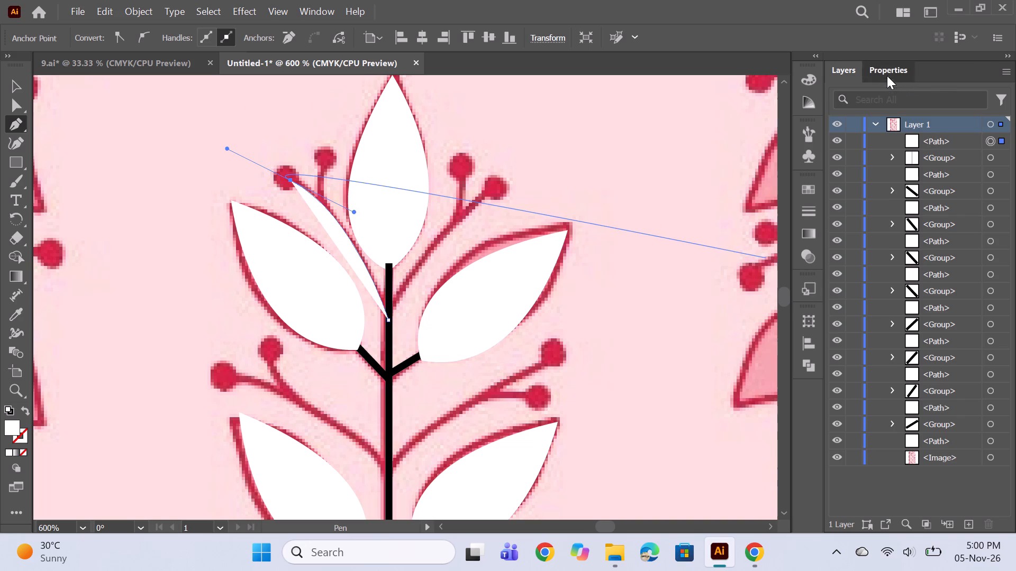
scroll(893, 349, "down", 8)
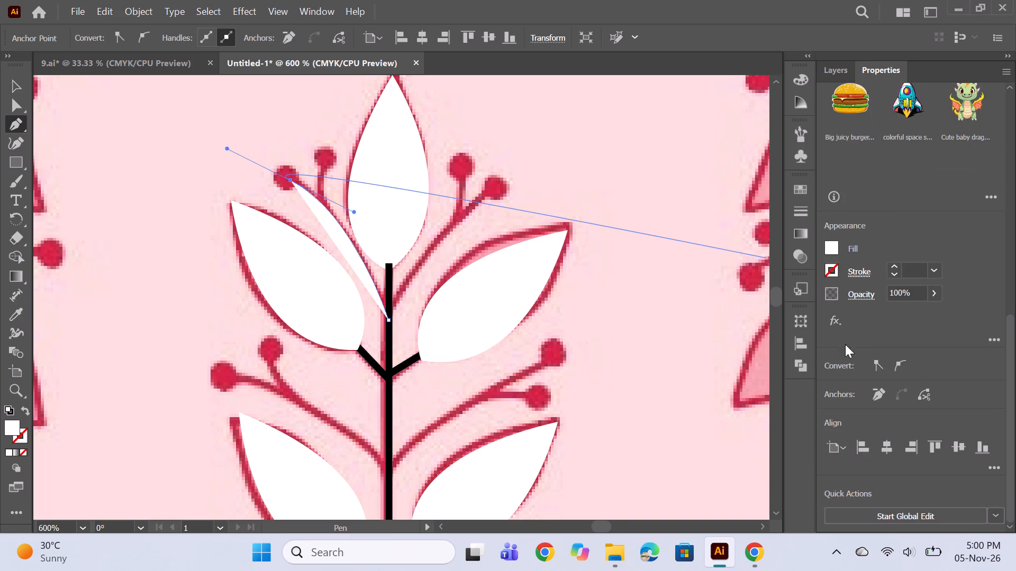
left_click(830, 248)
left_click(654, 307)
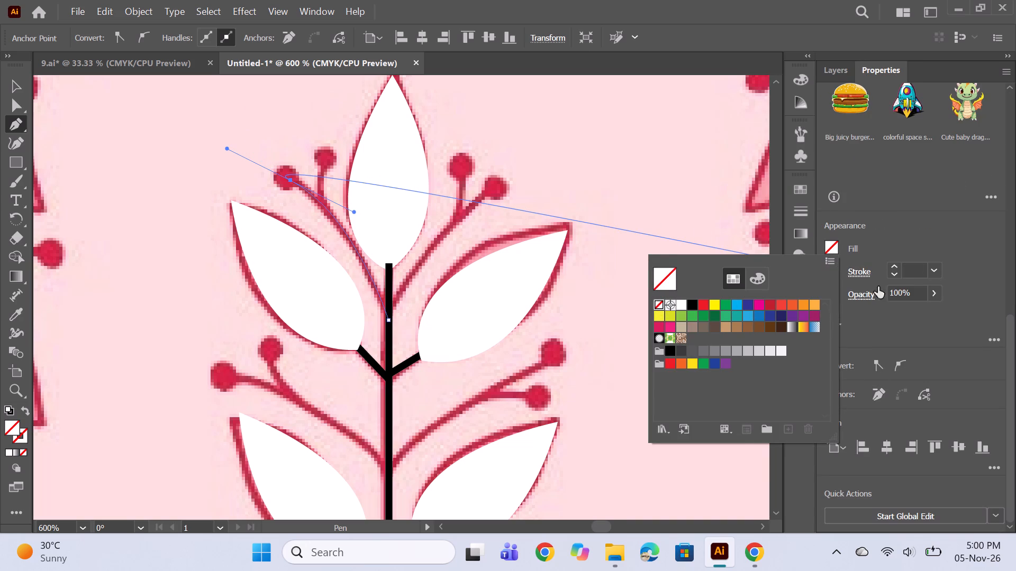
triple_click(894, 266)
left_click(894, 266)
double_click(891, 274)
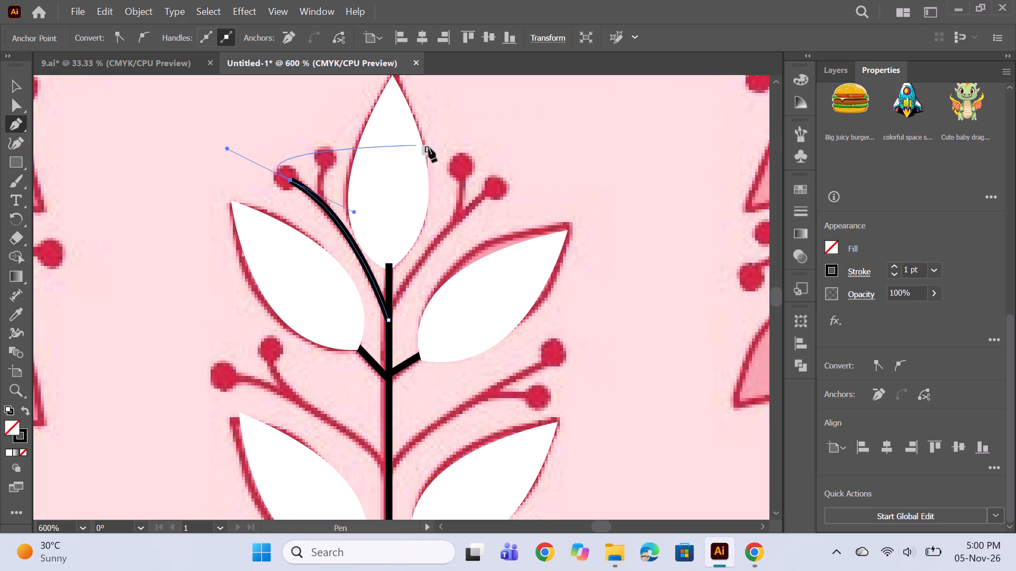
Expand the fill and stroke of the upper-left berry branch into an outlined shape.
left_click(128, 6)
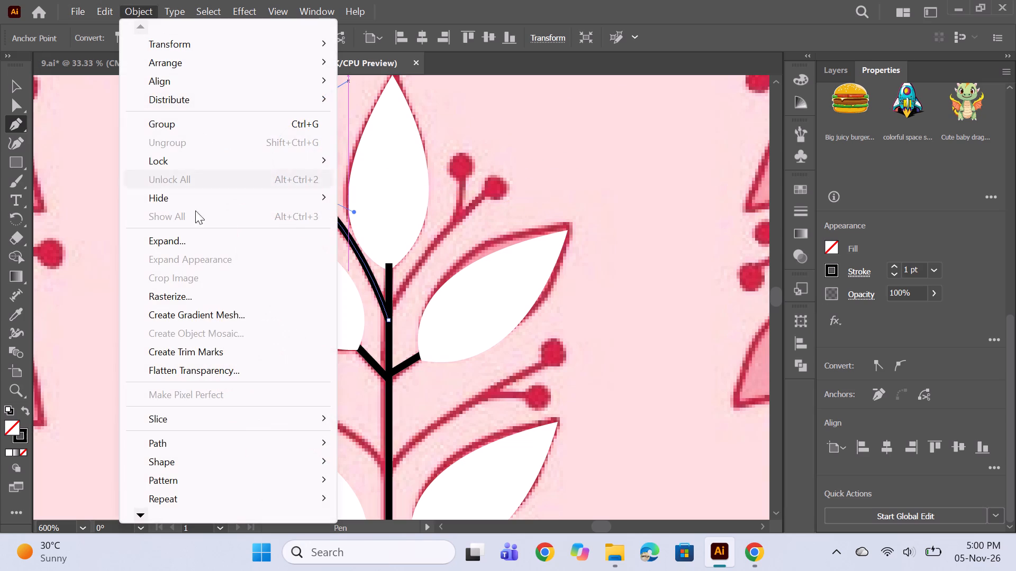
left_click(201, 243)
left_click(457, 357)
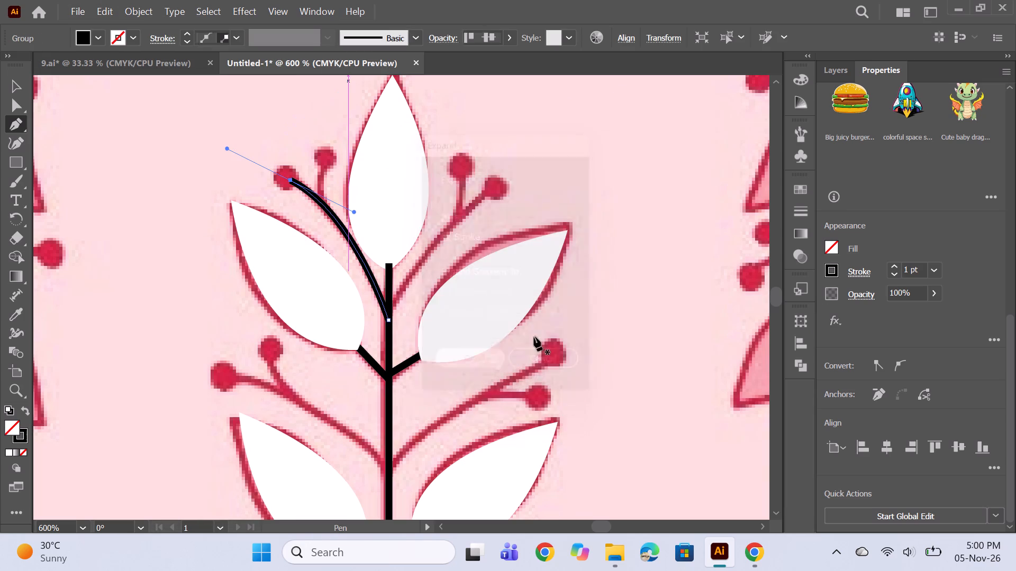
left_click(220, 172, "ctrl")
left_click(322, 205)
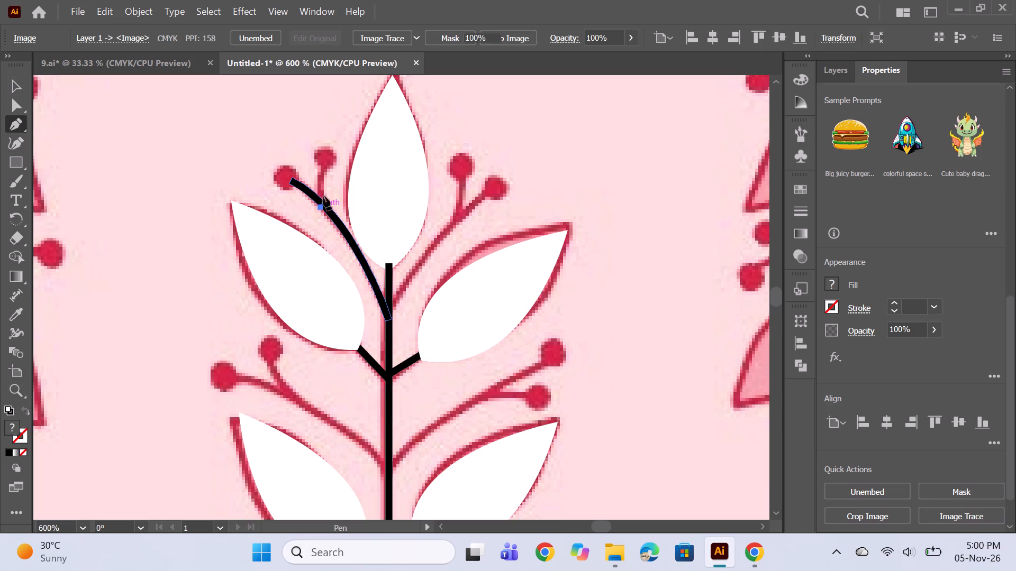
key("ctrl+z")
Draw a short curved Pen path from the upper-left branch to the inner berry beside the top leaf.
scroll(321, 199, "up", 1, "alt")
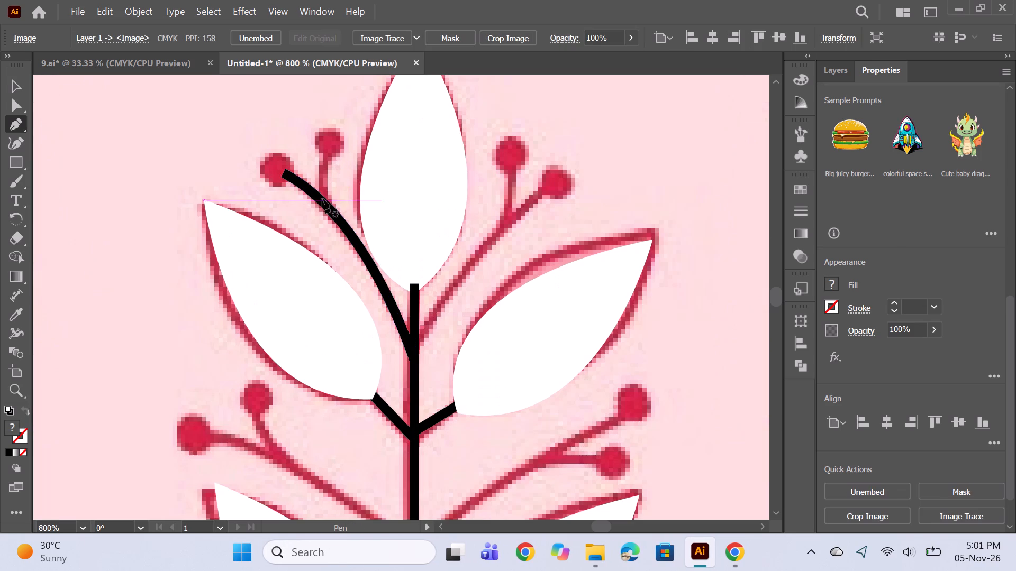
left_click(326, 203)
left_click_drag(328, 151, 329, 151)
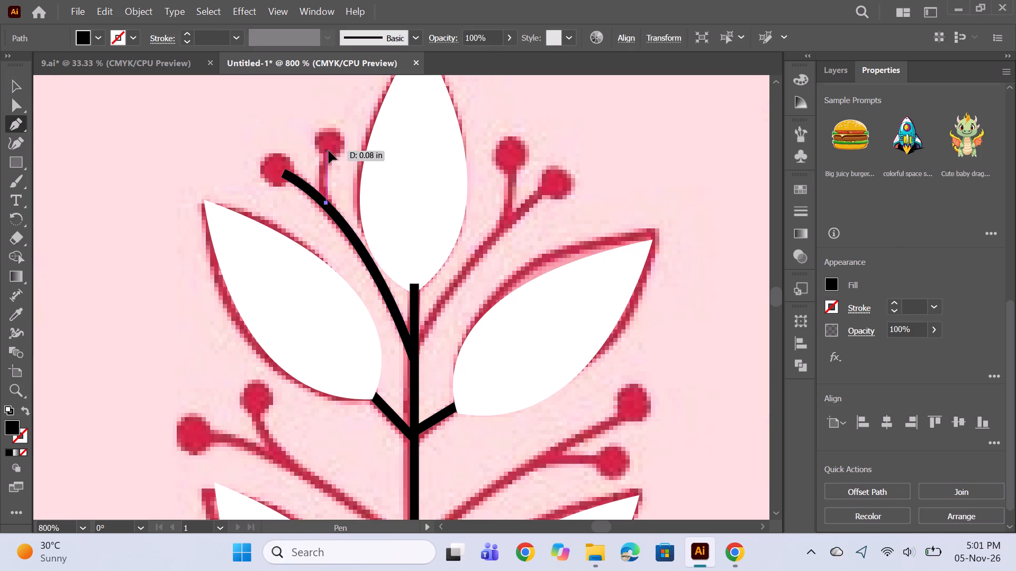
left_click_drag(329, 151, 334, 131)
Give the short upper-left berry twig no fill and a 1 pt black stroke.
scroll(465, 225, "down", 1, "alt")
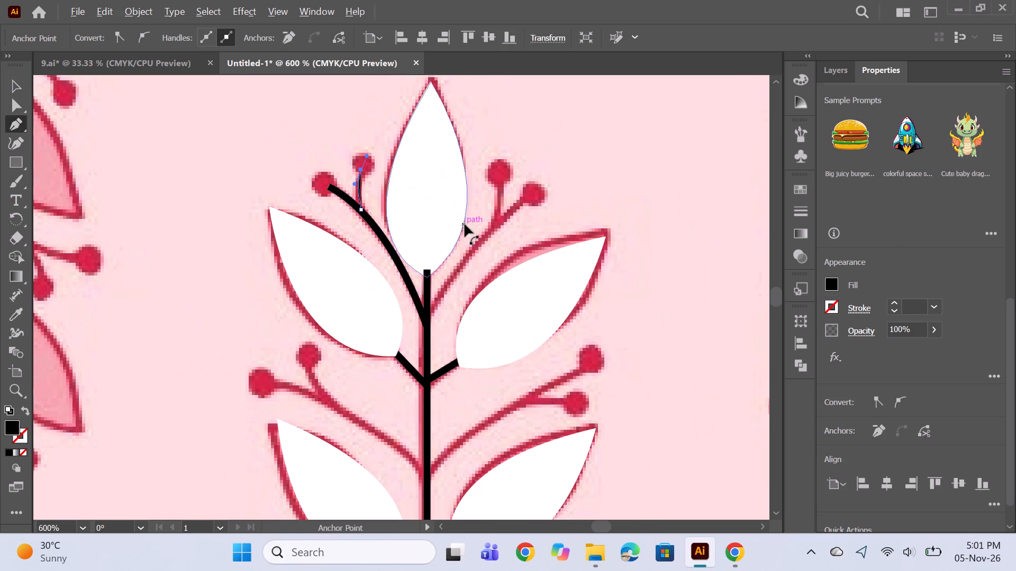
left_click(832, 280)
left_click(655, 342)
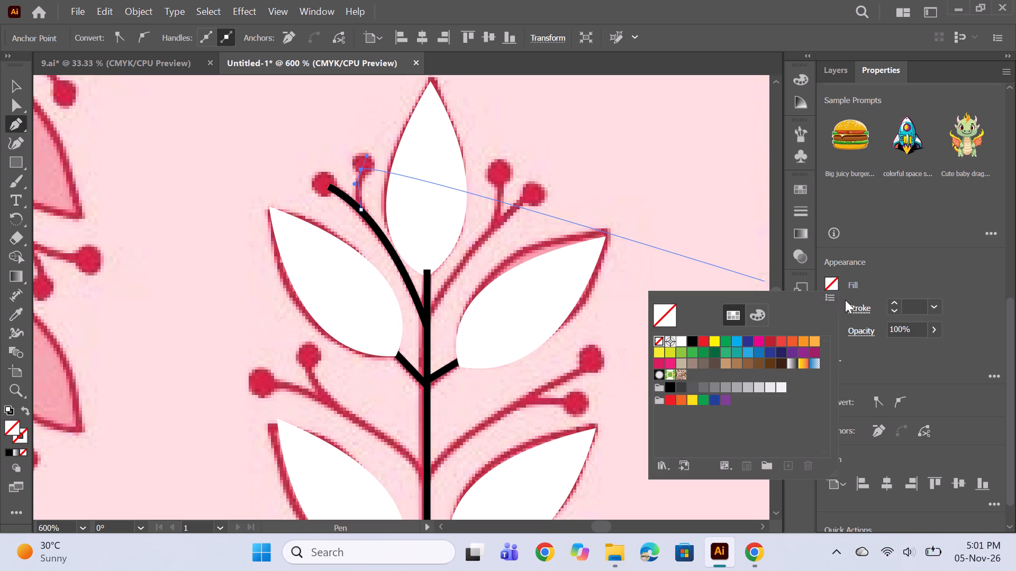
triple_click(892, 303)
double_click(893, 302)
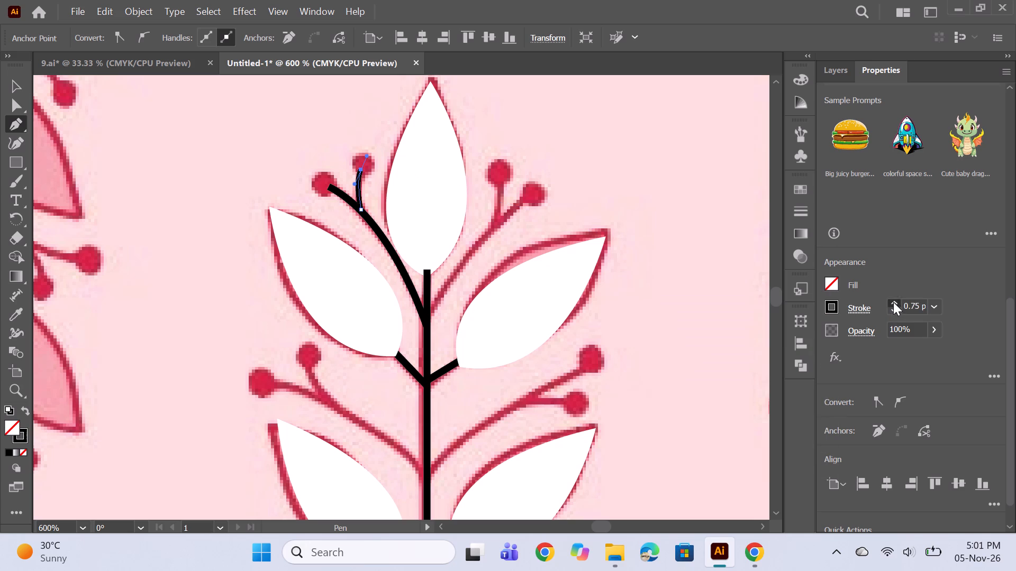
Expand the short upper-left twig's fill and stroke into an outlined shape.
left_click(137, 16)
left_click(228, 237)
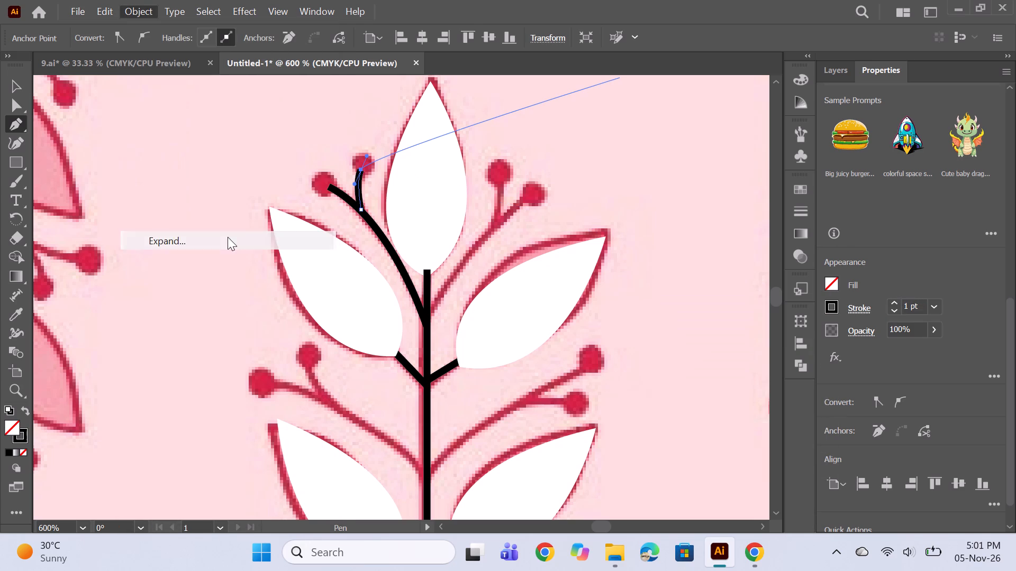
left_click(458, 364)
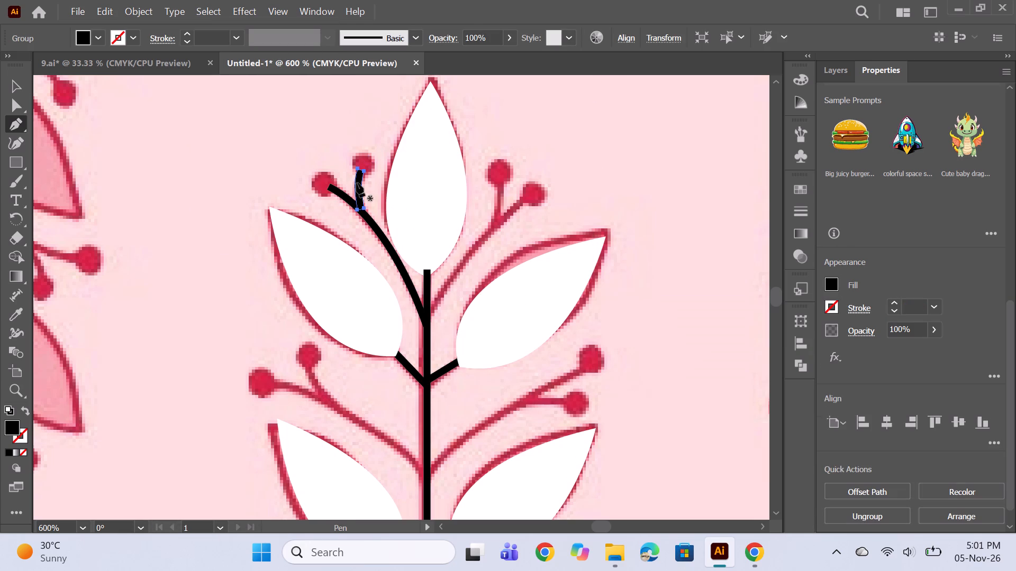
Draw a curved Pen path from the stem below the top leaf to the outer berry at the sprig's upper right.
left_click(428, 323)
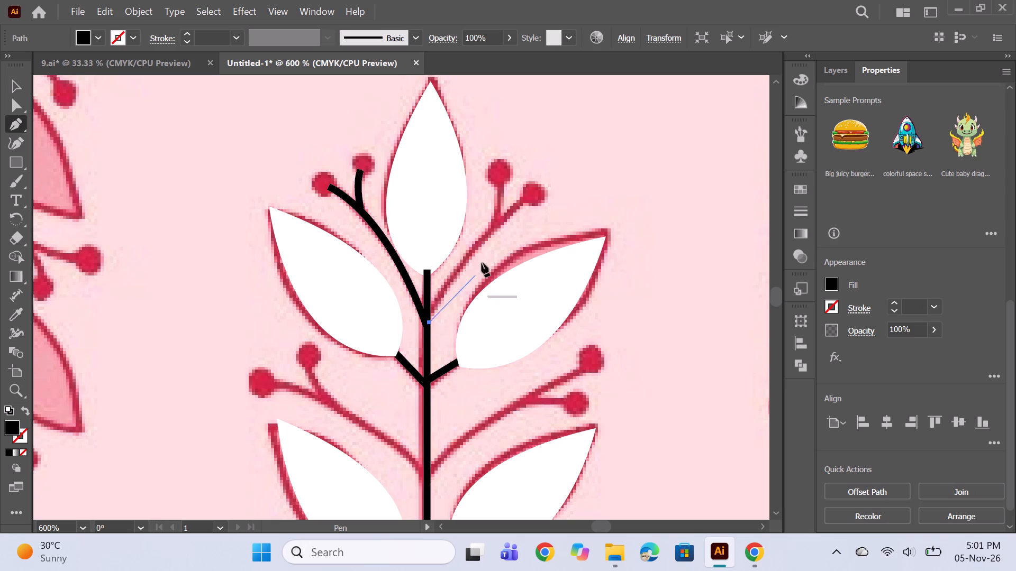
left_click_drag(529, 198, 559, 186)
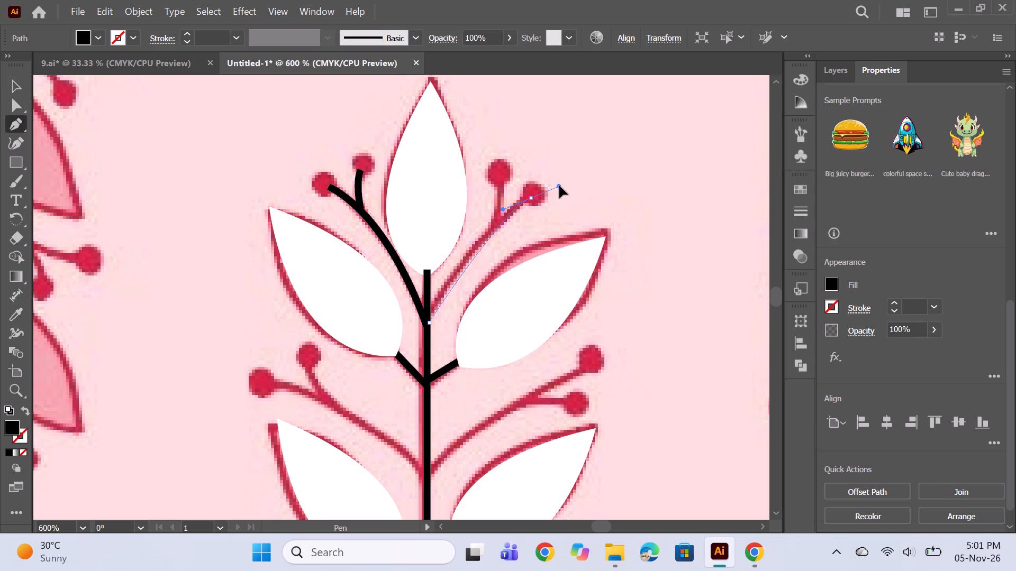
left_click_drag(559, 186, 613, 143)
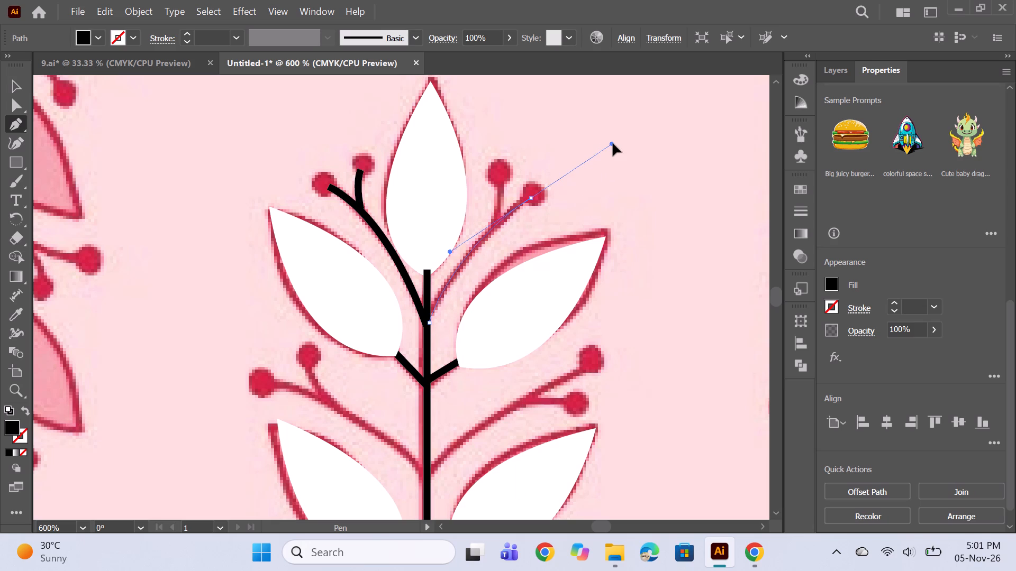
left_click_drag(613, 143, 612, 137)
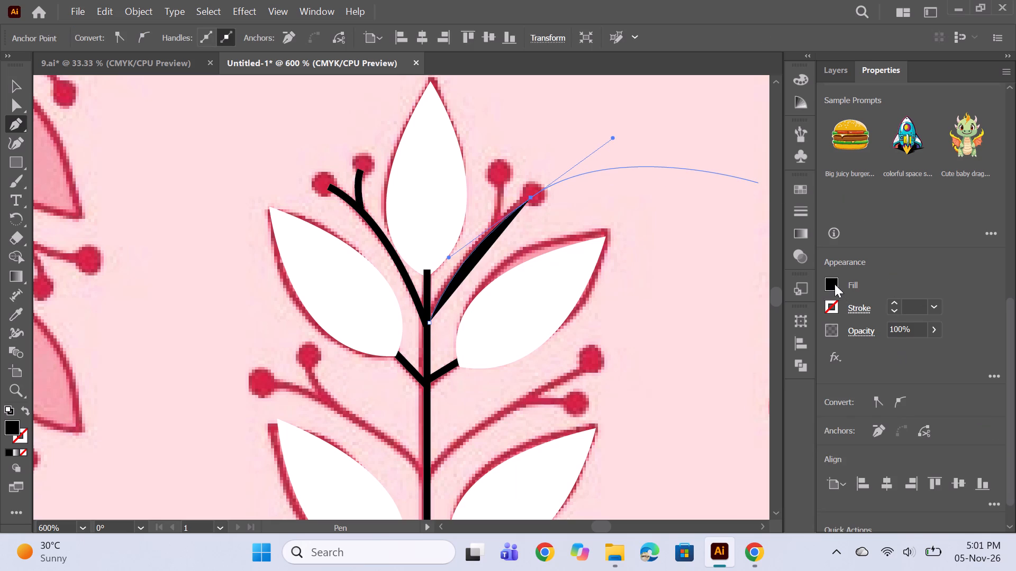
Give the upper-right berry branch curve no fill and a 1 pt black stroke.
left_click(833, 284)
left_click(656, 342)
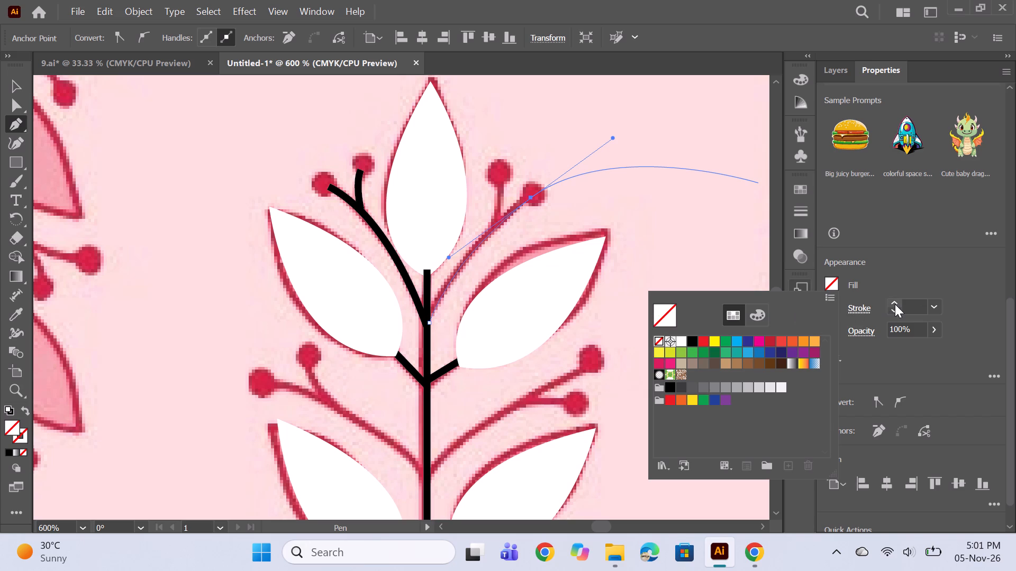
triple_click(895, 304)
left_click(895, 304)
left_click(895, 304)
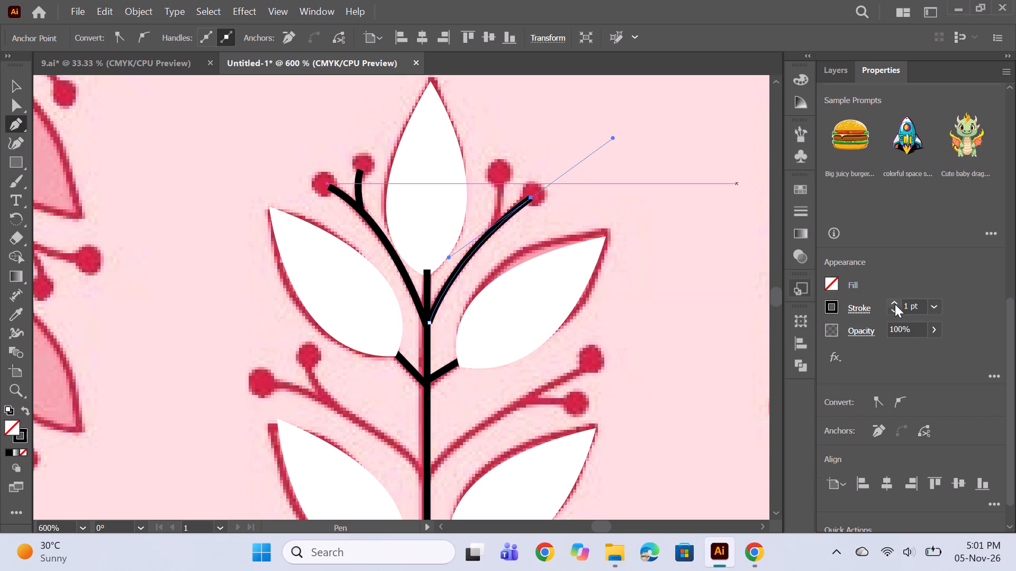
Expand the fill and stroke of the upper-right berry branch into an outlined shape.
scroll(465, 310, "up", 1, "alt")
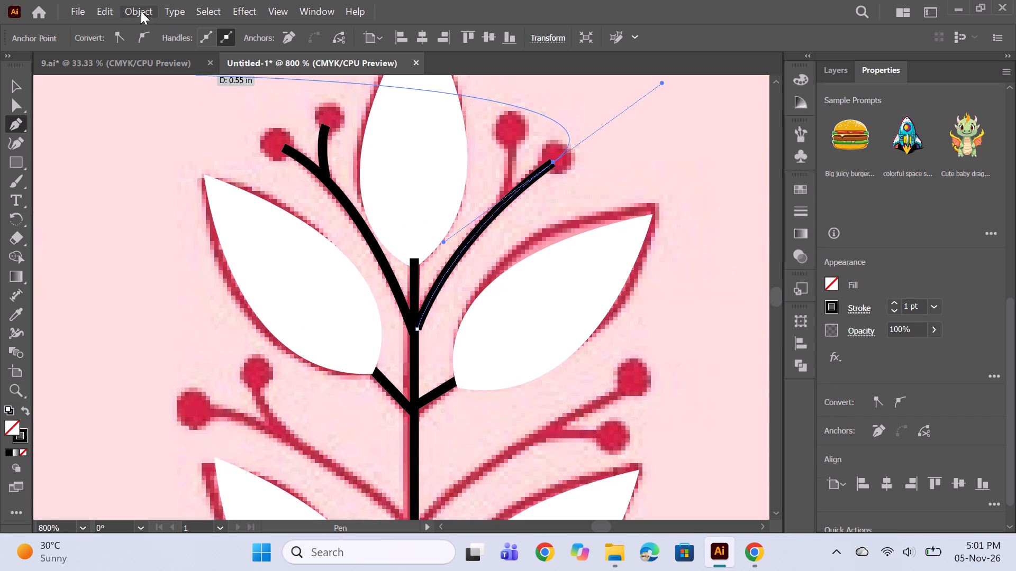
left_click(141, 11)
left_click(204, 240)
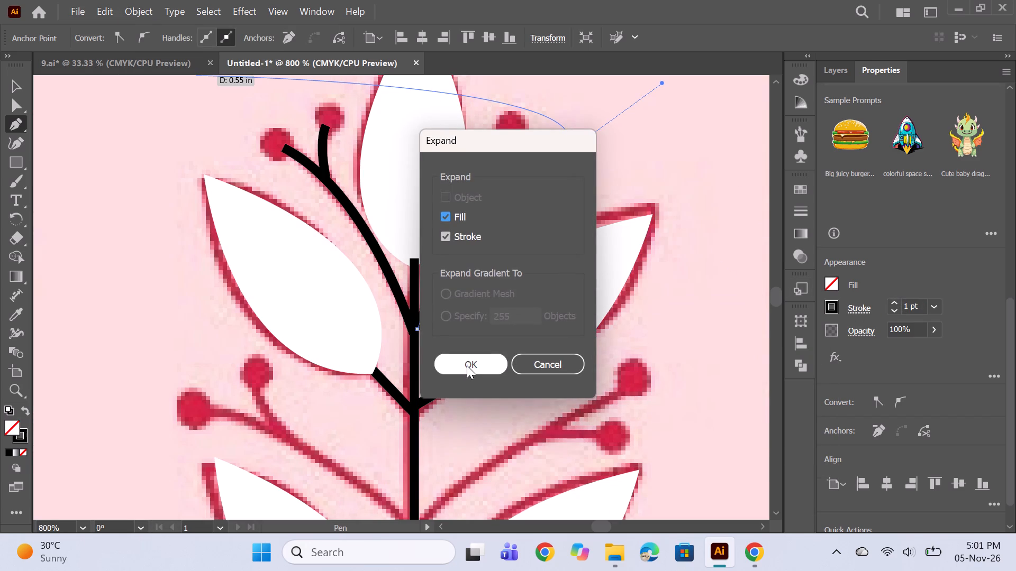
left_click(467, 365)
Shift the expanded upper-right branch slightly right so its base meets the left branch's base on the stem.
key("Left")
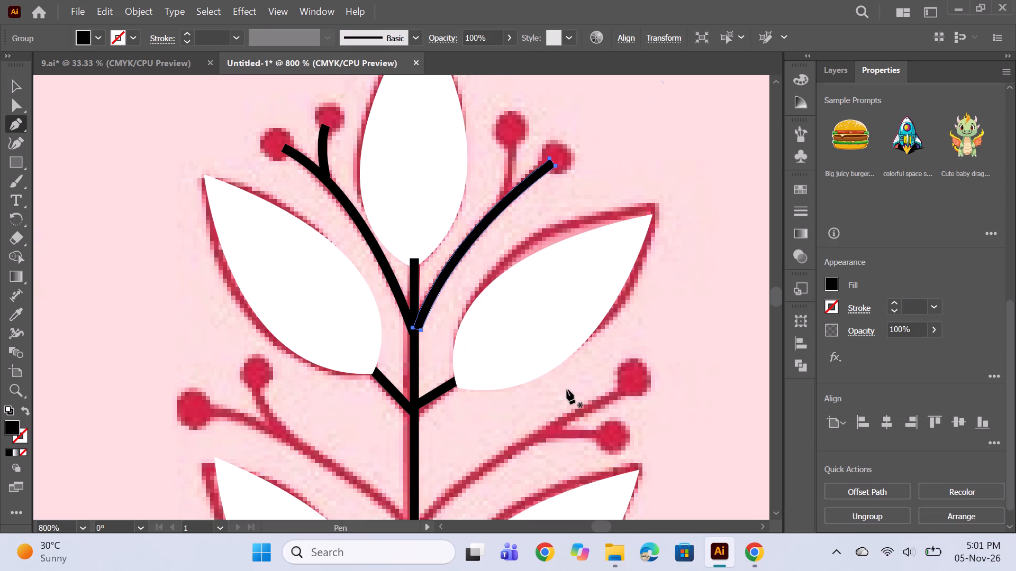
scroll(484, 322, "up", 2, "alt")
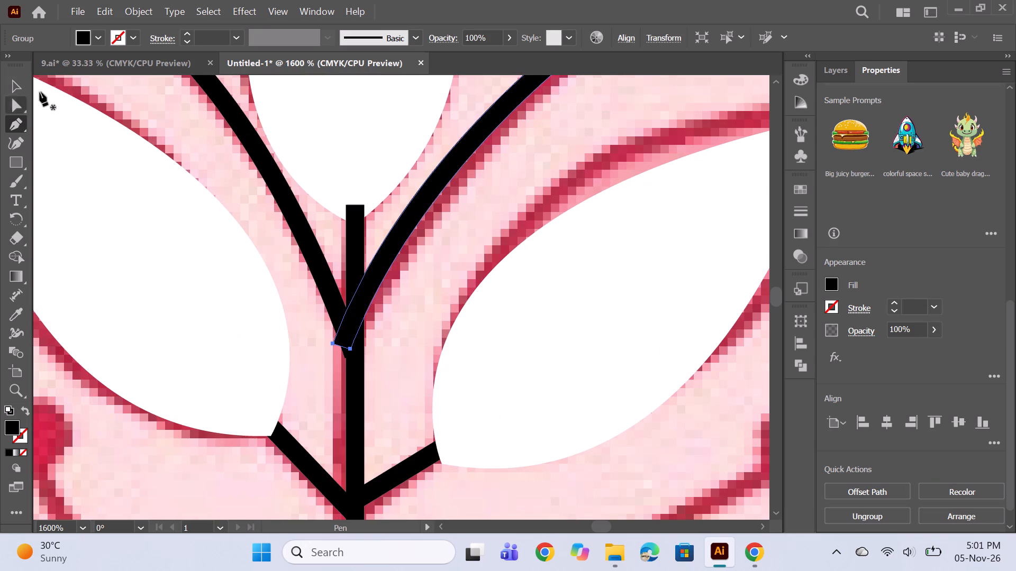
left_click(24, 93)
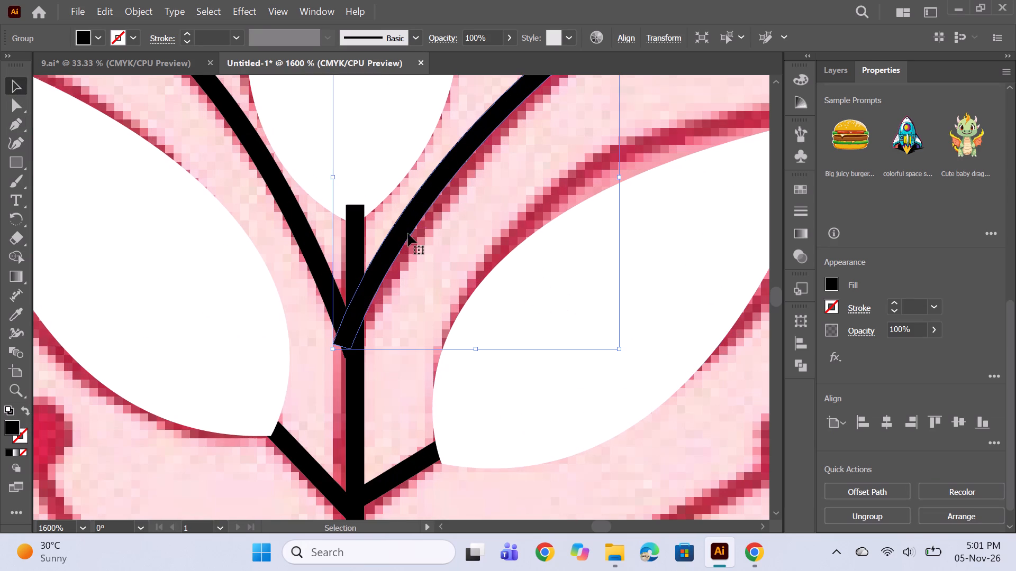
left_click_drag(406, 234, 419, 236)
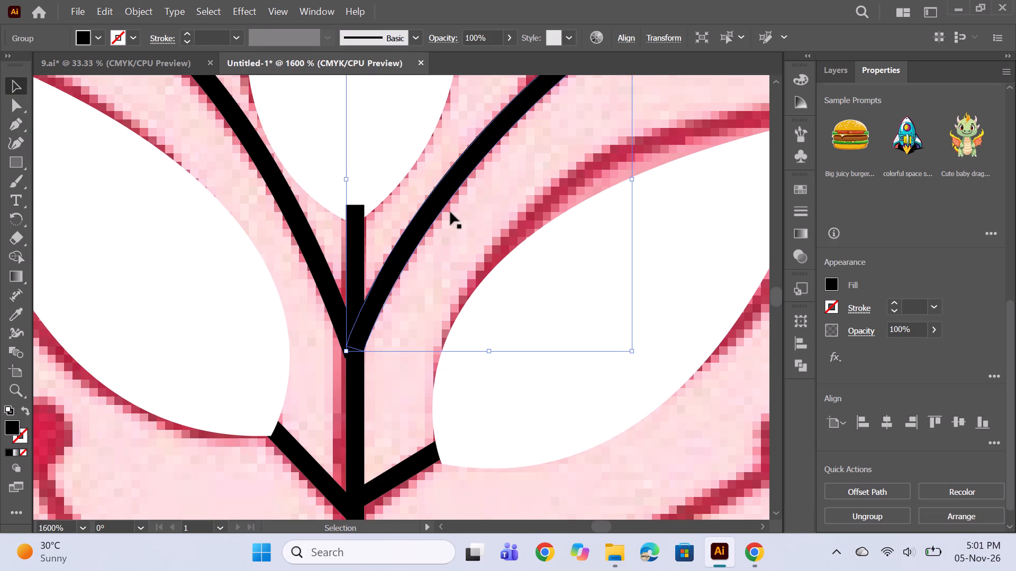
Draw a short Pen path from the upper-right branch to the inner berry, curving it slightly along the reference twig.
scroll(450, 211, "down", 2, "alt")
scroll(560, 155, "up", 3)
left_click(19, 126)
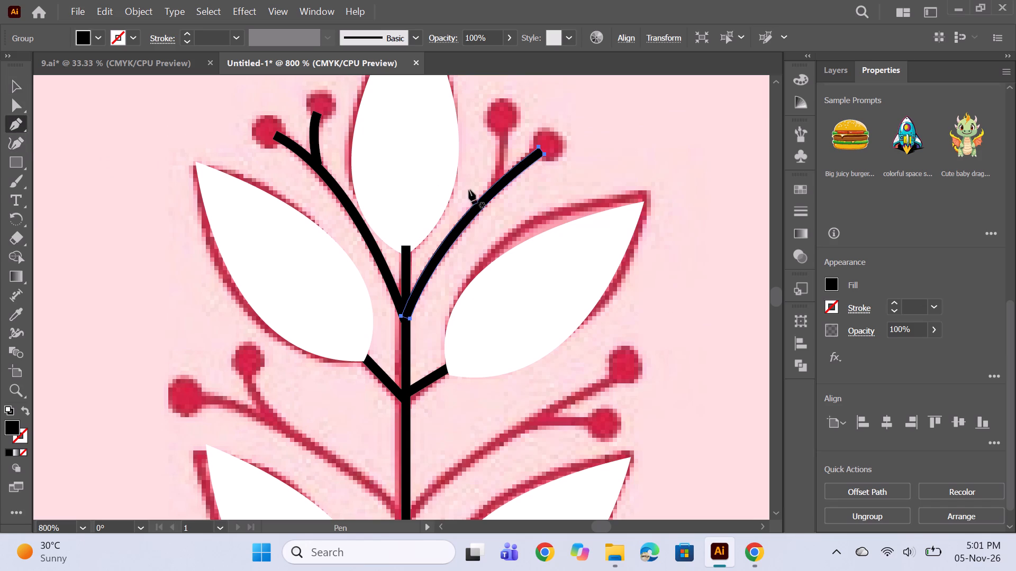
left_click(498, 185)
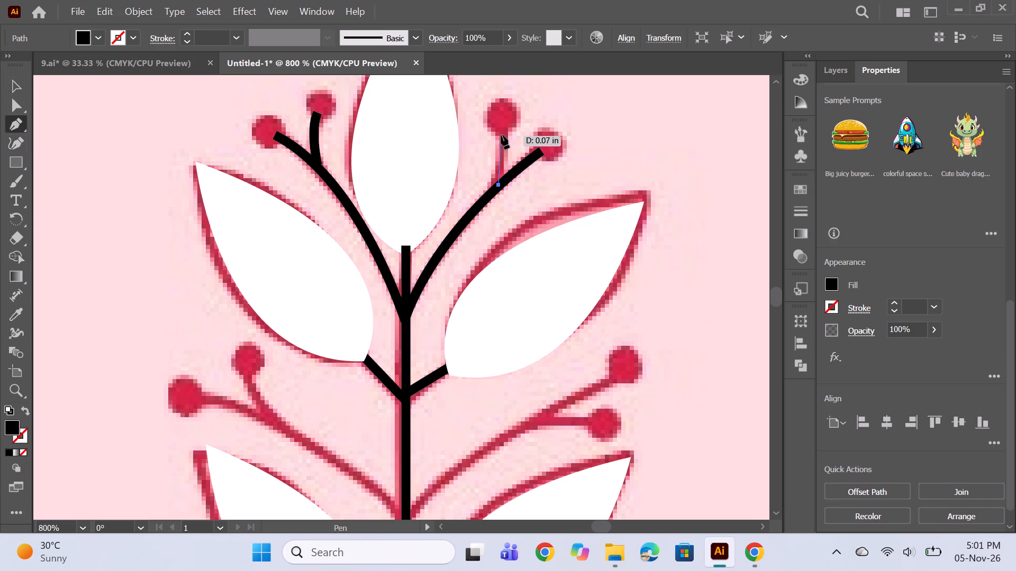
left_click_drag(501, 125, 498, 116)
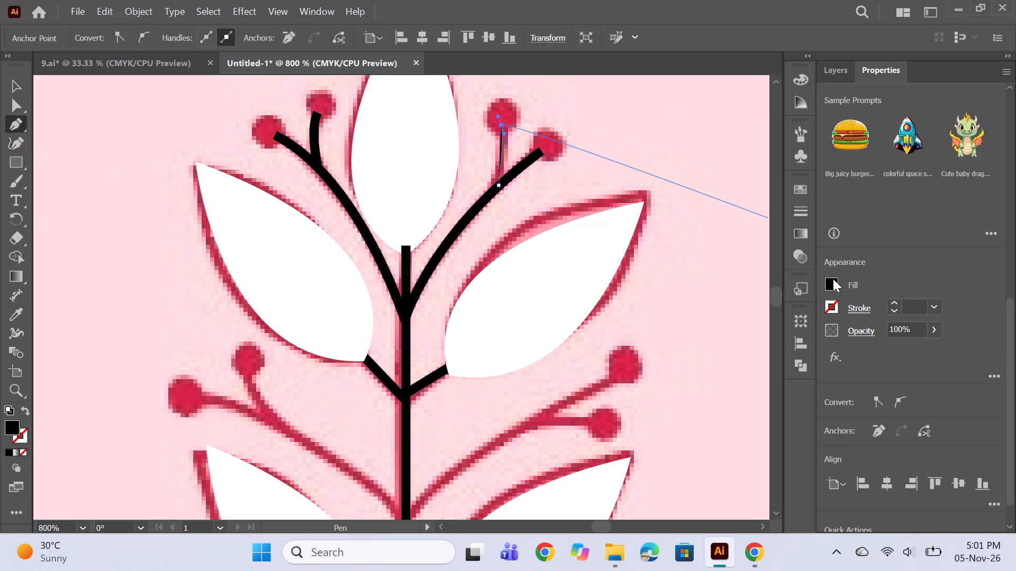
Give the short upper-right berry twig no fill and a 1 pt black stroke.
left_click(829, 280)
left_click(659, 342)
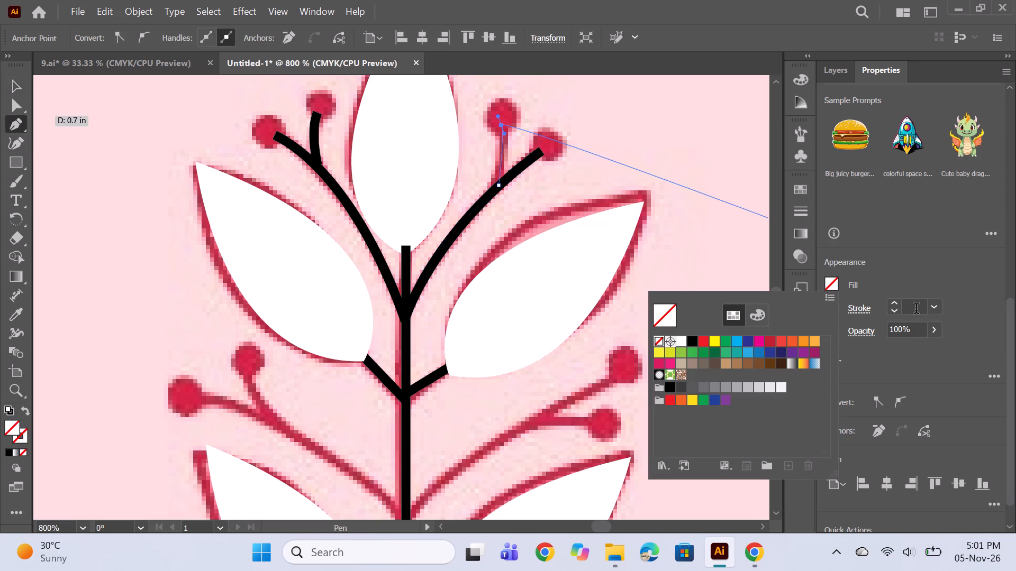
triple_click(897, 305)
left_click(897, 305)
left_click(895, 306)
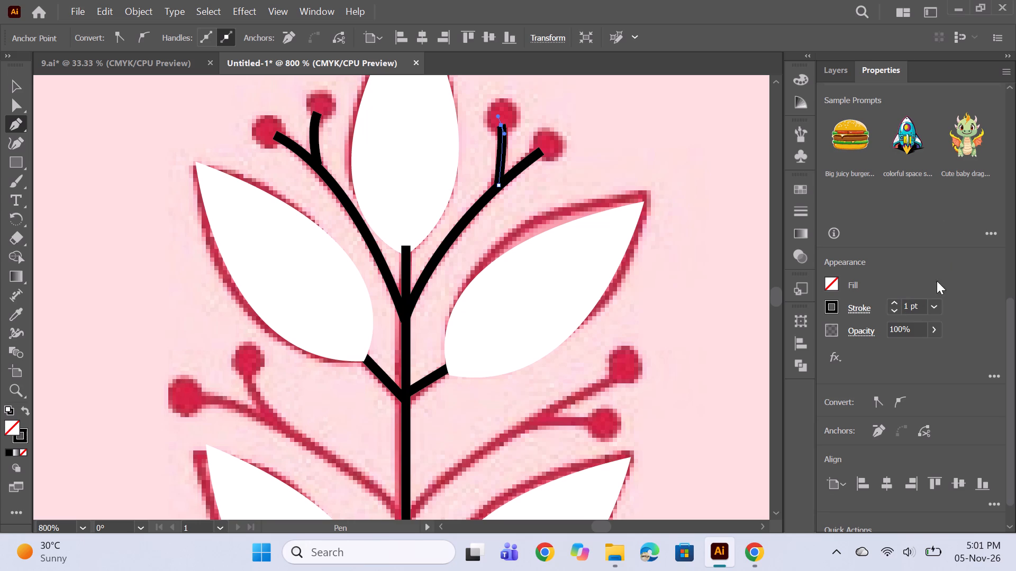
Expand the short upper-right twig's fill and stroke into an outlined shape.
left_click(138, 2)
left_click(205, 238)
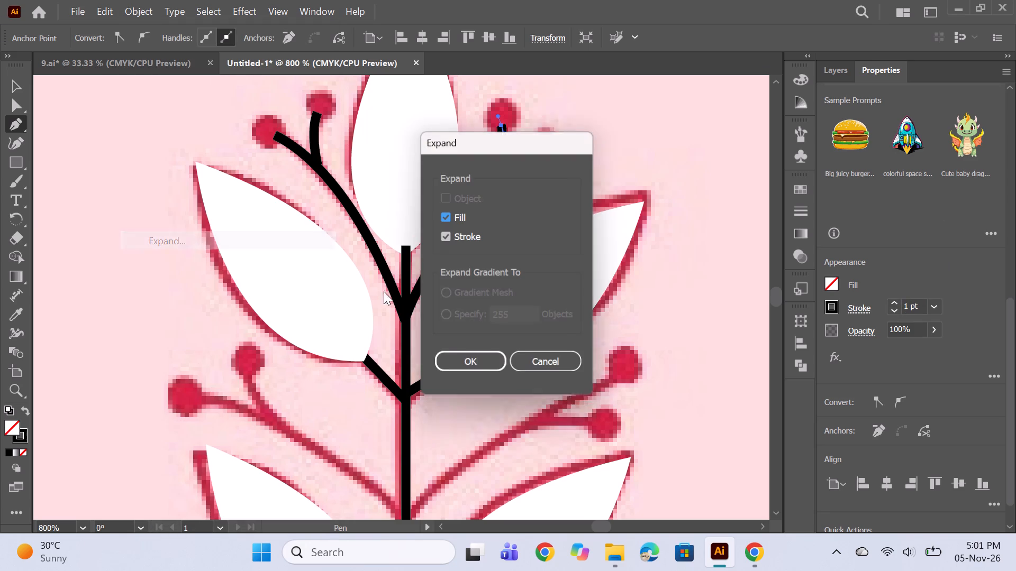
left_click(457, 357)
Draw a curved Pen path from the stem to the outer left berry between the first and second leaf pairs.
scroll(579, 269, "down", 4)
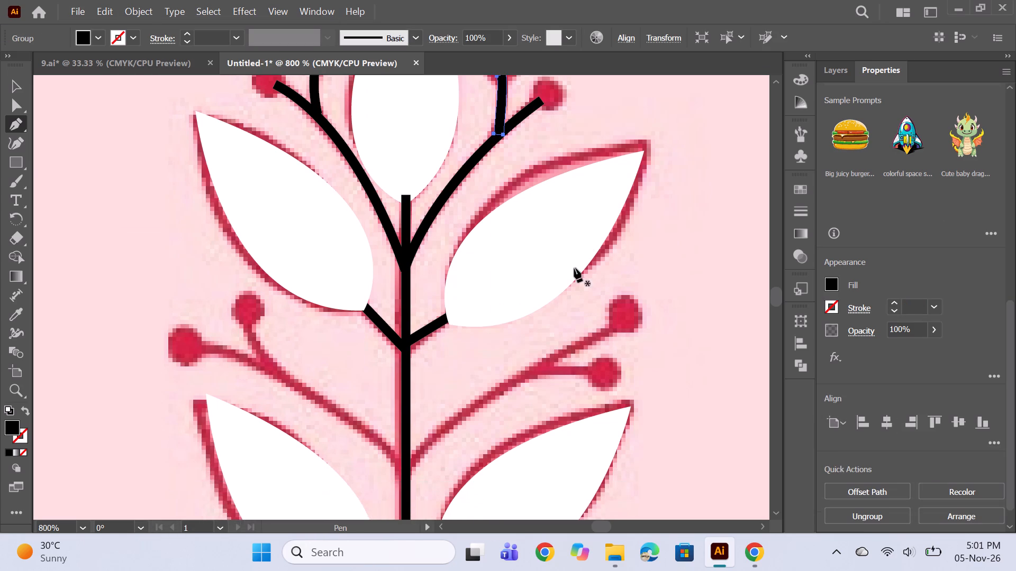
scroll(250, 330, "down", 6)
scroll(407, 298, "down", 2, "alt")
scroll(390, 330, "up", 1, "alt")
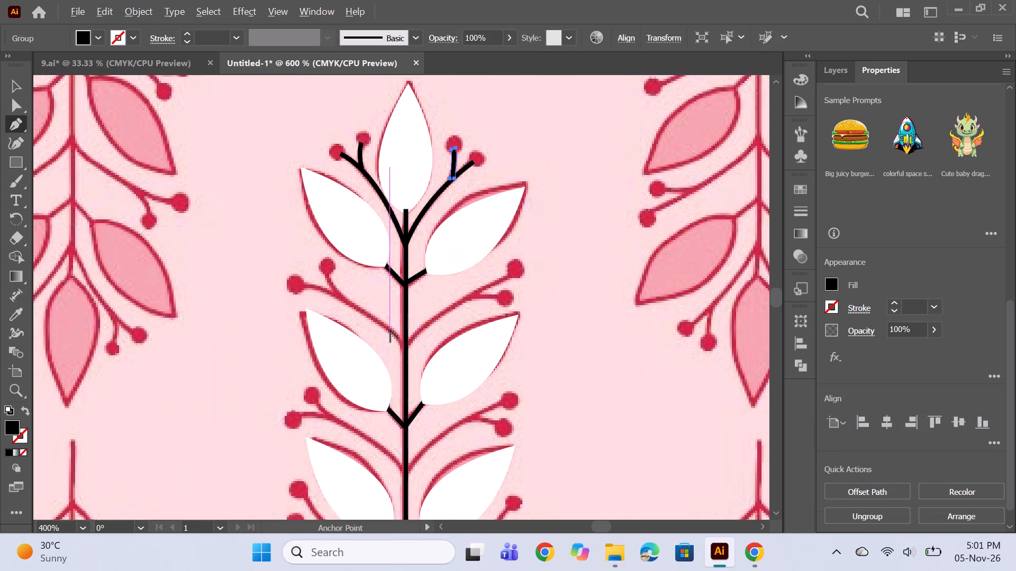
scroll(389, 286, "down", 4)
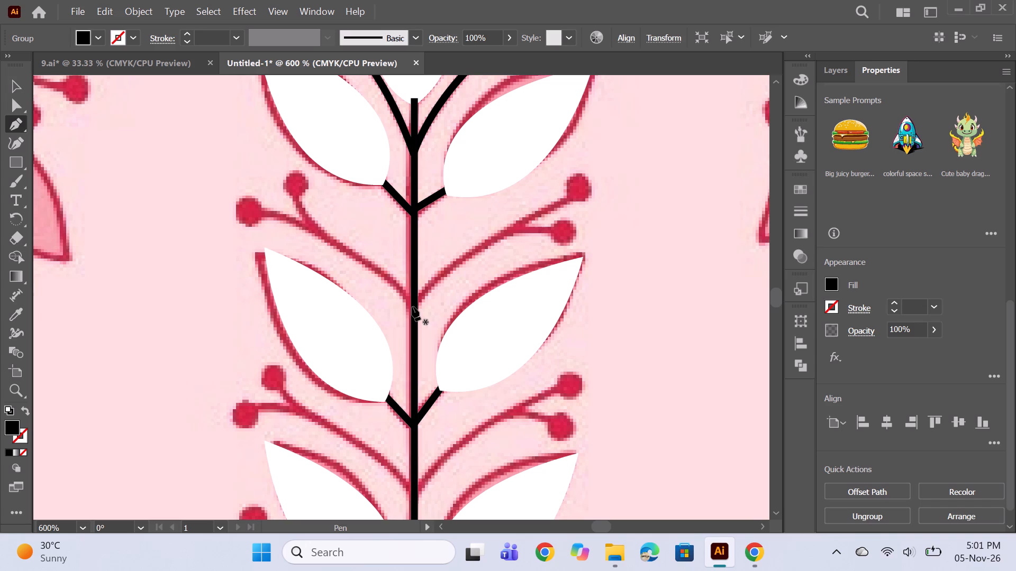
left_click(413, 309)
left_click_drag(259, 212, 162, 192)
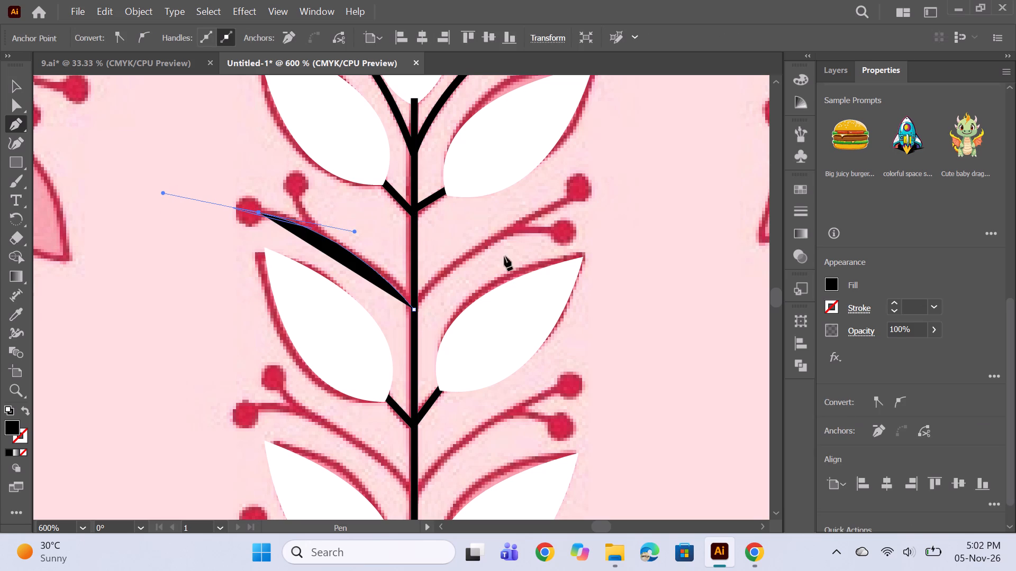
Give the new left berry branch below the first leaf pair no fill and a 1 pt black stroke.
left_click(824, 284)
left_click(830, 281)
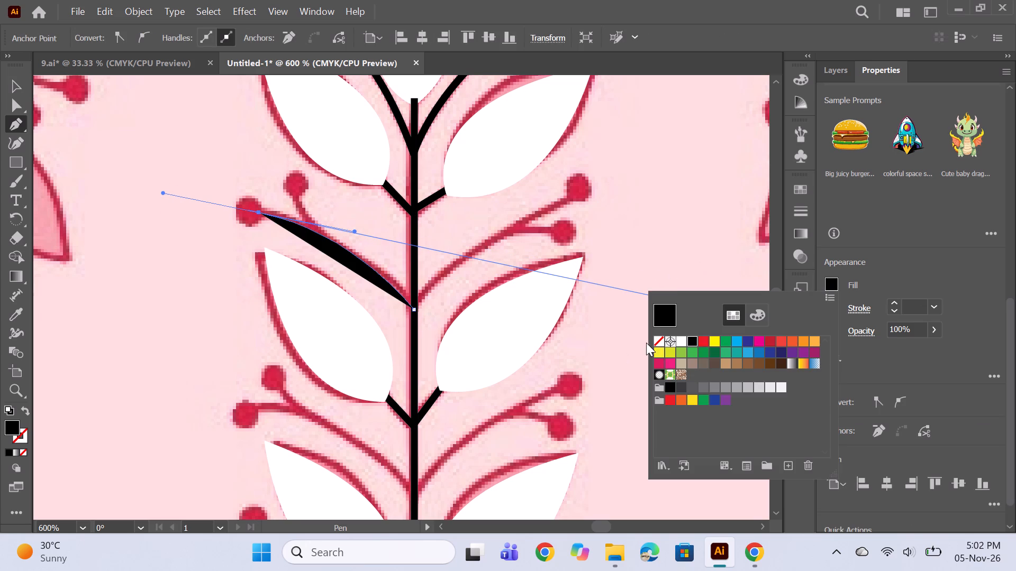
left_click(657, 339)
triple_click(896, 305)
double_click(896, 305)
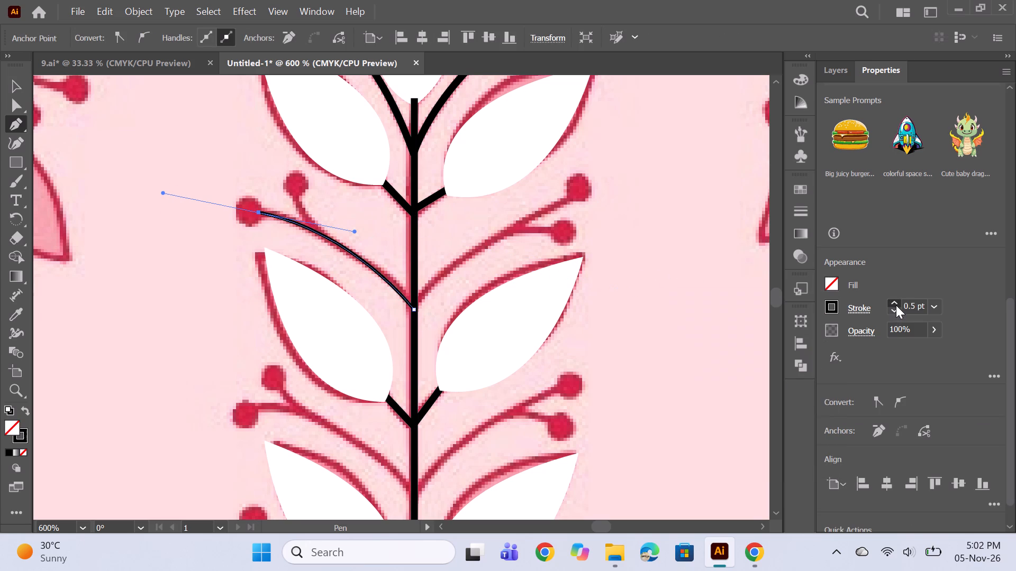
Expand the fill and stroke of the left berry branch below the first leaf pair into an outlined shape.
left_click(145, 6)
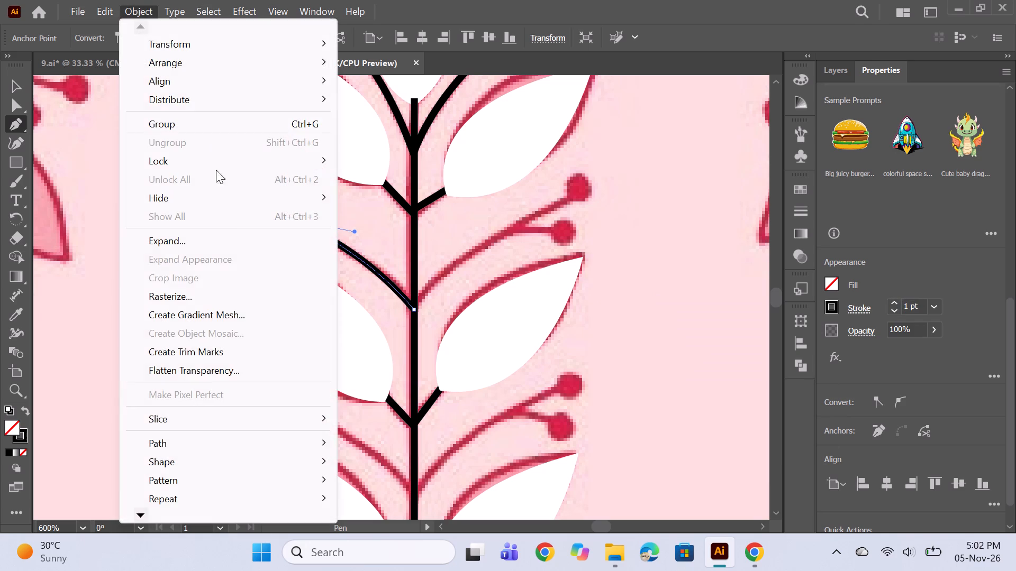
left_click(224, 233)
left_click(456, 364)
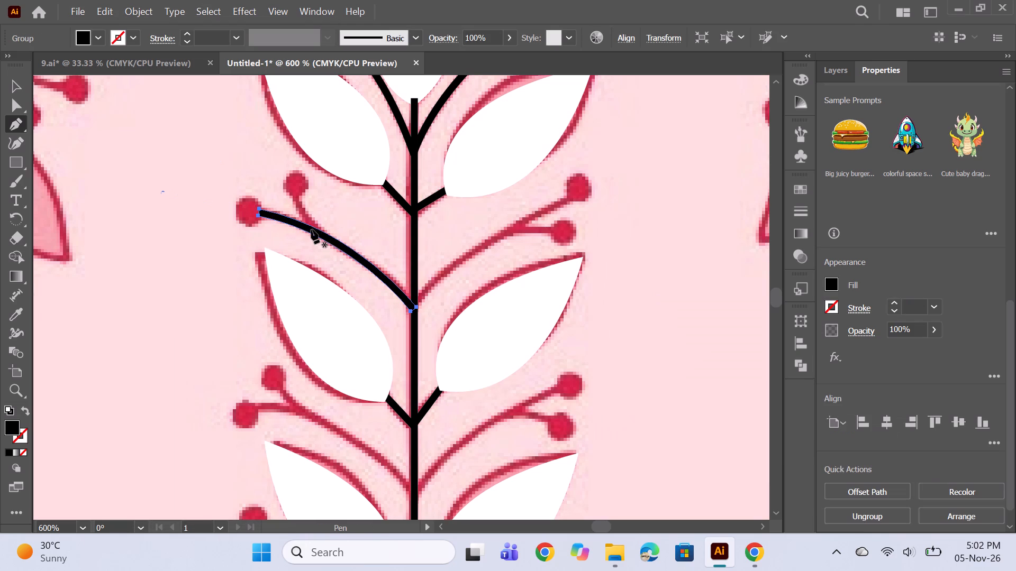
Draw a short curved Pen twig about 0.11 in long from the left branch to its upper berry, with no fill and a 1 pt black stroke.
left_click(325, 236)
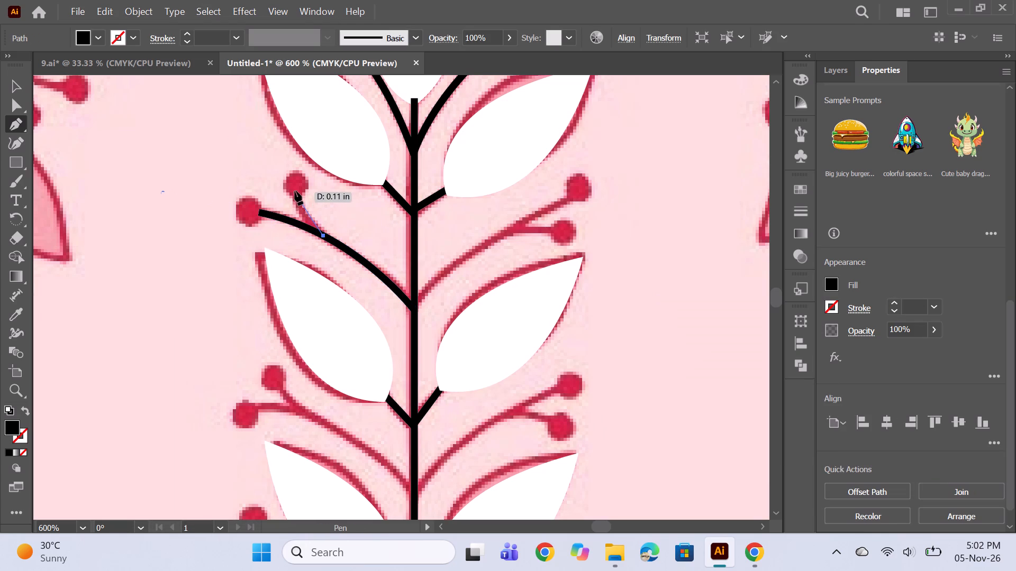
left_click_drag(295, 191, 287, 158)
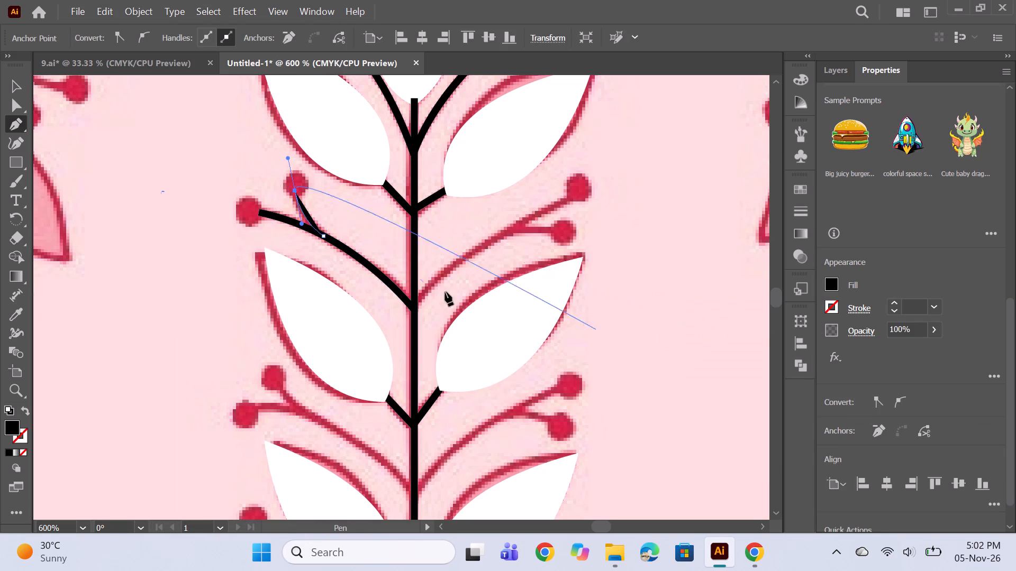
left_click(833, 285)
left_click(652, 341)
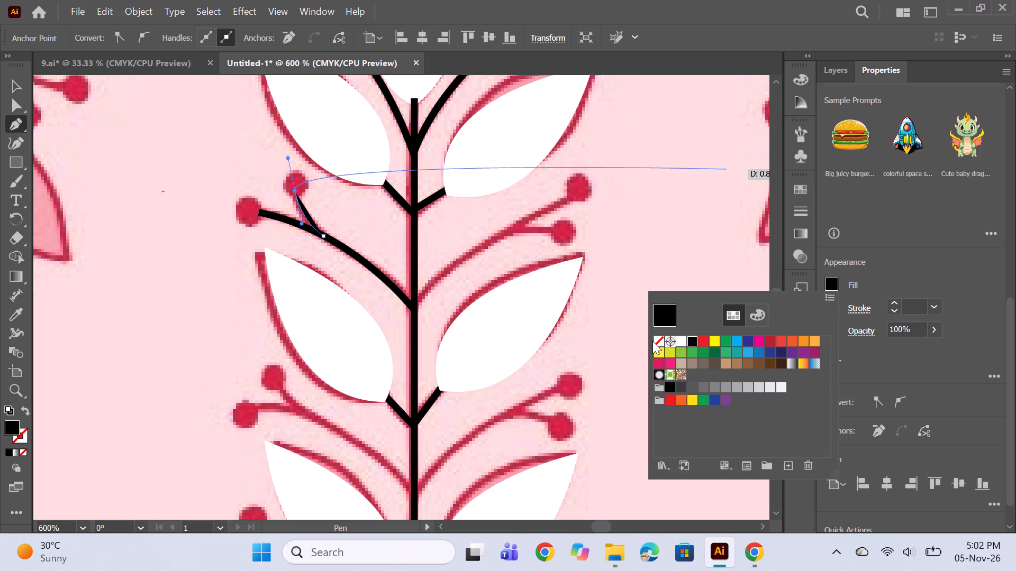
left_click(658, 345)
triple_click(900, 303)
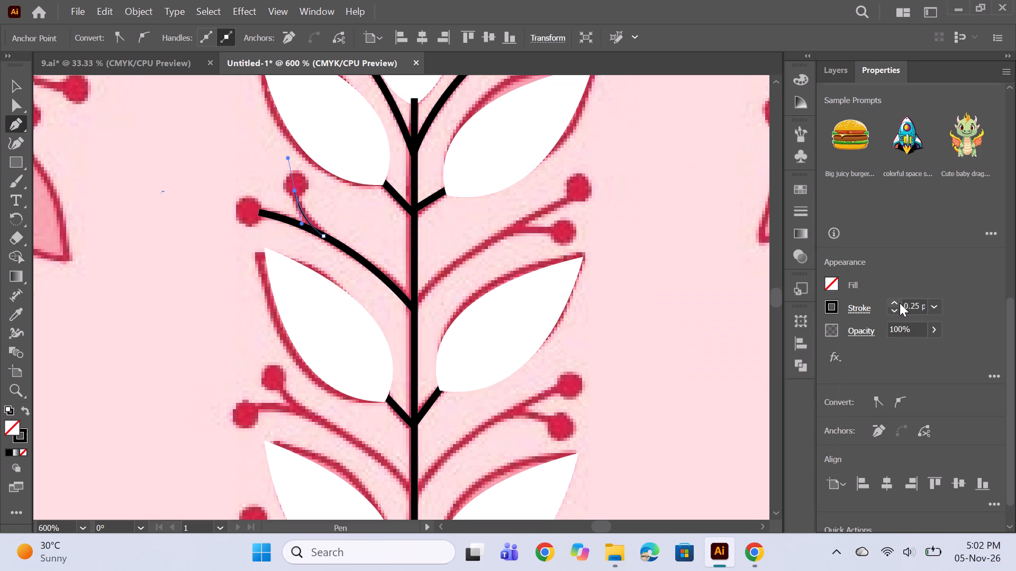
left_click(900, 303)
left_click(897, 304)
Expand the short left twig's fill and stroke into an outlined shape.
left_click(132, 4)
left_click(199, 236)
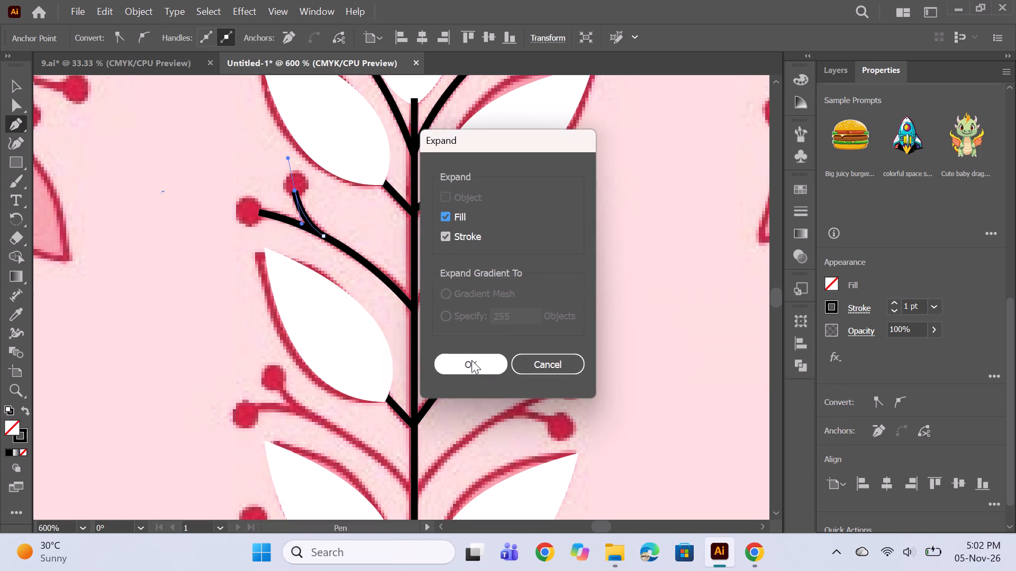
left_click(471, 360)
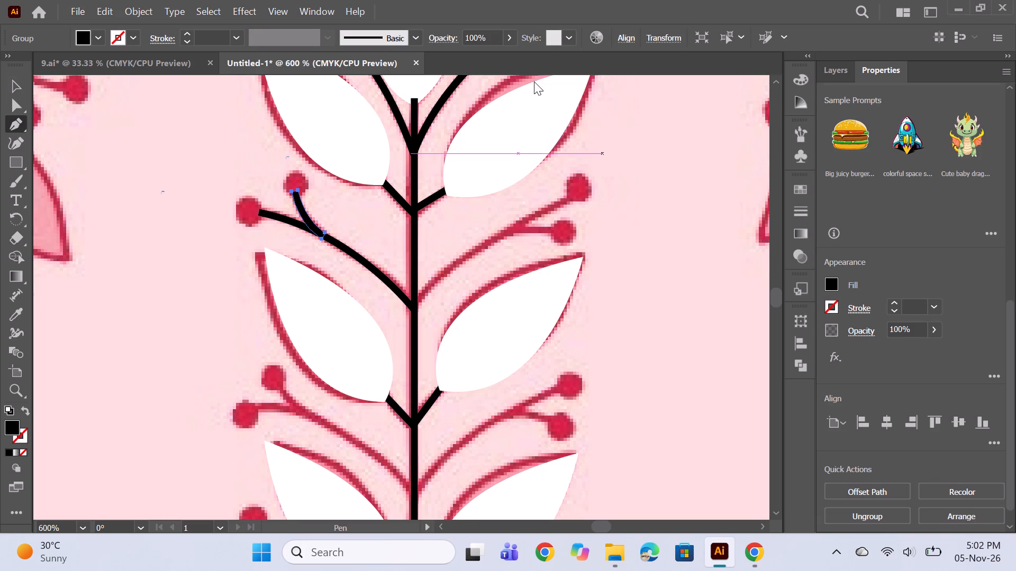
Draw a curved Pen branch about 0.38 in long from the stem to the opposite upper right berry, with no fill and 1 pt black stroke.
left_click(413, 307)
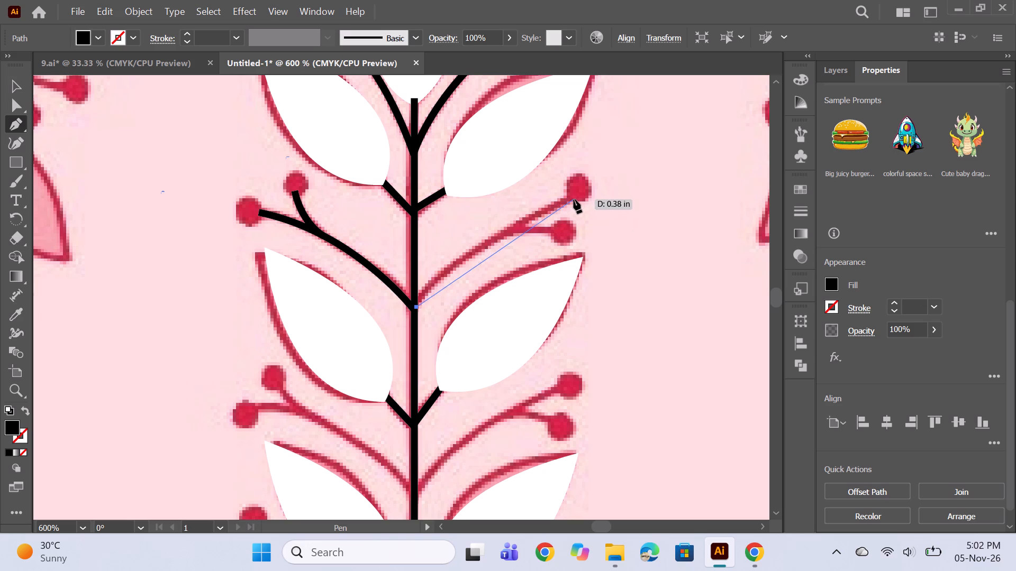
left_click_drag(574, 199, 706, 152)
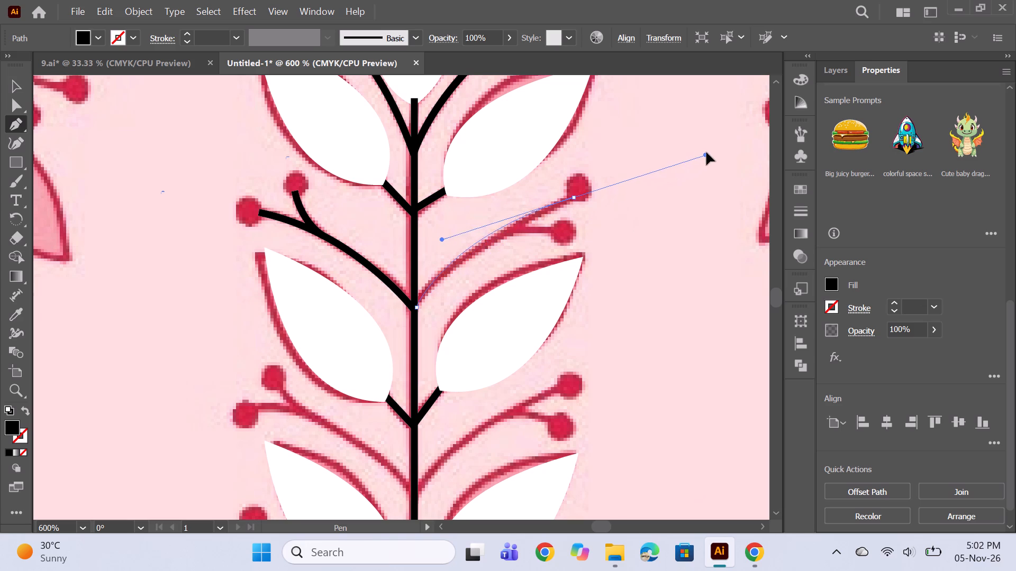
left_click_drag(706, 152, 721, 134)
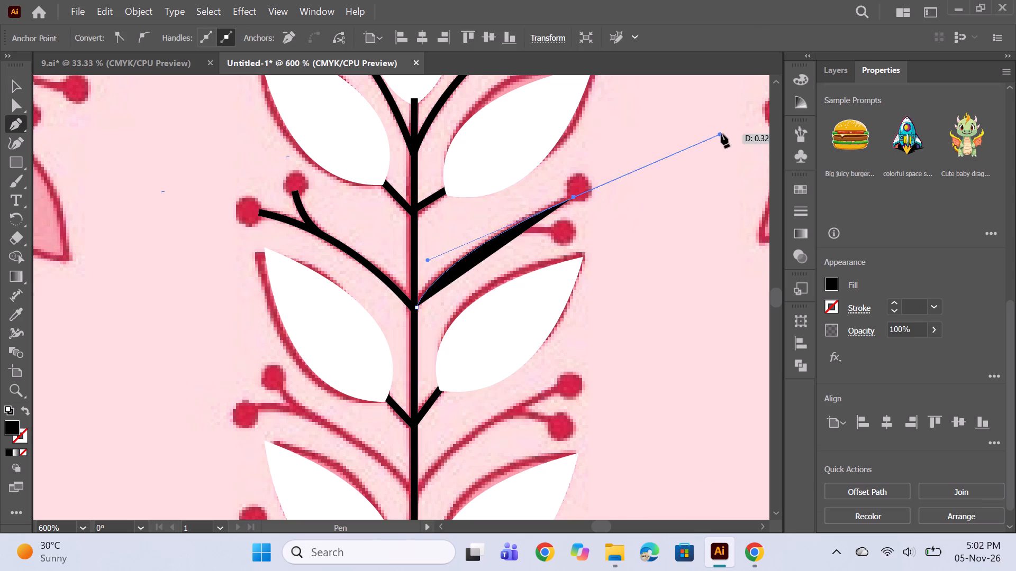
left_click(836, 282)
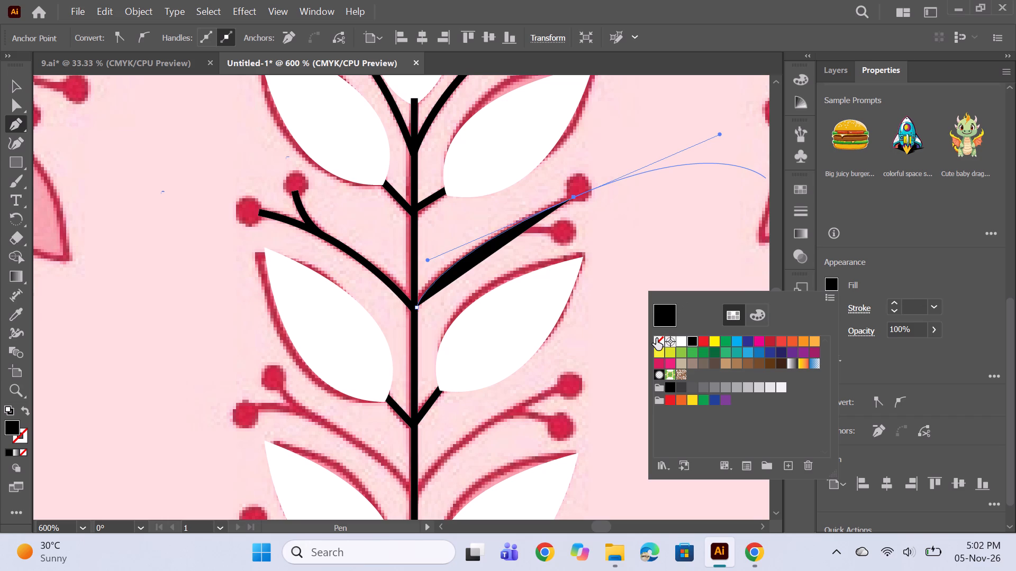
left_click(656, 338)
triple_click(894, 300)
double_click(894, 300)
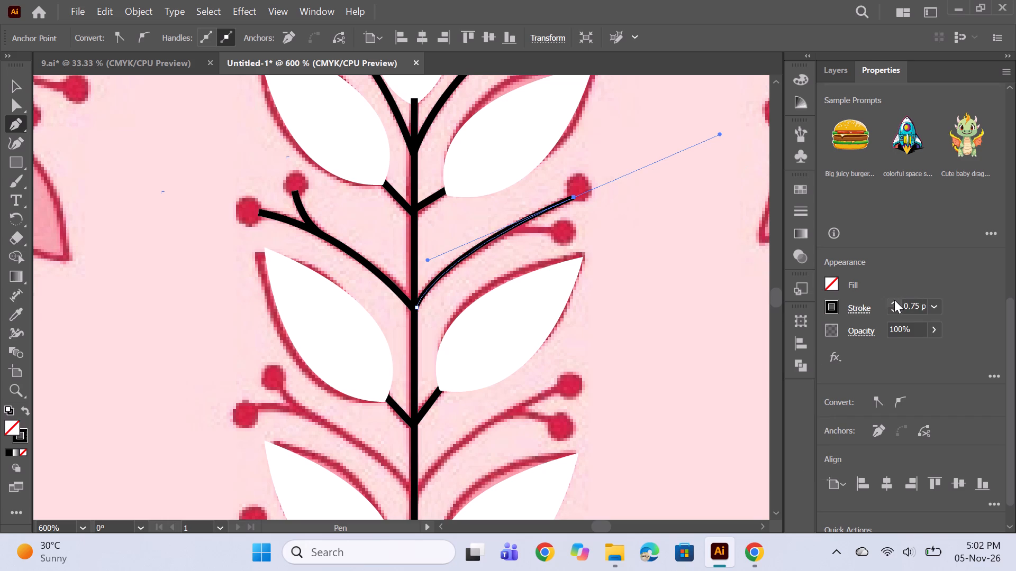
Expand the right berry branch's fill and stroke into an outlined shape.
left_click(133, 7)
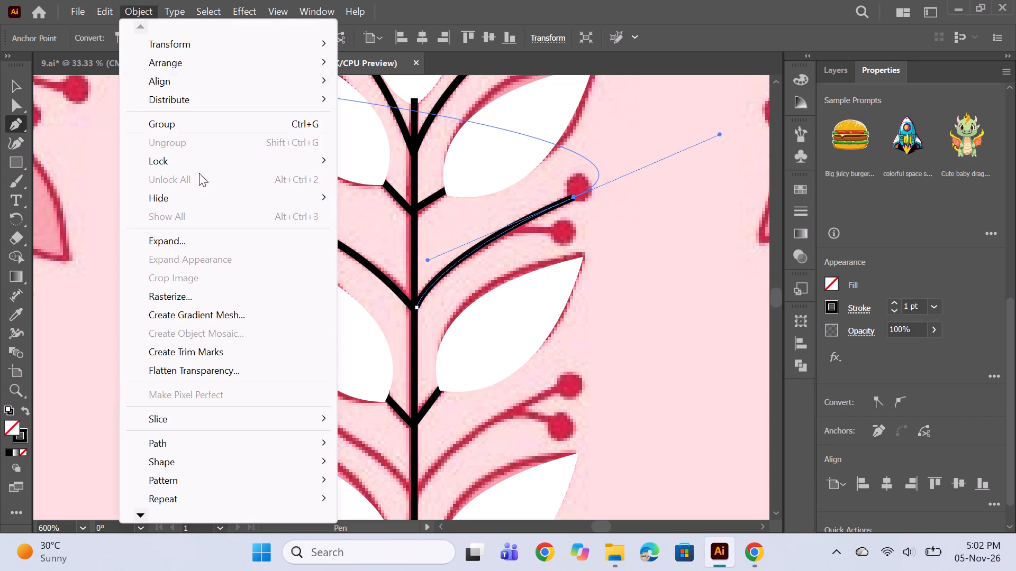
left_click(190, 247)
left_click(466, 358)
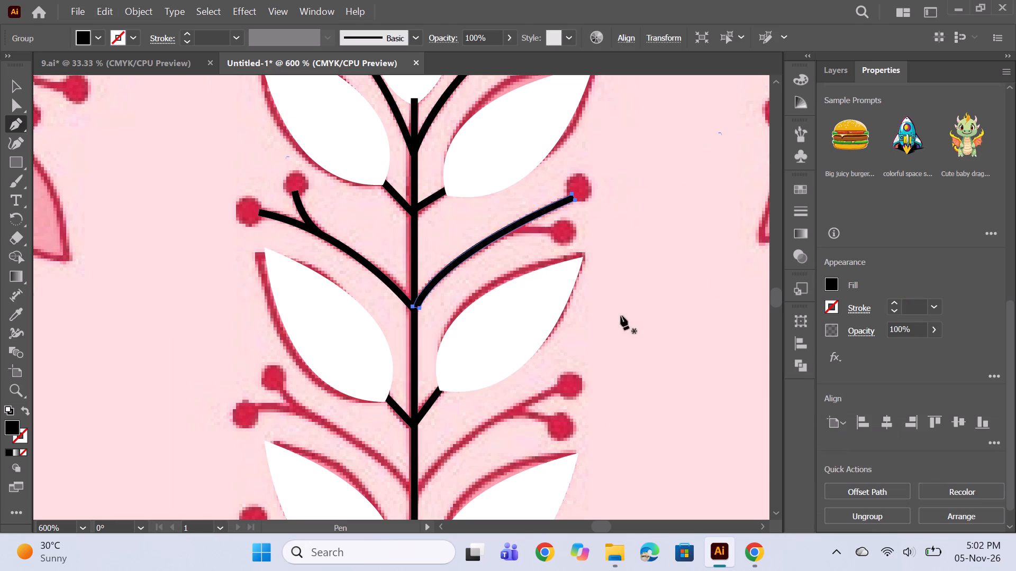
Draw a short Pen twig about 0.11 in long from the right branch to its lower berry, with no fill and a 1 pt black stroke.
left_click(504, 232)
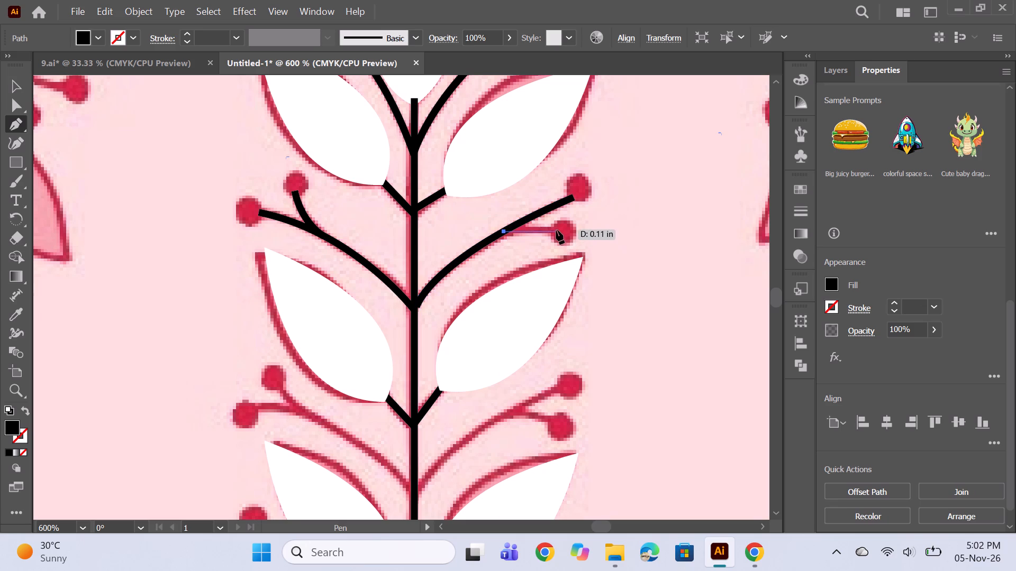
left_click_drag(556, 230, 560, 230)
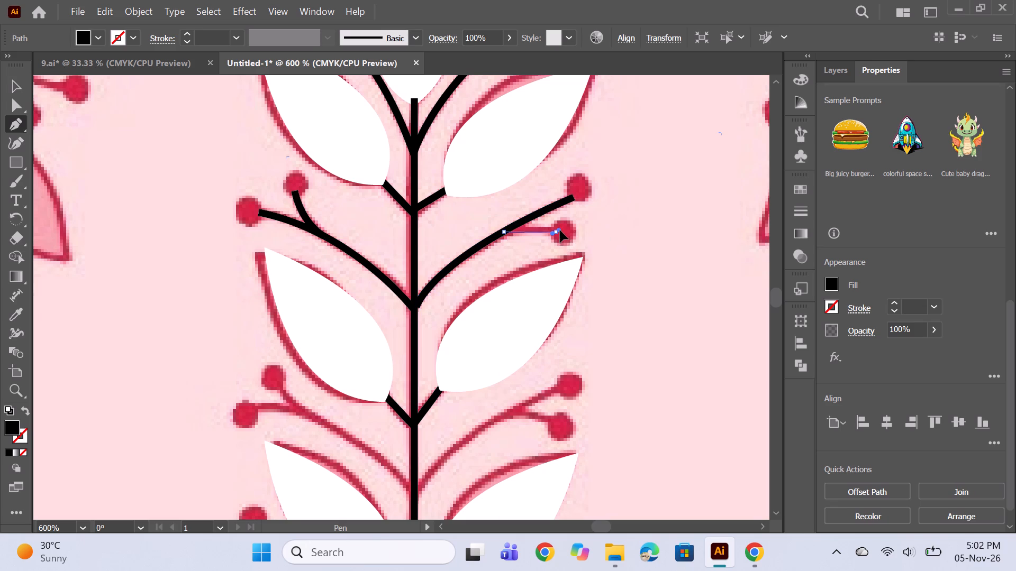
left_click_drag(560, 230, 594, 235)
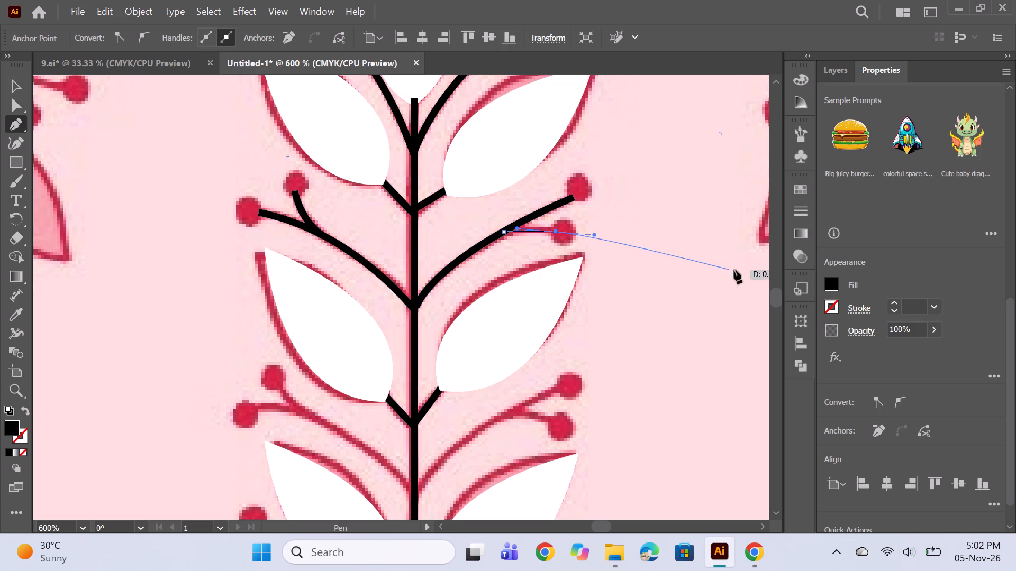
left_click(831, 287)
left_click(661, 341)
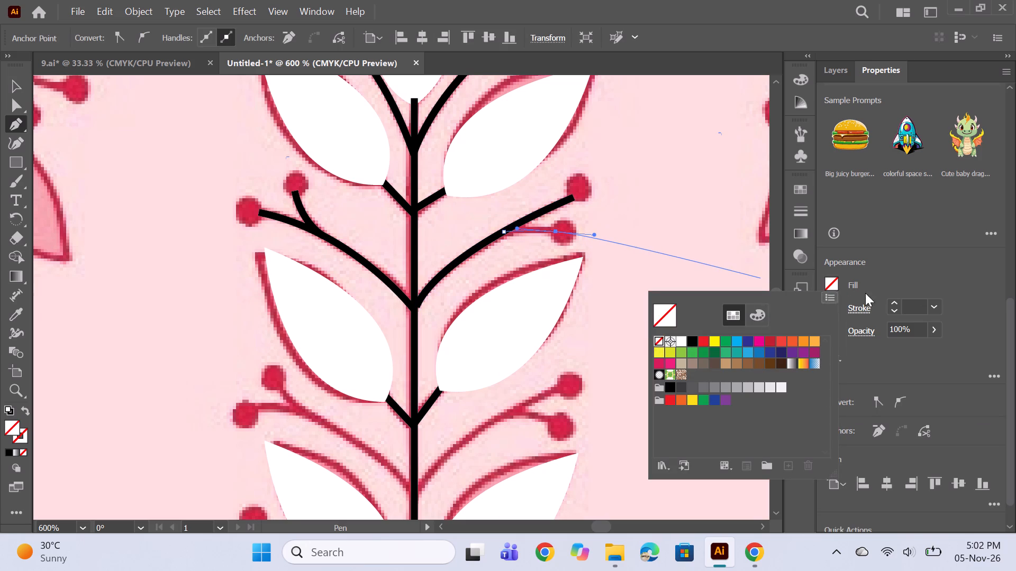
triple_click(897, 303)
double_click(897, 303)
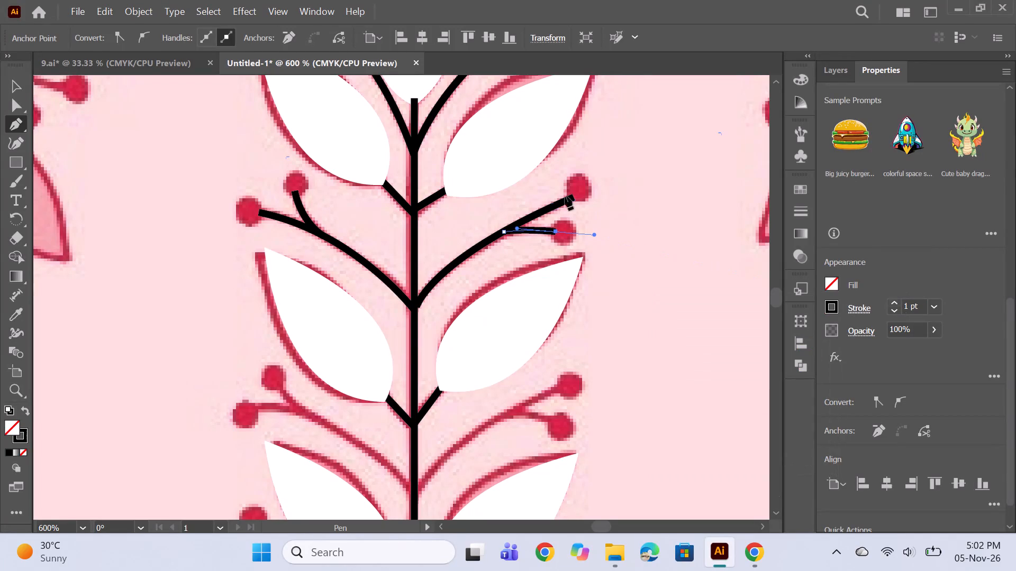
Expand the short right twig's fill and stroke into an outlined shape.
left_click(149, 15)
left_click(173, 237)
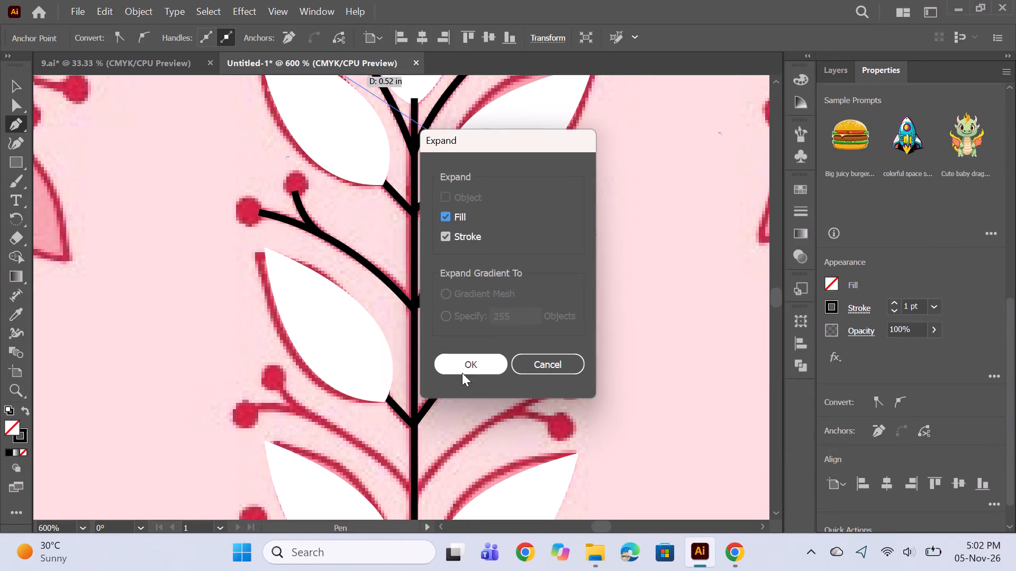
left_click(463, 373)
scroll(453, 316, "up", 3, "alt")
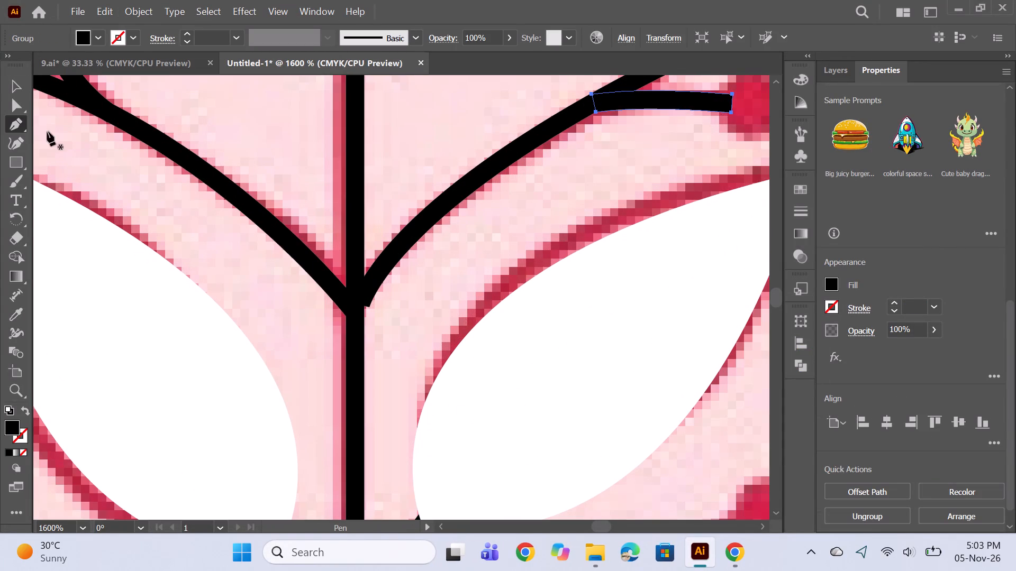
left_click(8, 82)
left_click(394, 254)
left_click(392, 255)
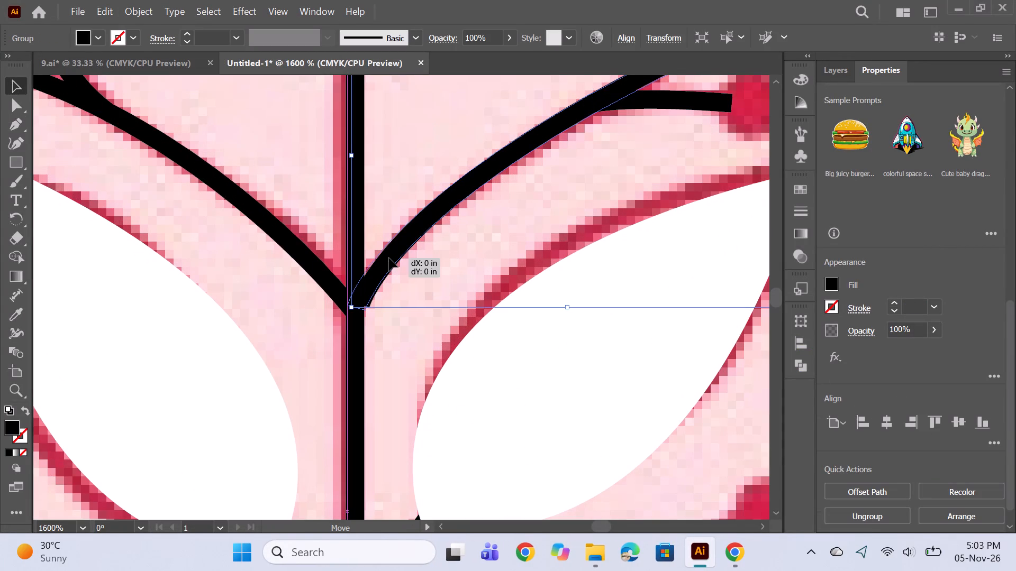
Draw a curved Pen branch from the stem to the outer left berry below the second leaf pair, with no fill and 0.75 pt black stroke.
scroll(401, 245, "down", 2, "alt")
scroll(476, 222, "down", 5)
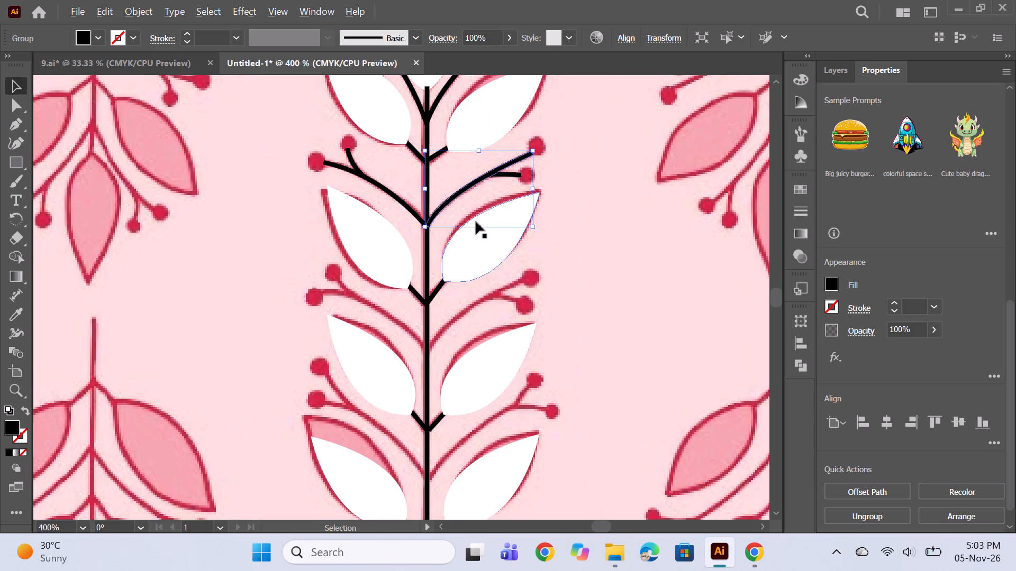
scroll(504, 226, "up", 5)
scroll(504, 217, "down", 9)
scroll(416, 273, "up", 1, "alt")
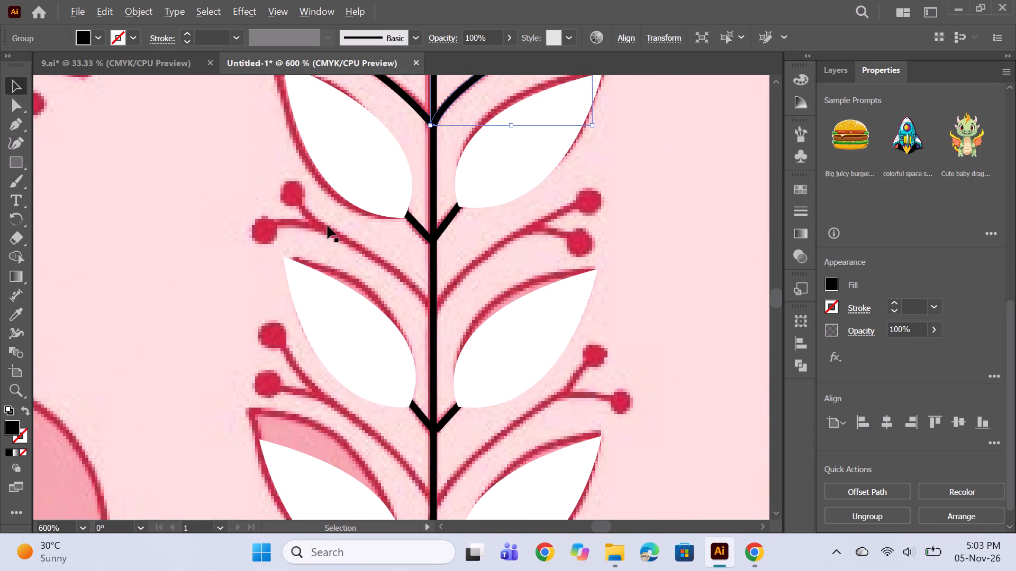
scroll(343, 227, "up", 1, "alt")
left_click(18, 127)
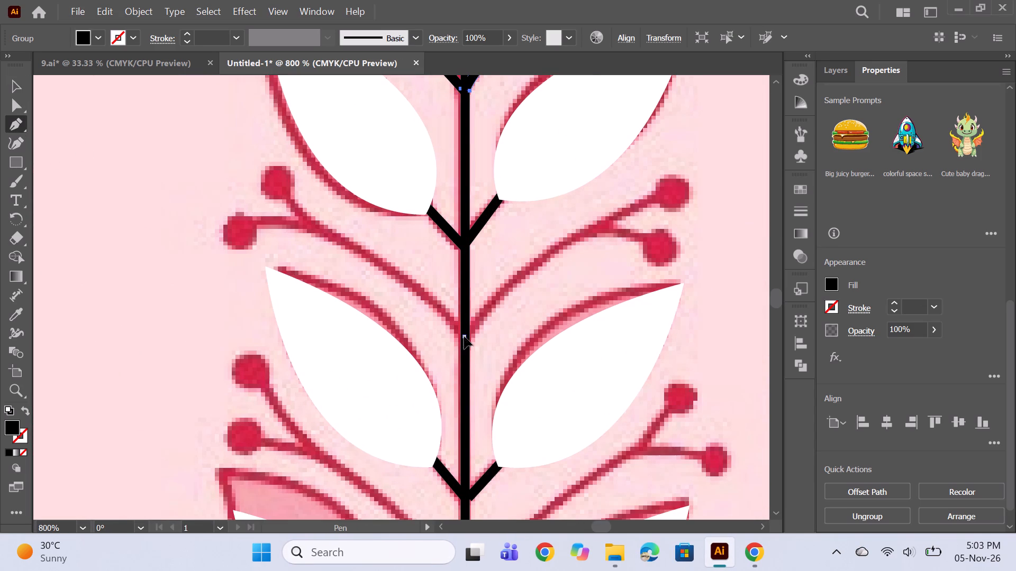
left_click(464, 336)
left_click_drag(248, 226, 175, 246)
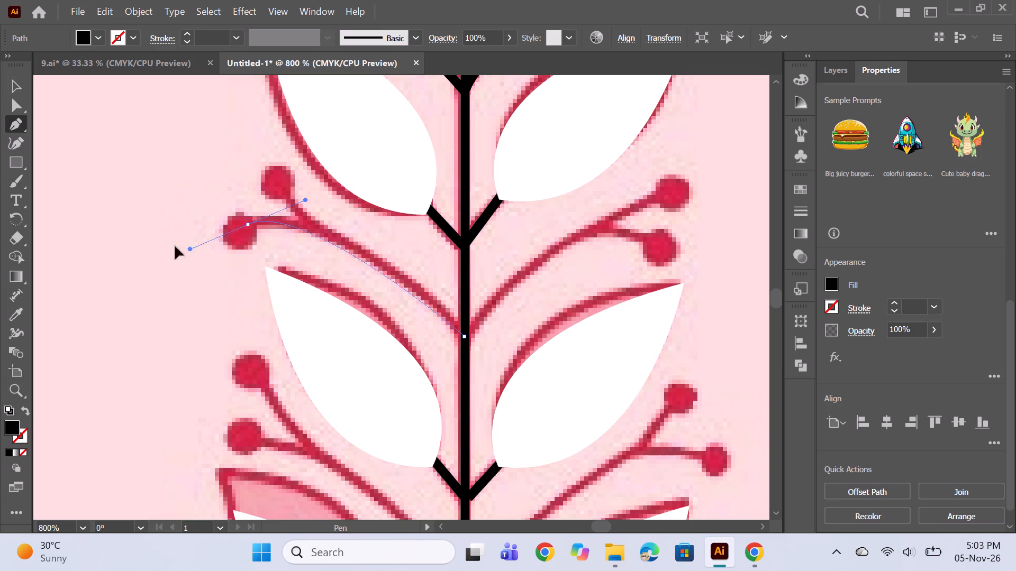
left_click_drag(175, 246, 142, 243)
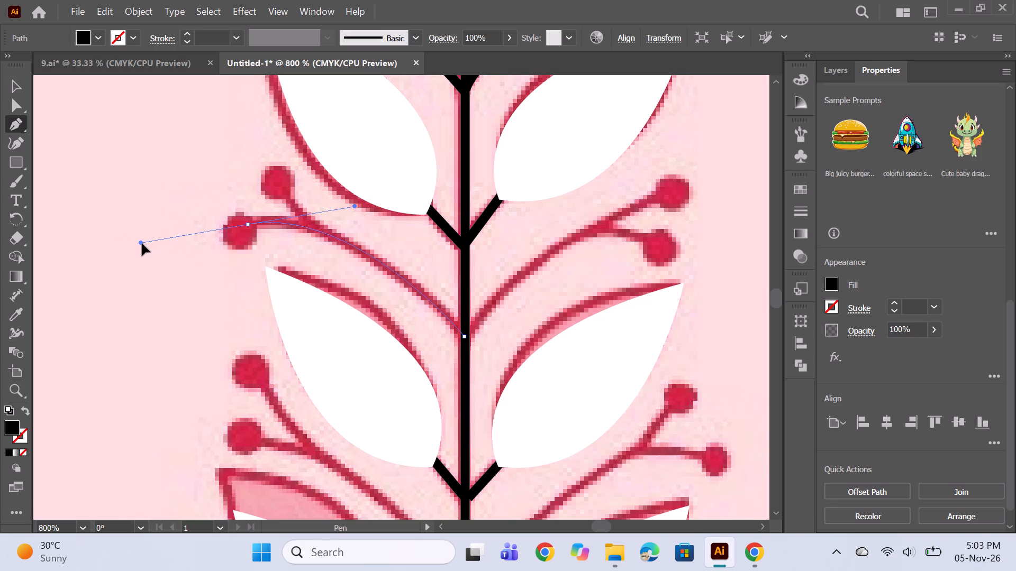
left_click_drag(142, 243, 148, 248)
left_click(830, 284)
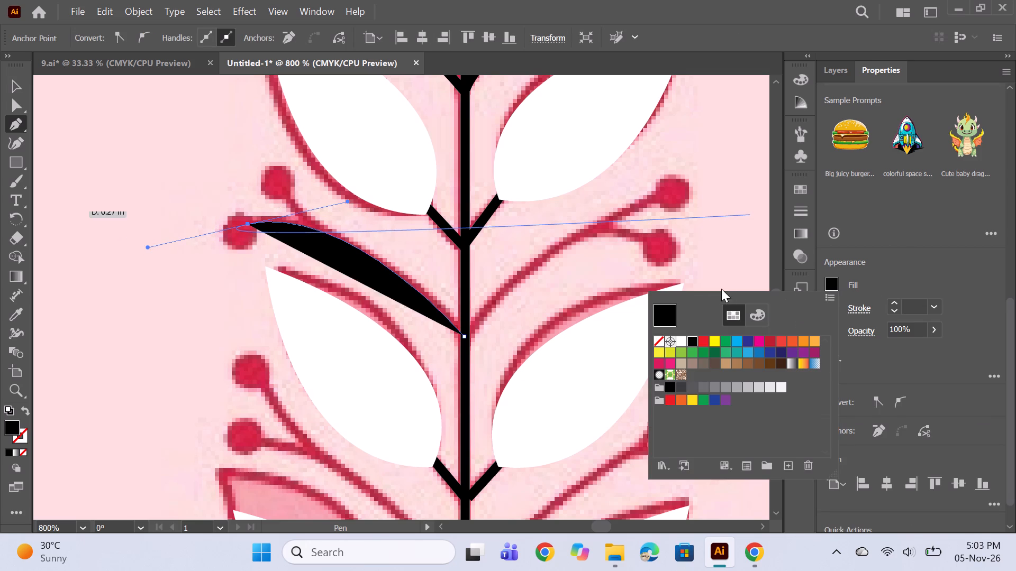
left_click(659, 338)
triple_click(894, 302)
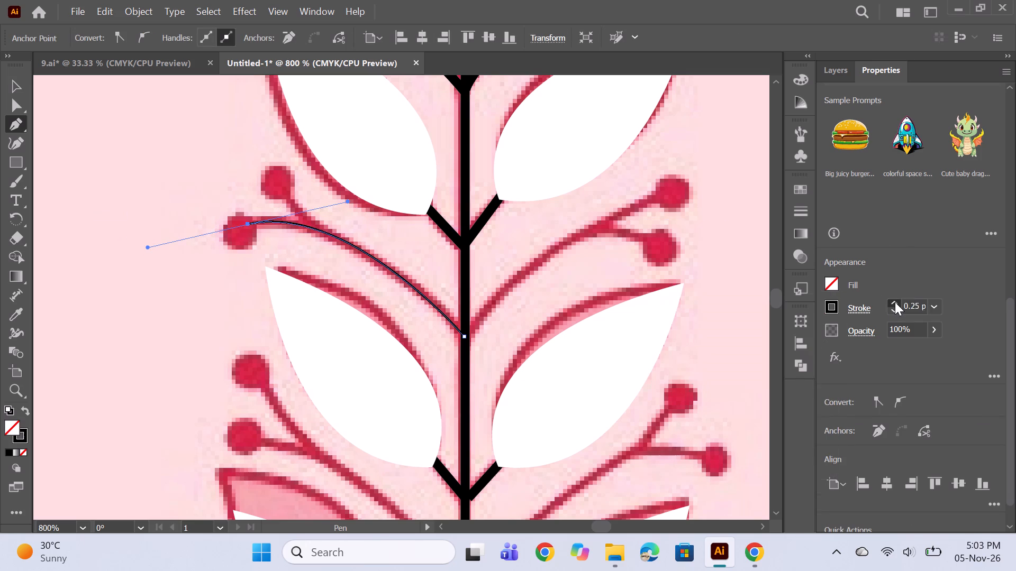
left_click(895, 302)
Expand the fill and stroke of the left berry branch below the second leaf pair into an outlined shape.
left_click(124, 6)
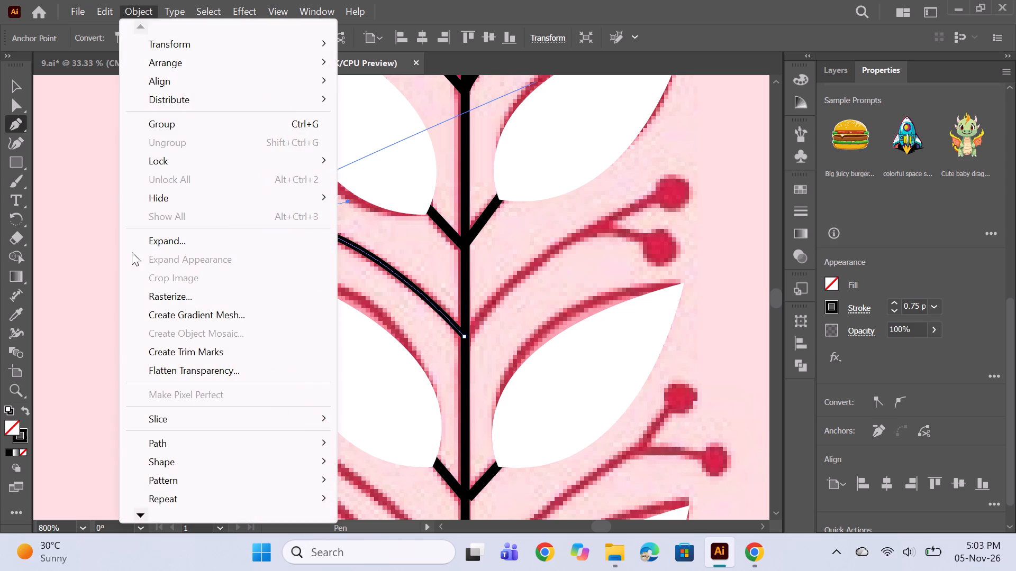
left_click(194, 237)
left_click(486, 362)
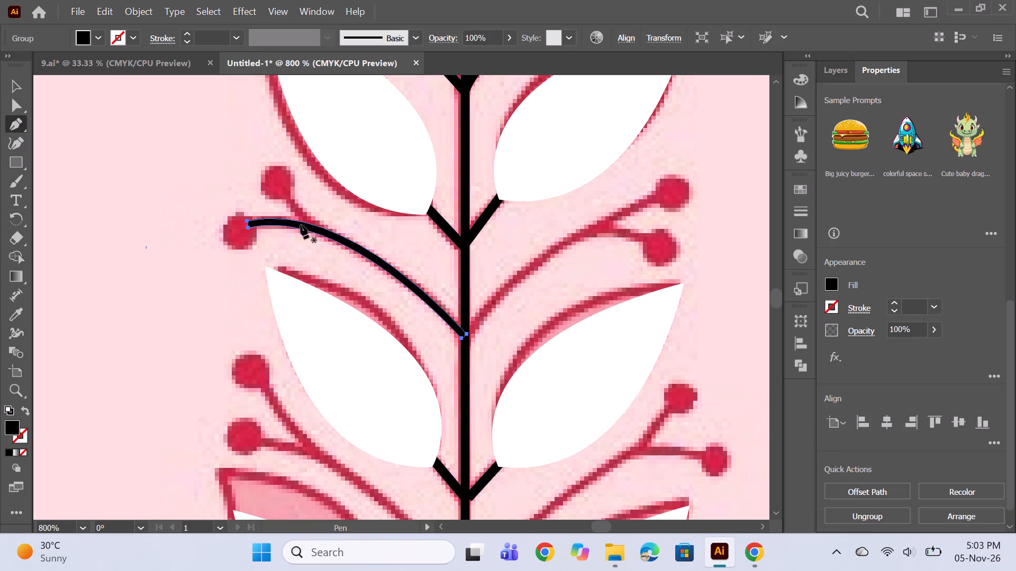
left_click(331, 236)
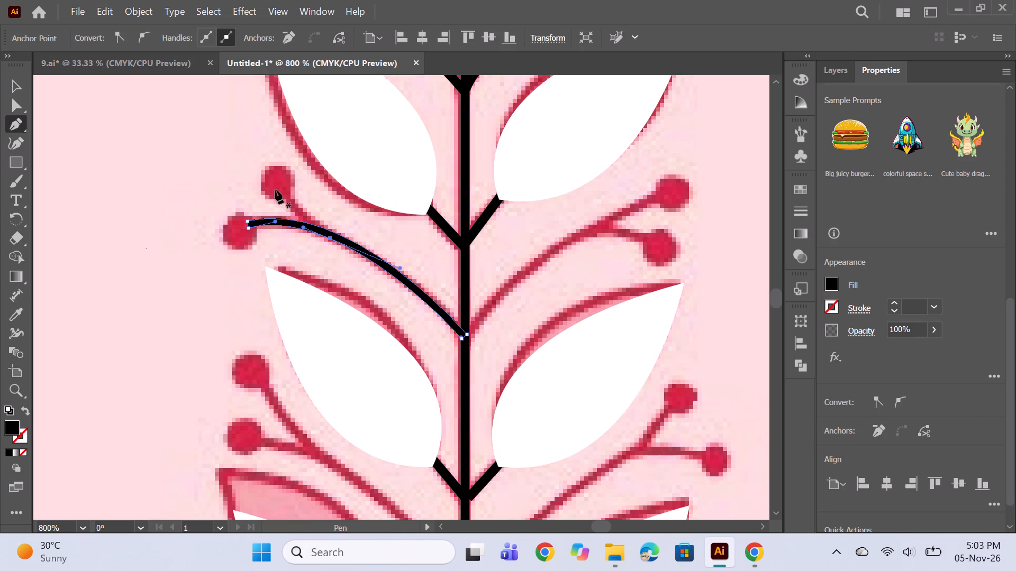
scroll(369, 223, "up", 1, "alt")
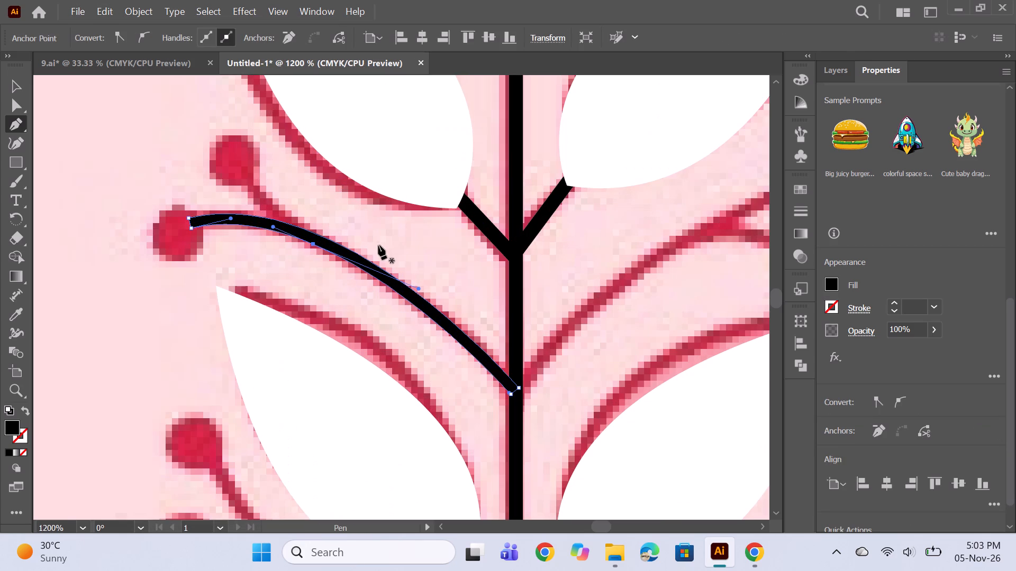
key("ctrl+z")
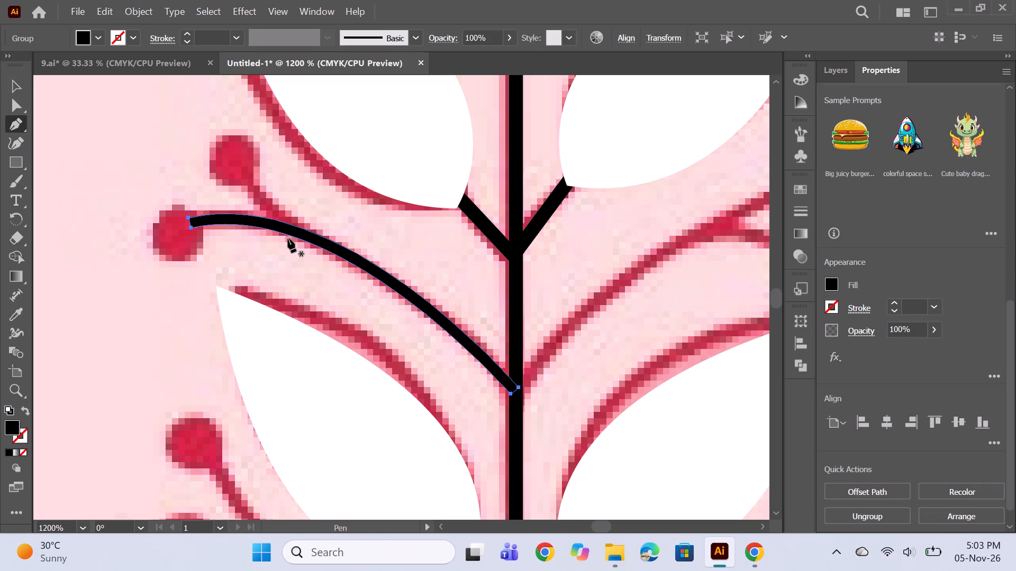
Draw a short curved Pen twig from the left branch to its upper berry, with no fill and a 1 pt black stroke.
left_click(311, 237)
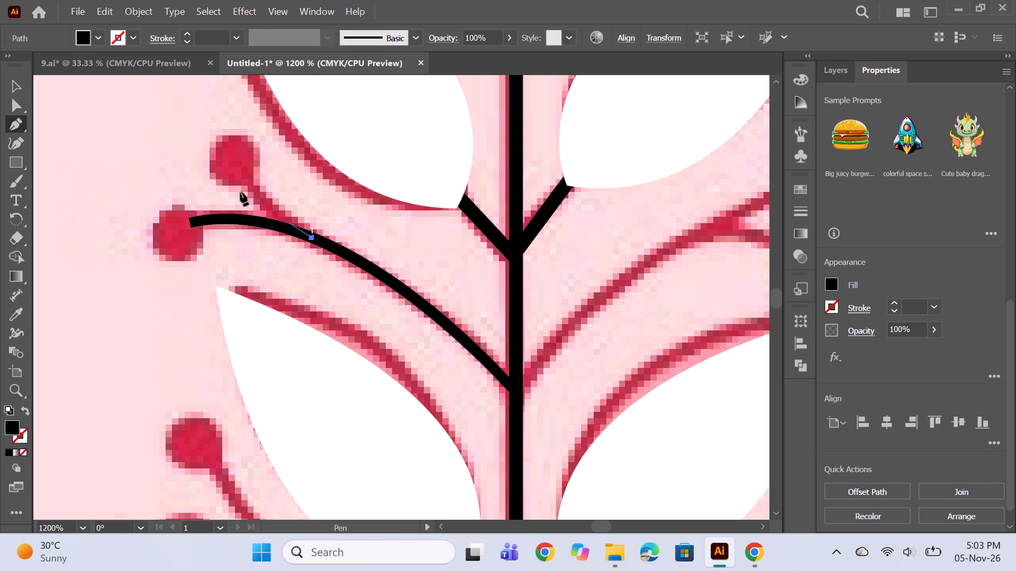
left_click_drag(241, 172, 241, 157)
left_click_drag(241, 157, 231, 148)
left_click(830, 281)
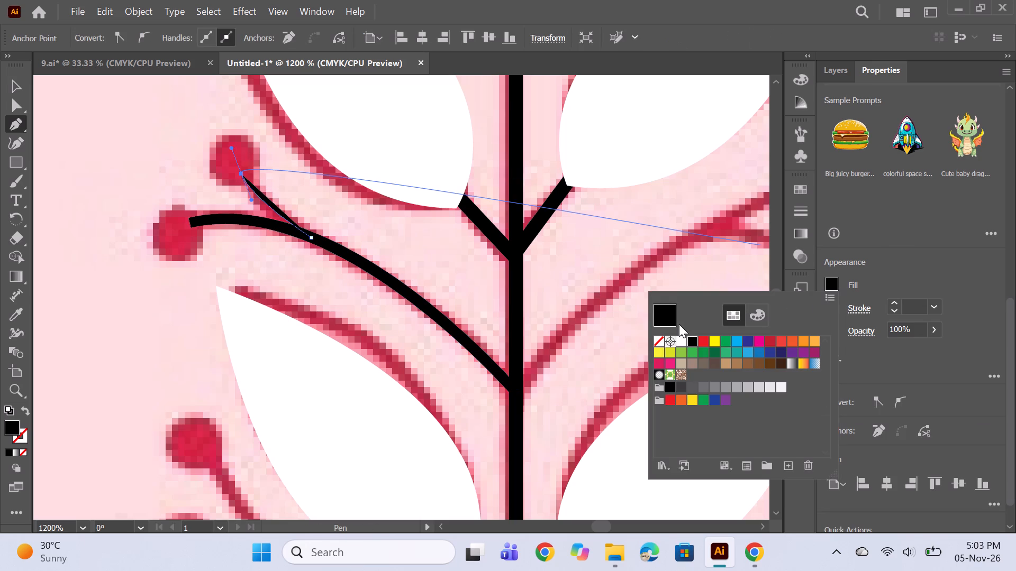
left_click(664, 340)
left_click(899, 309)
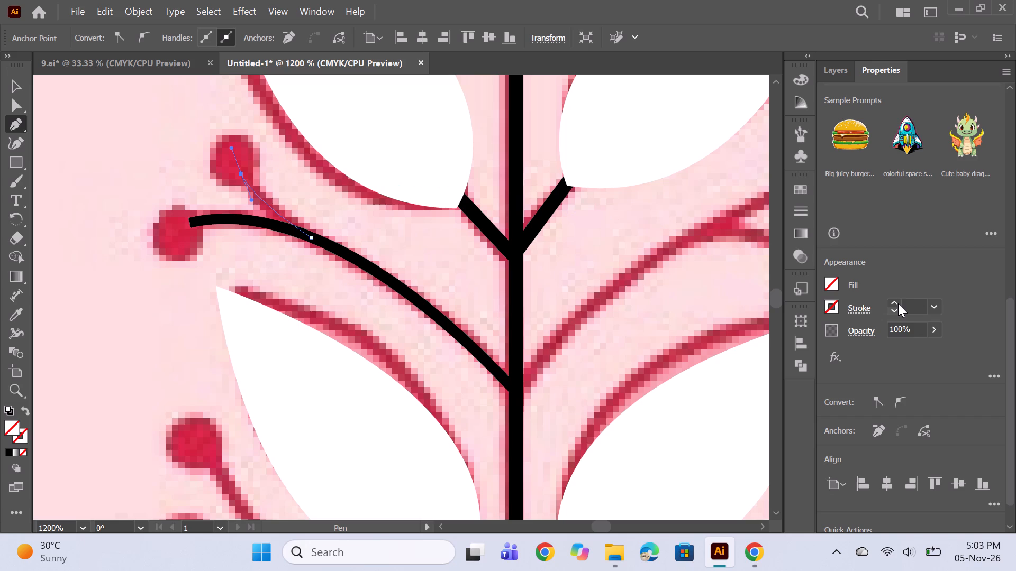
triple_click(898, 303)
left_click(898, 303)
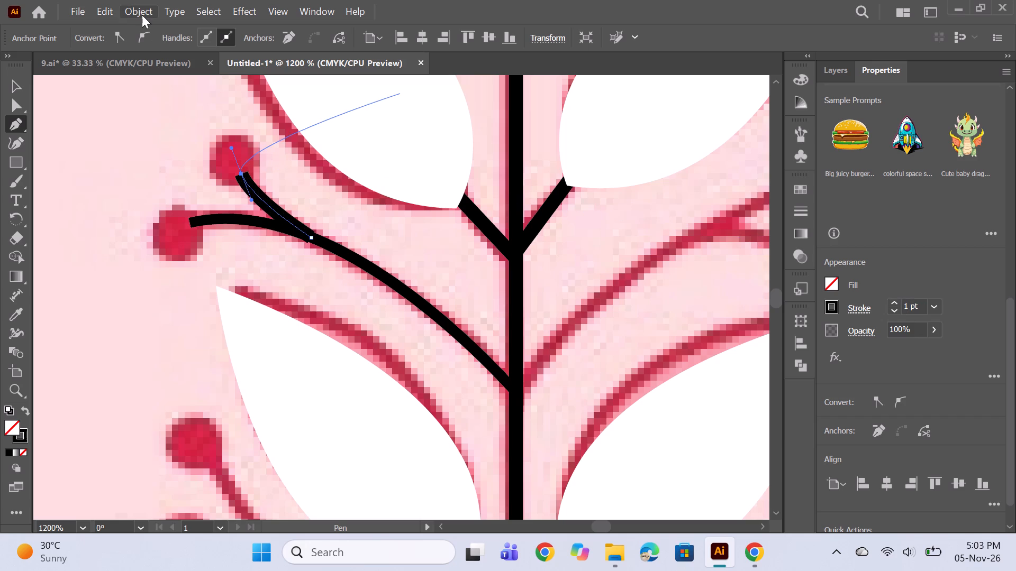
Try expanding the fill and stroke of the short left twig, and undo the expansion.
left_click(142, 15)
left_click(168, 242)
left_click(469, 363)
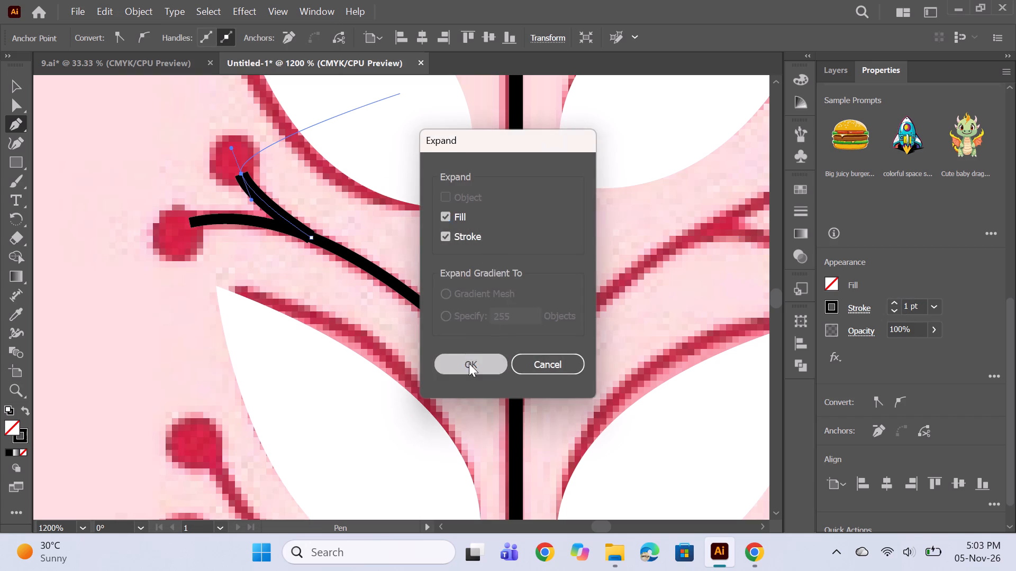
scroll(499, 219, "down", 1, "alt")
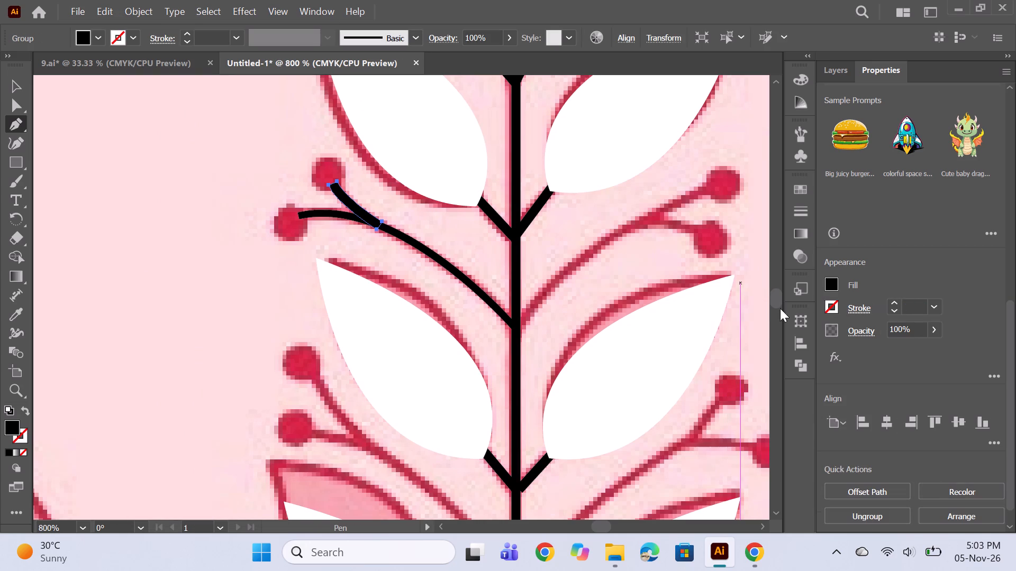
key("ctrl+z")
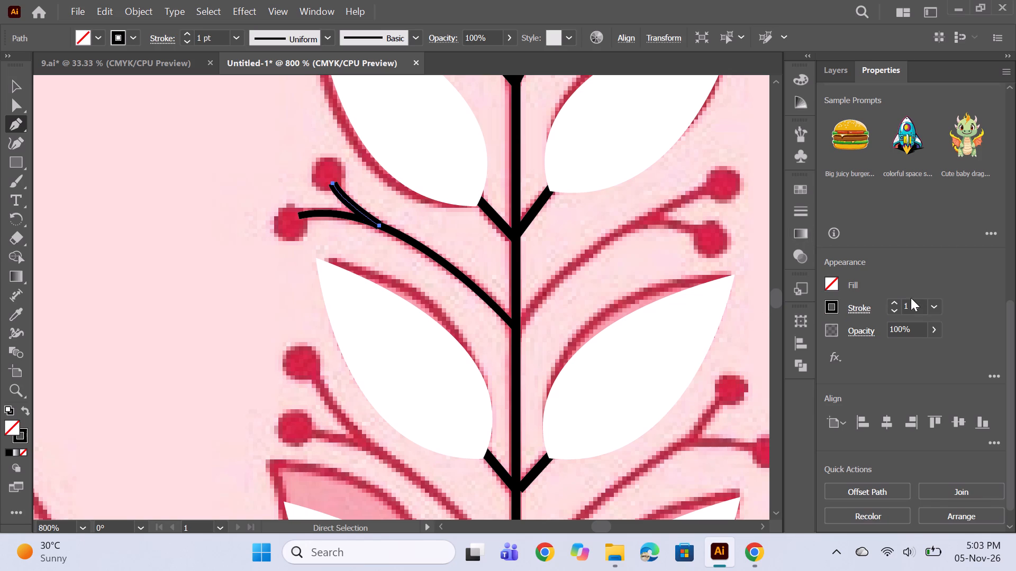
Expand the fill and stroke of the short left twig into an outlined shape.
left_click(141, 9)
left_click(203, 238)
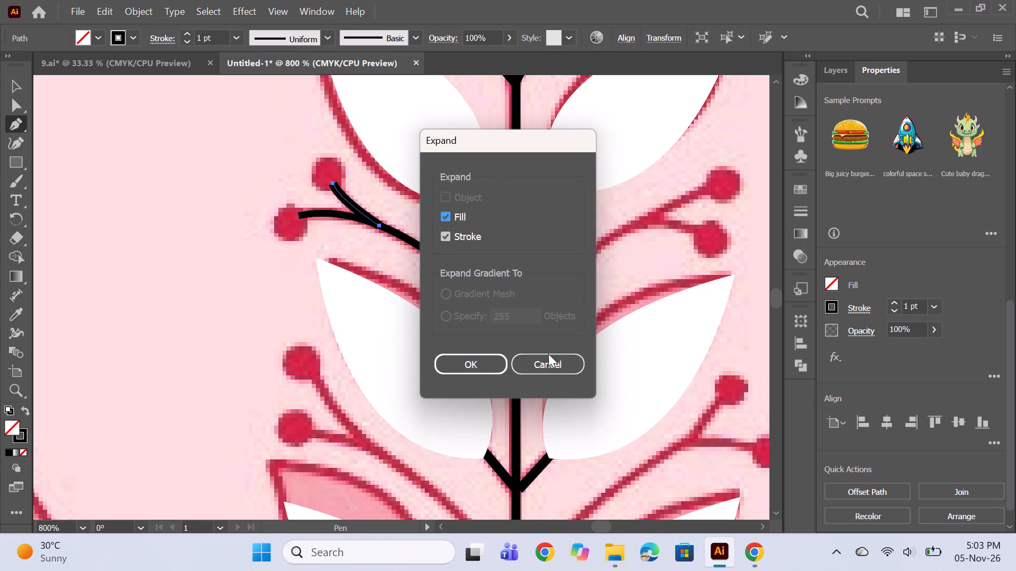
left_click(500, 362)
Draw a curved Pen branch from the stem to the upper right berry below the second leaf pair, with no fill and 1 pt black stroke.
key("space")
key("space")
key("space")
key("space")
left_click_drag(582, 297, 414, 282)
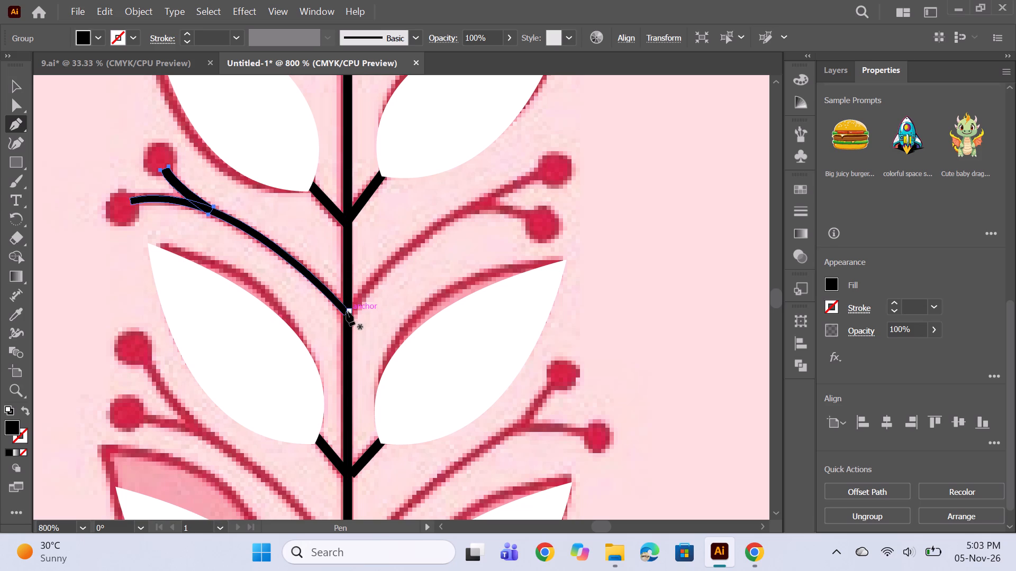
left_click(347, 312)
left_click_drag(540, 174, 645, 149)
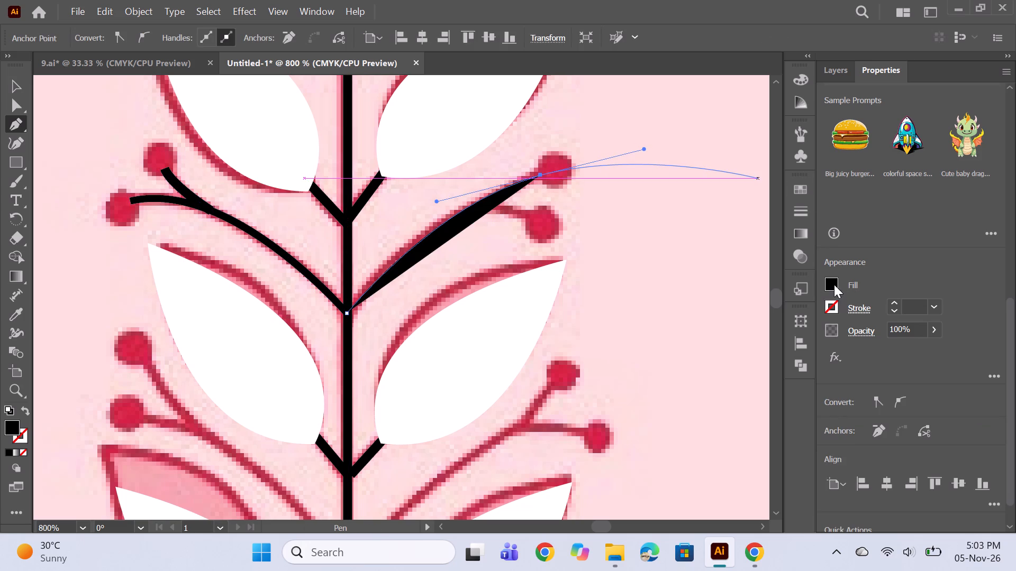
left_click(834, 283)
left_click(657, 344)
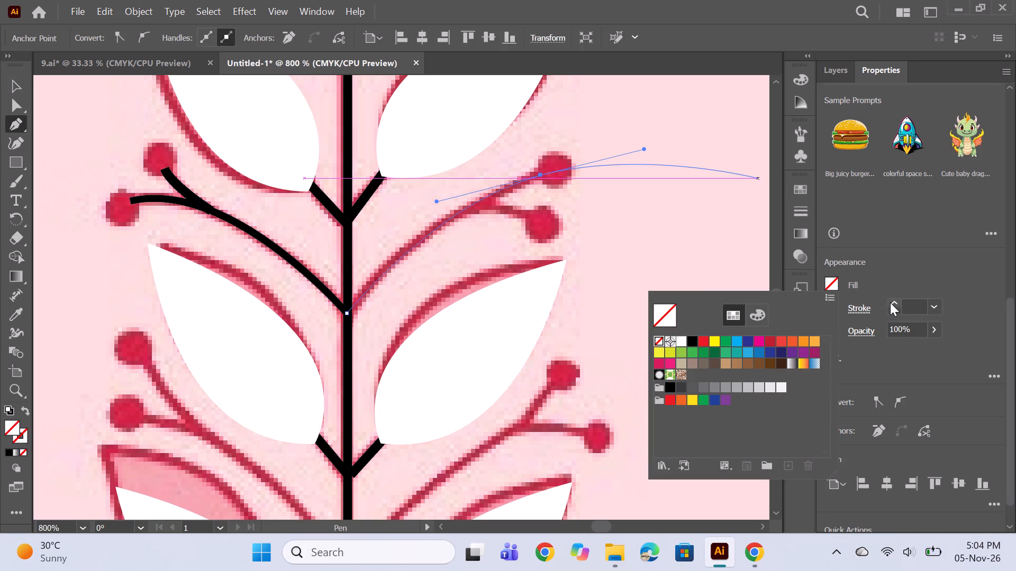
triple_click(890, 302)
double_click(890, 302)
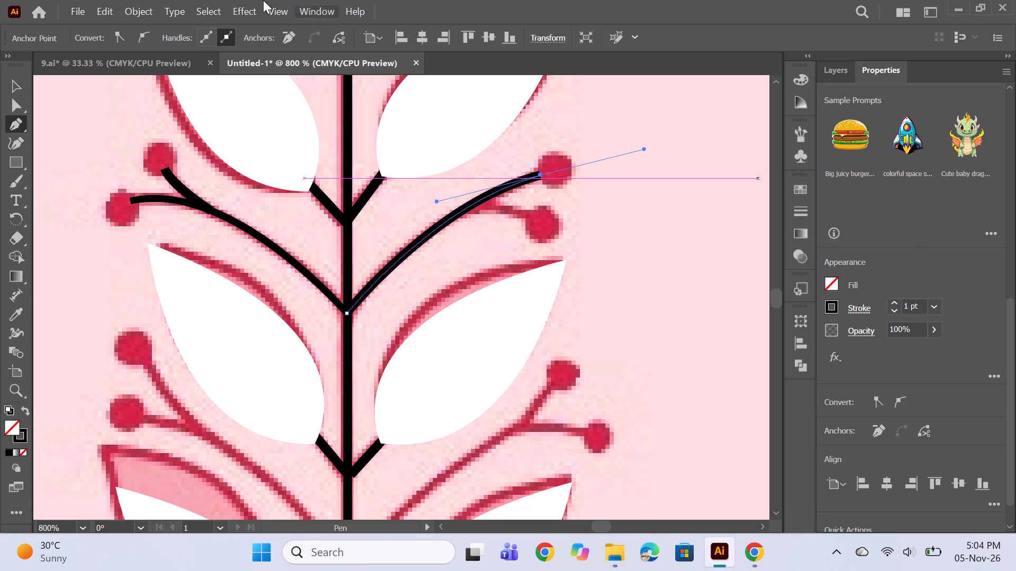
Expand the fill and stroke of the right berry branch below the second leaf pair into an outlined shape.
left_click(143, 11)
left_click(193, 243)
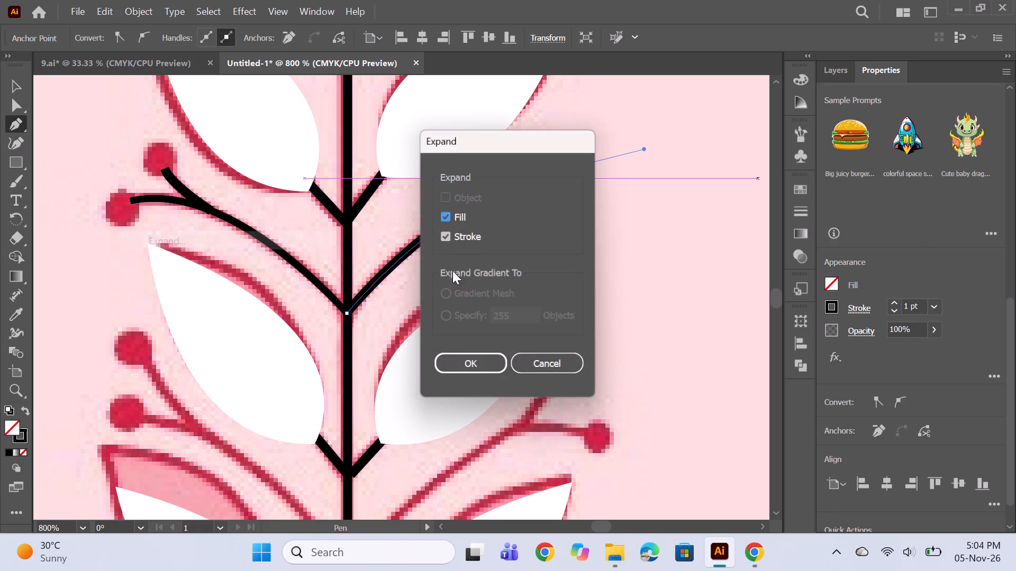
left_click(473, 361)
Draw a short Pen twig about 0.1 in long from the right branch to its lower berry, with no fill and 1 pt black stroke.
scroll(492, 261, "down", 2, "alt")
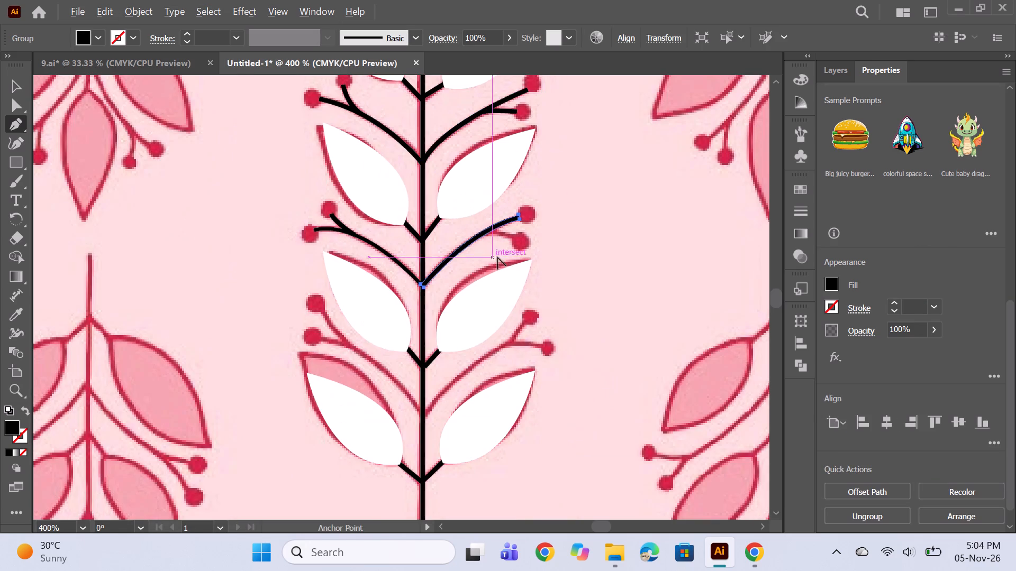
scroll(505, 248, "up", 2, "alt")
left_click(460, 220)
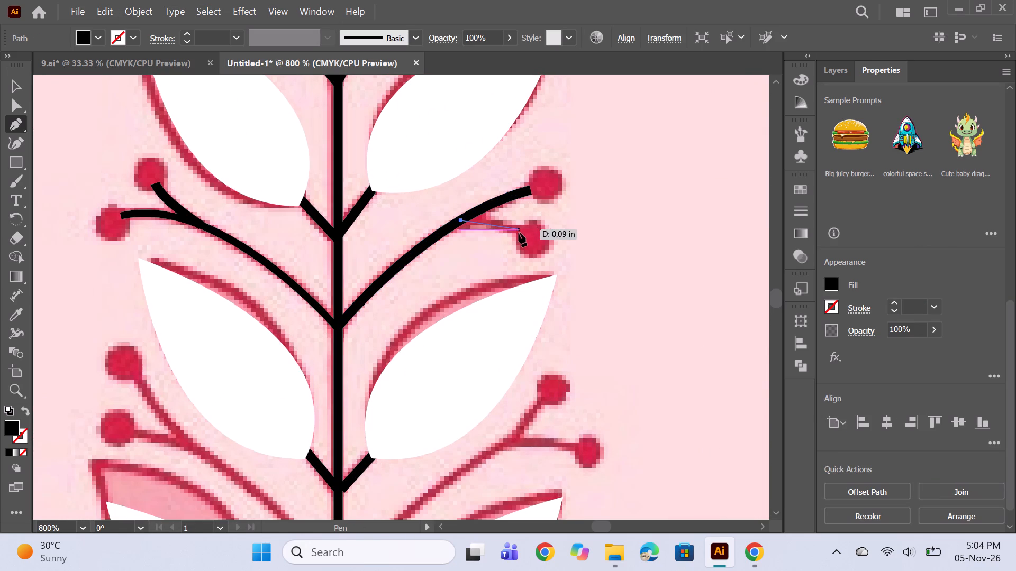
left_click_drag(527, 235, 545, 249)
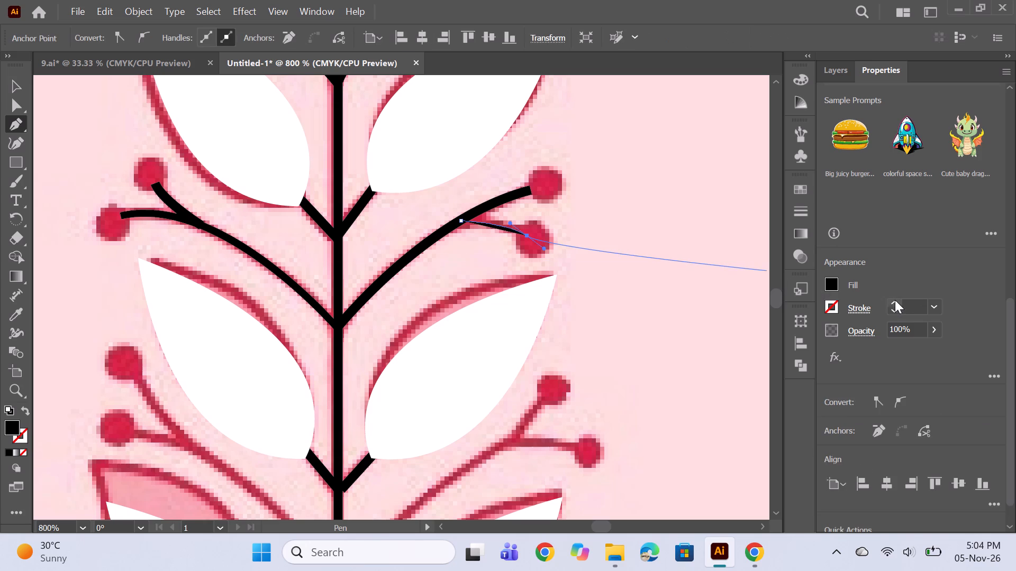
left_click(833, 285)
left_click(653, 342)
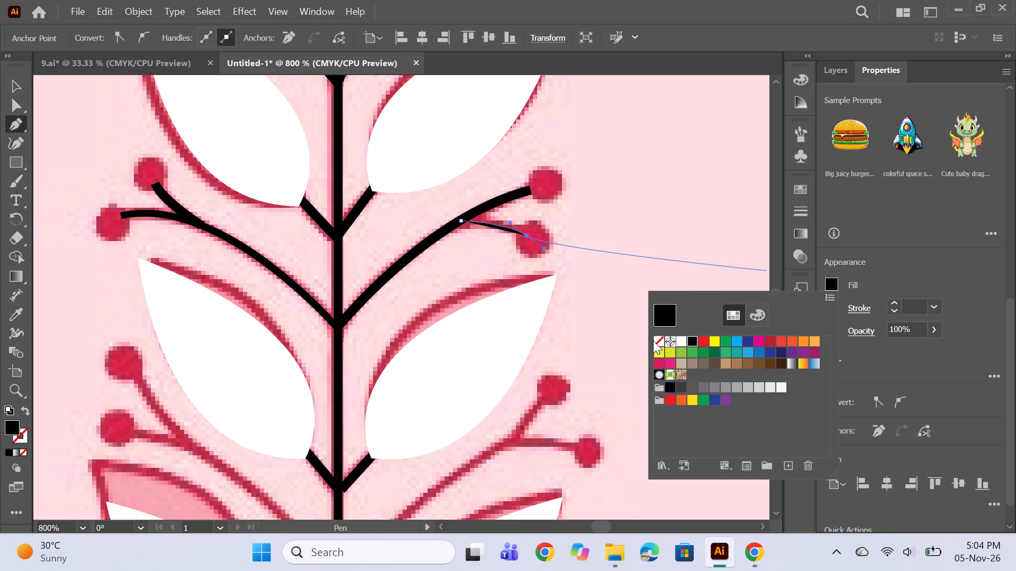
left_click(653, 340)
left_click(659, 343)
left_click(656, 342)
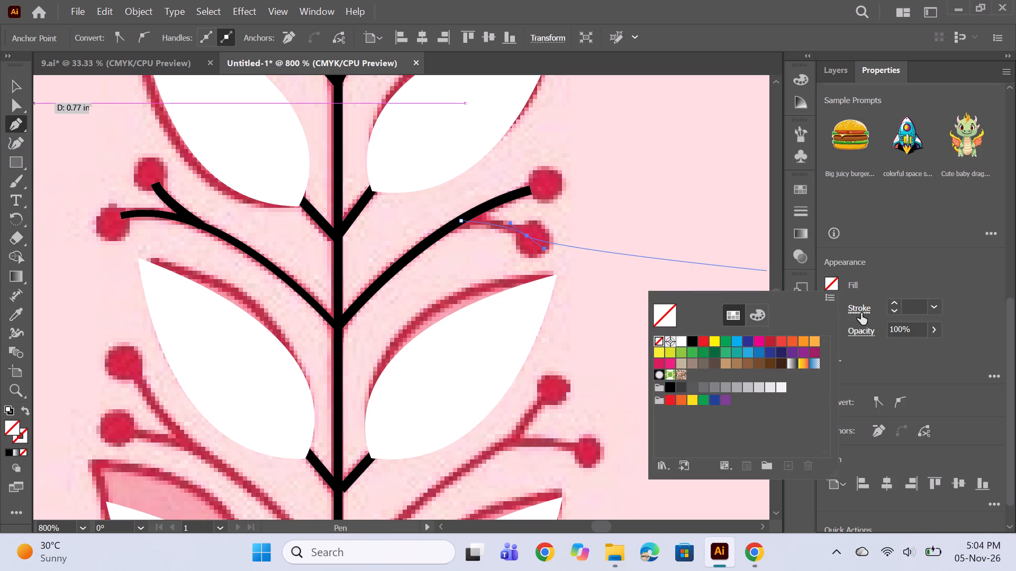
triple_click(895, 307)
double_click(894, 306)
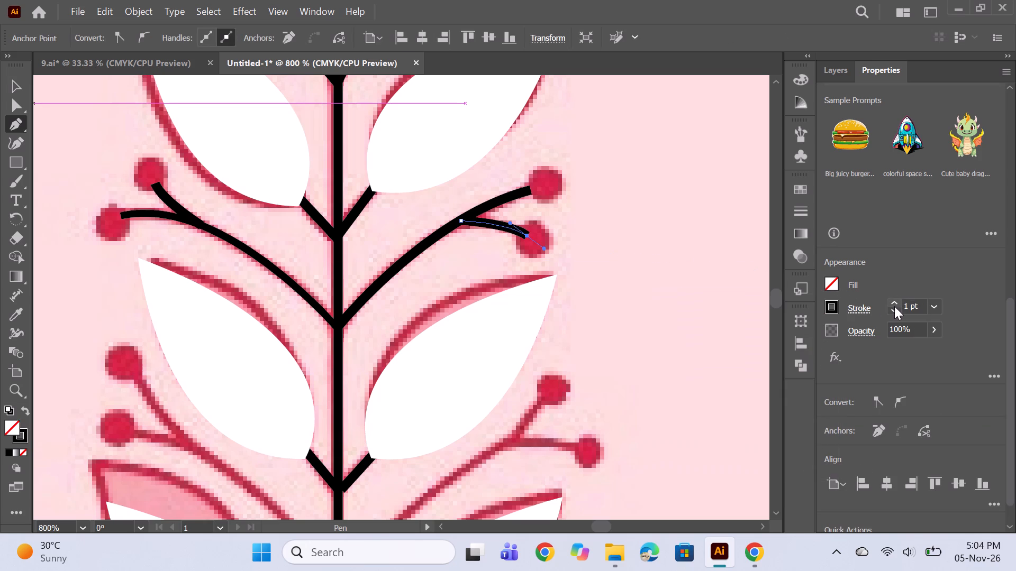
Expand the fill and stroke of the short right twig into an outlined shape.
left_click(145, 6)
left_click(187, 244)
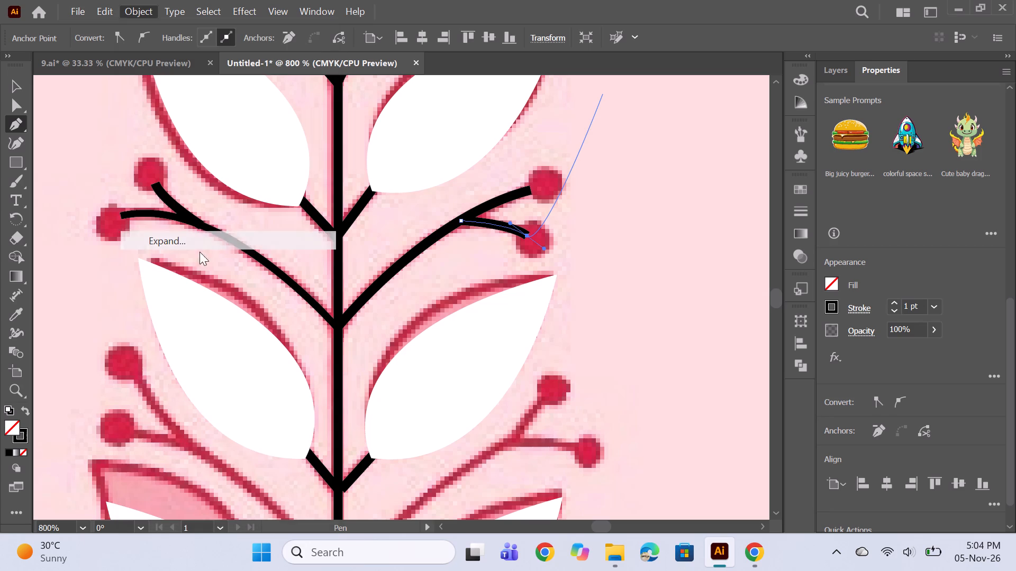
left_click(471, 362)
Draw a curved Pen branch from the stem to the lower left berry below the third leaf pair, with no fill and 1 pt black stroke.
scroll(467, 315, "down", 9)
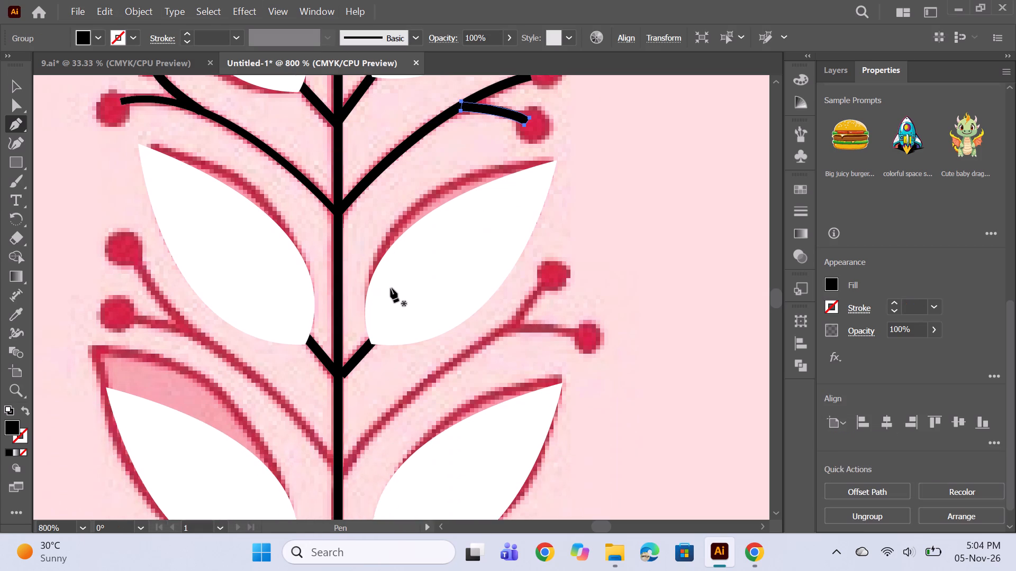
scroll(391, 288, "down", 5)
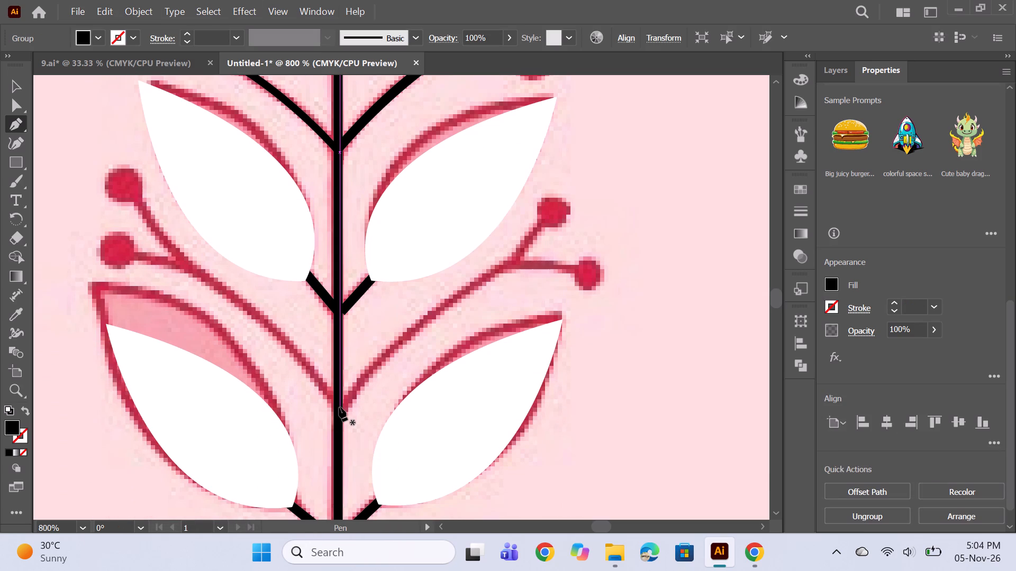
left_click(339, 412)
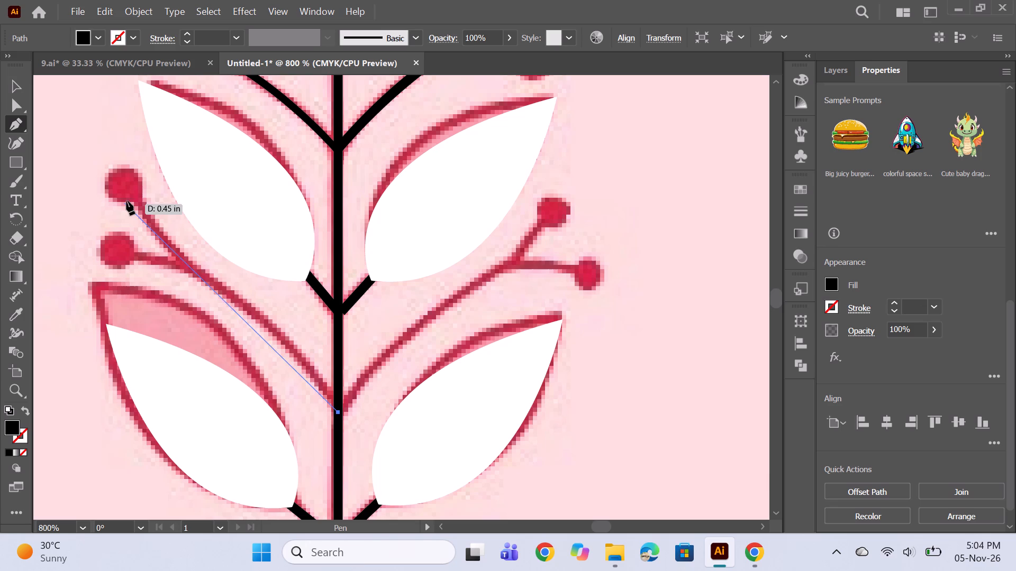
left_click_drag(125, 254, 104, 265)
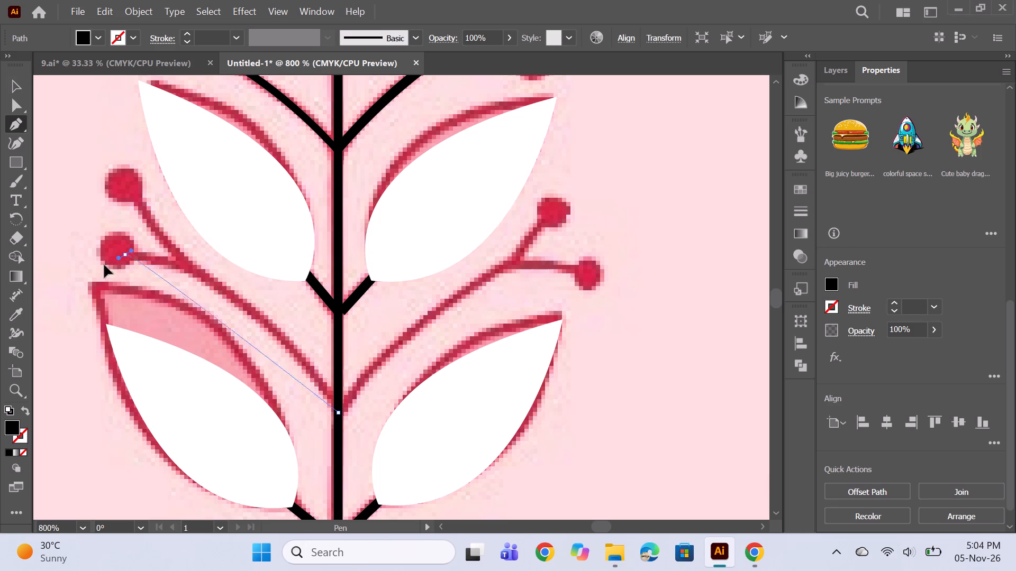
left_click_drag(104, 265, 371, 244)
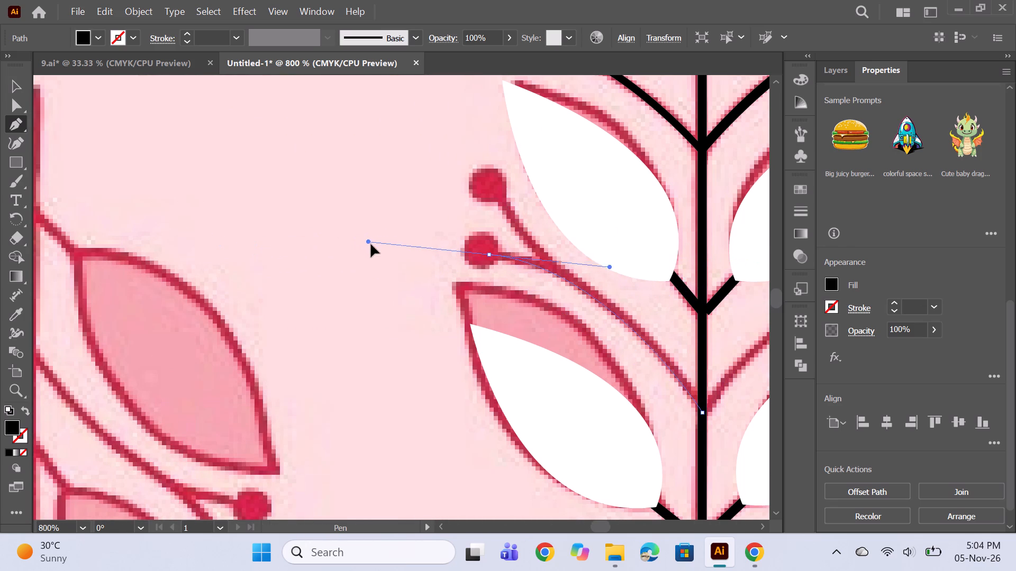
left_click_drag(371, 244, 361, 255)
key("space")
left_click_drag(649, 295, 522, 271)
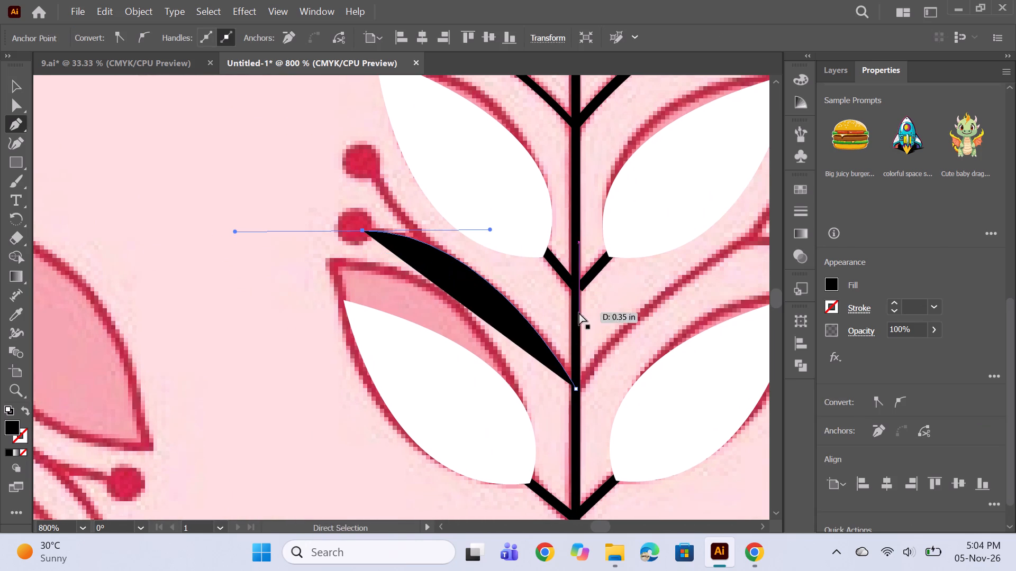
key("ctrl+z")
left_click_drag(365, 229, 293, 231)
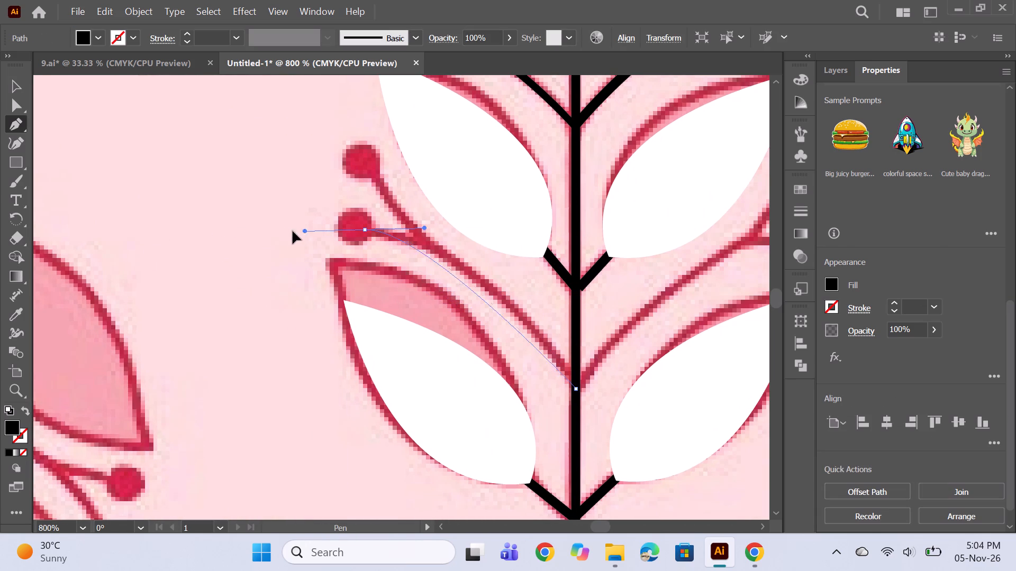
left_click_drag(293, 231, 257, 226)
left_click(832, 289)
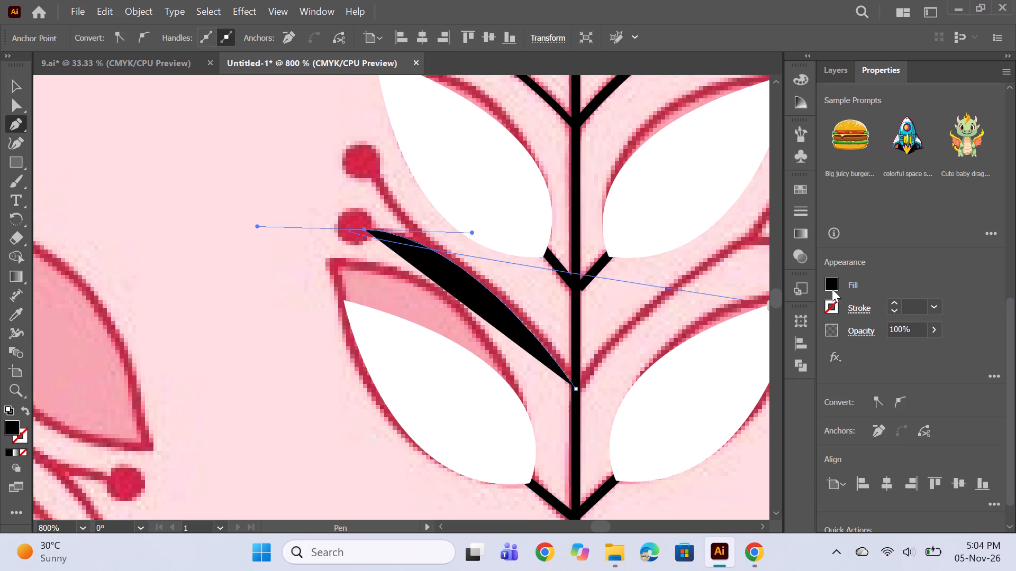
left_click(660, 340)
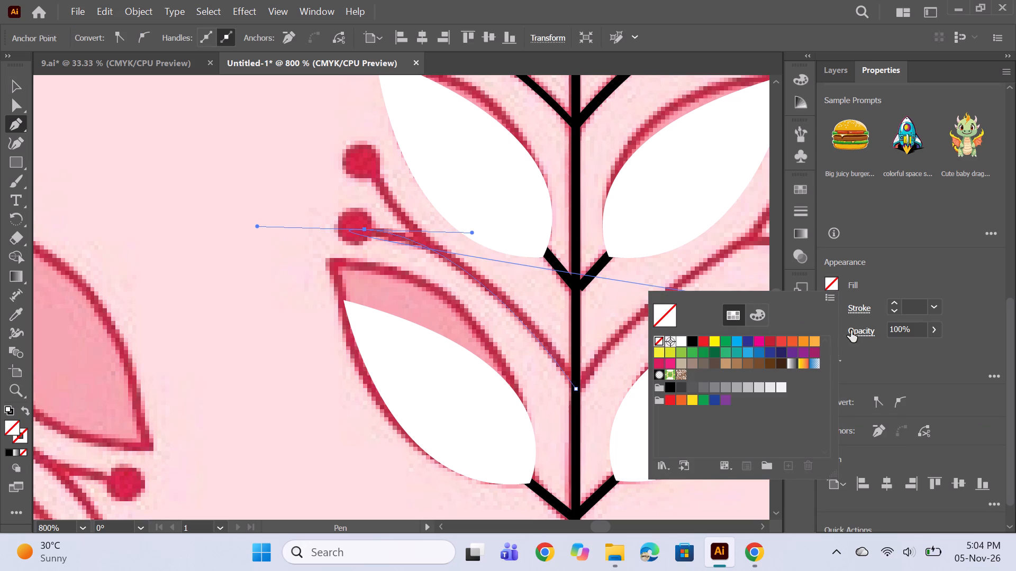
triple_click(896, 302)
left_click(897, 302)
left_click(896, 301)
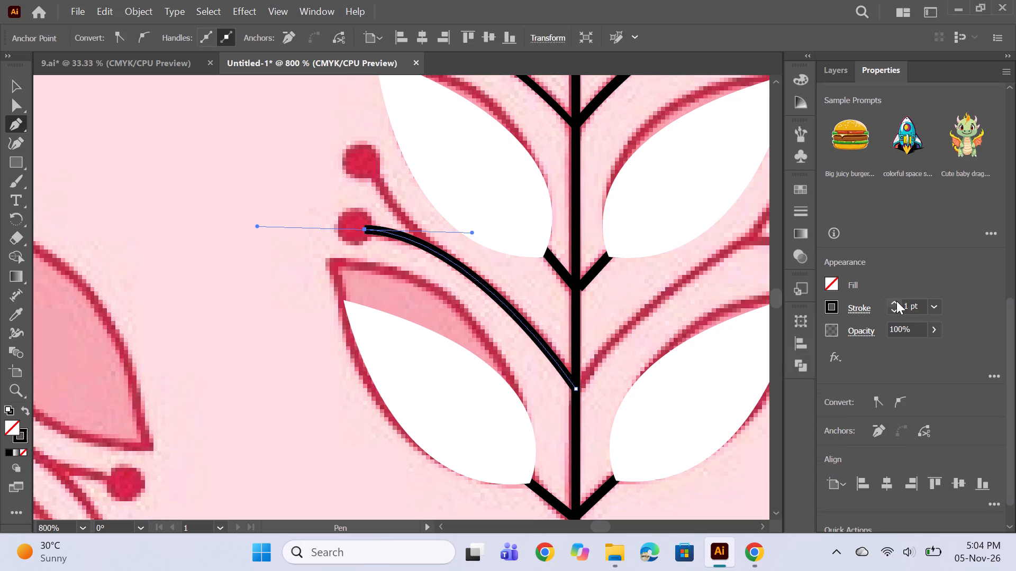
Expand the fill and stroke of the left berry branch below the third leaf pair into an outlined shape.
left_click(126, 0)
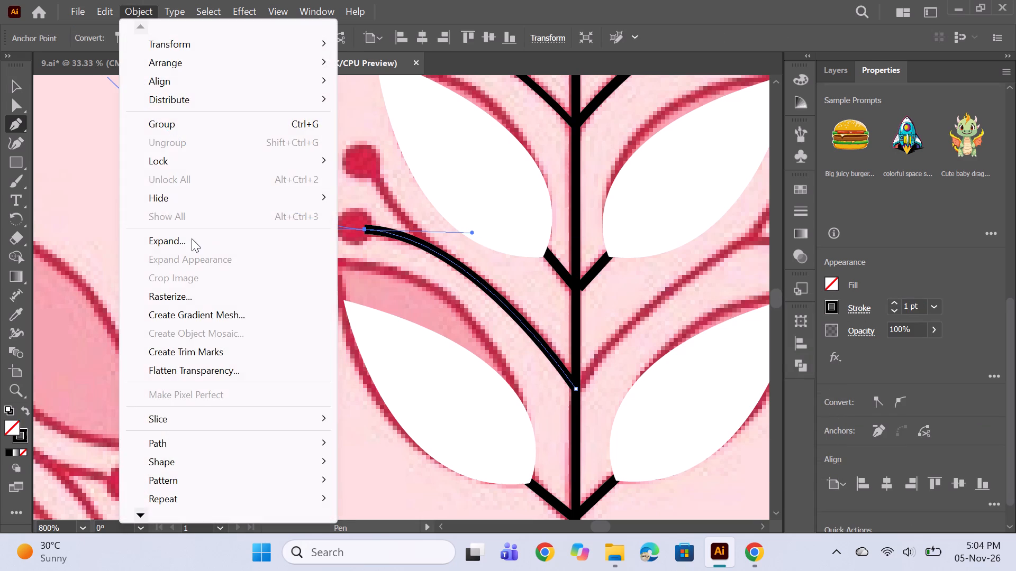
left_click(192, 238)
left_click(471, 366)
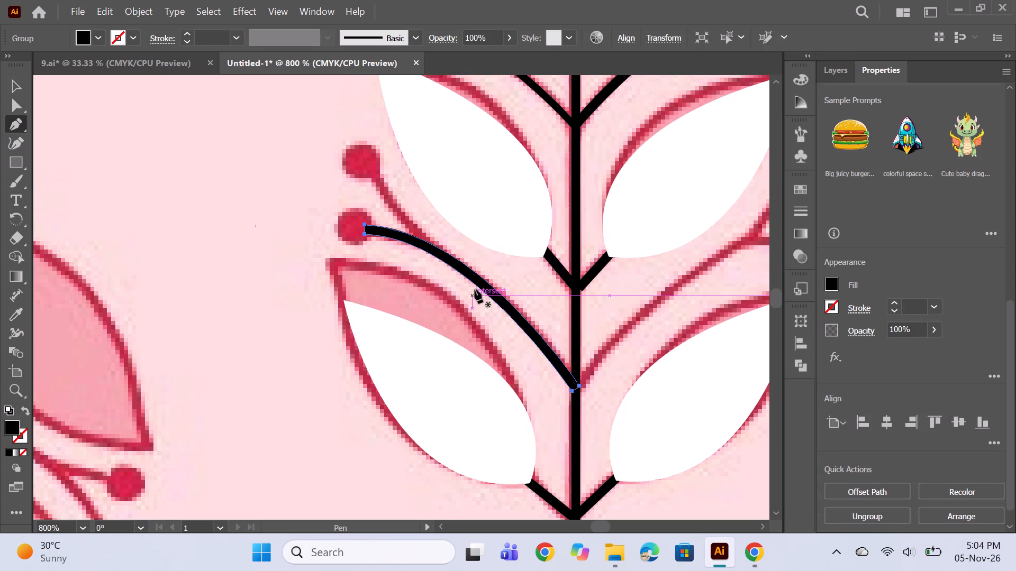
Draw a short curved Pen twig from the left branch to its upper berry, with no fill and 1 pt black stroke.
left_click(435, 252)
left_click_drag(373, 172, 367, 150)
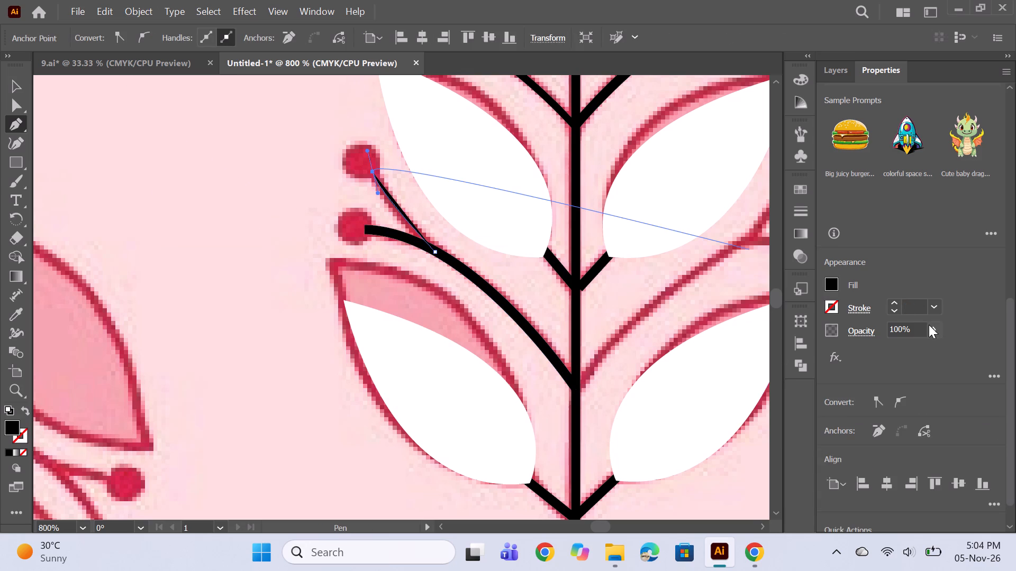
left_click(829, 279)
left_click(656, 345)
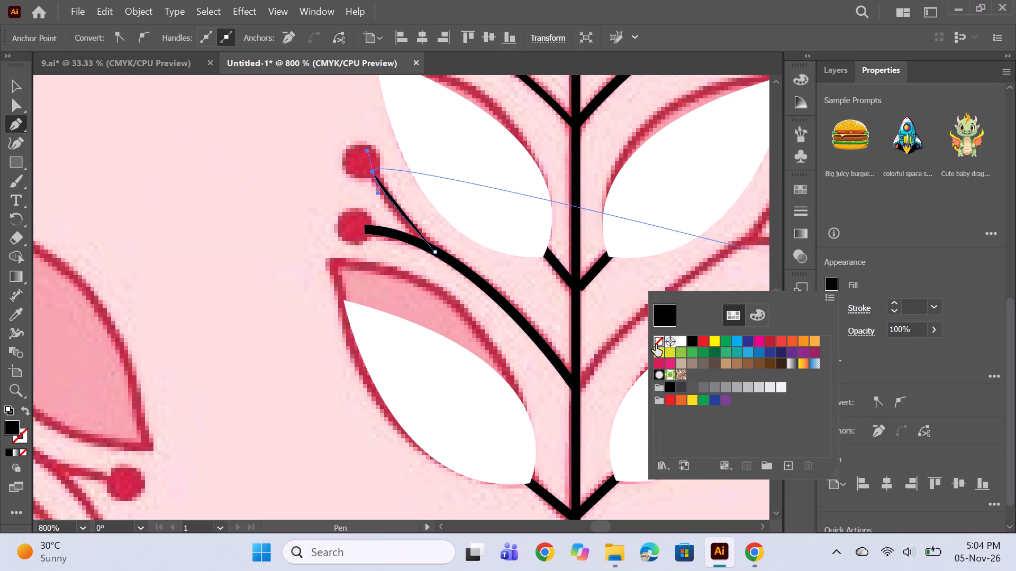
double_click(894, 299)
triple_click(895, 302)
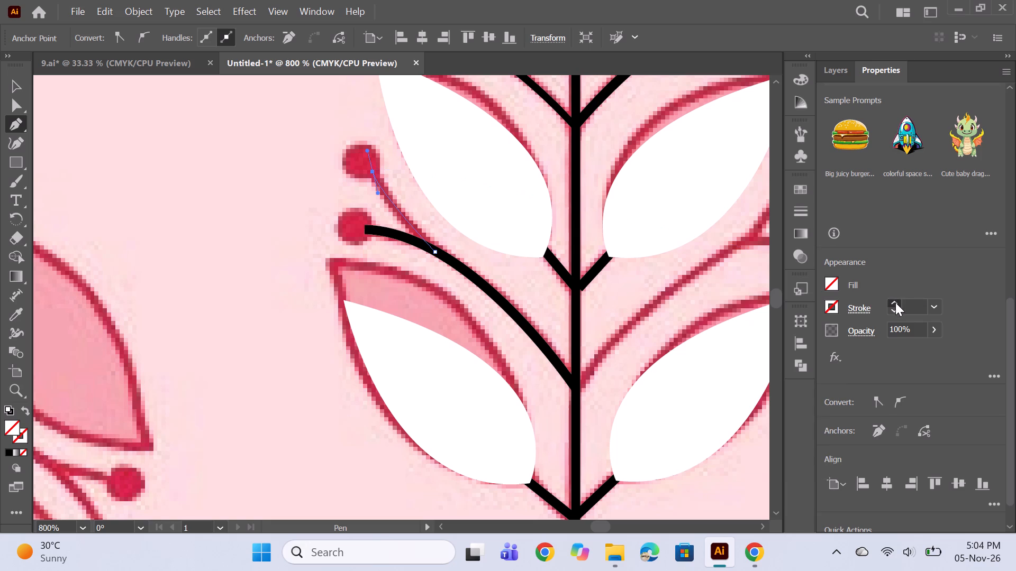
left_click(895, 302)
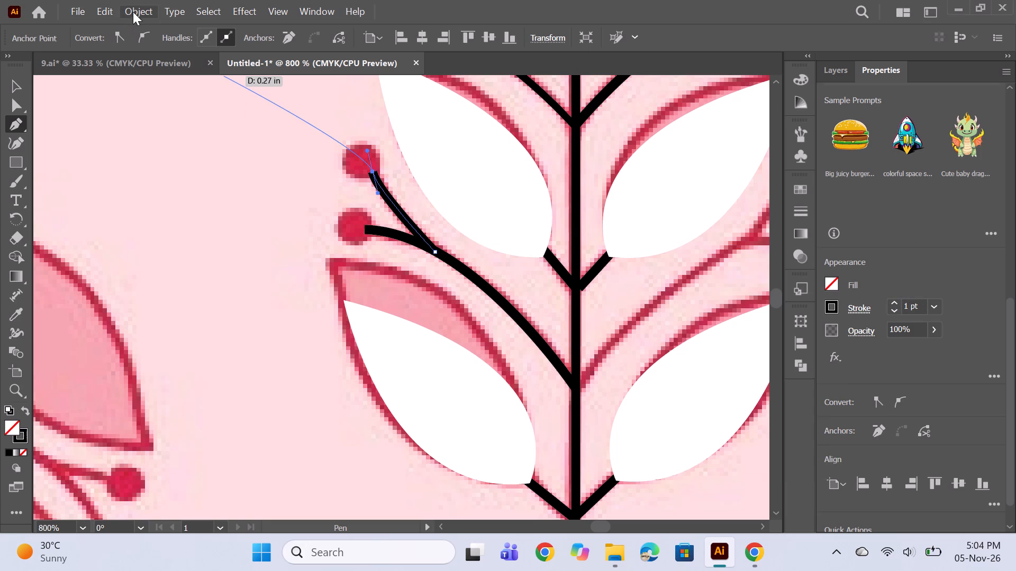
Expand the fill and stroke of the short left twig into an outlined shape.
left_click(133, 12)
left_click(185, 240)
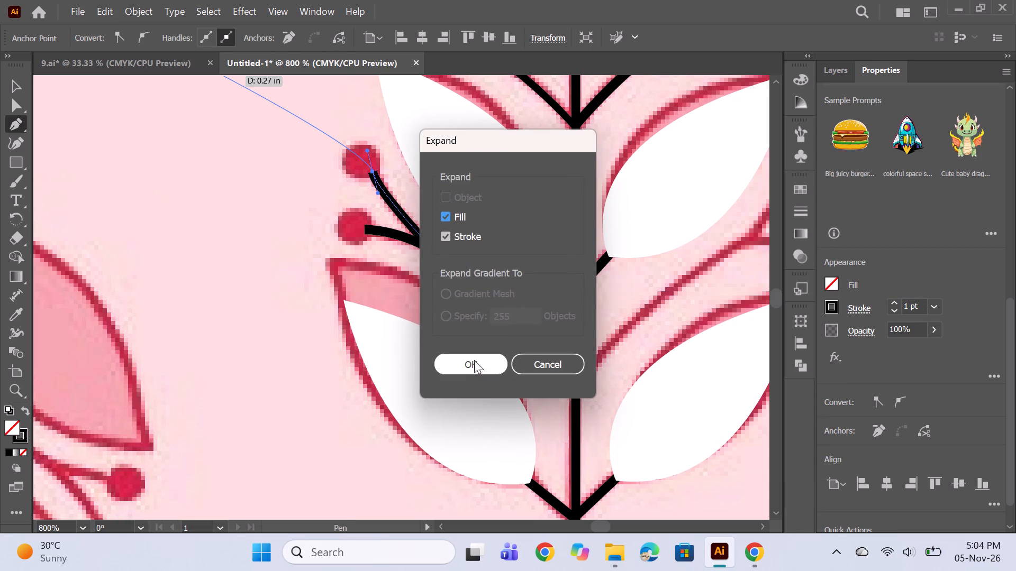
left_click(465, 364)
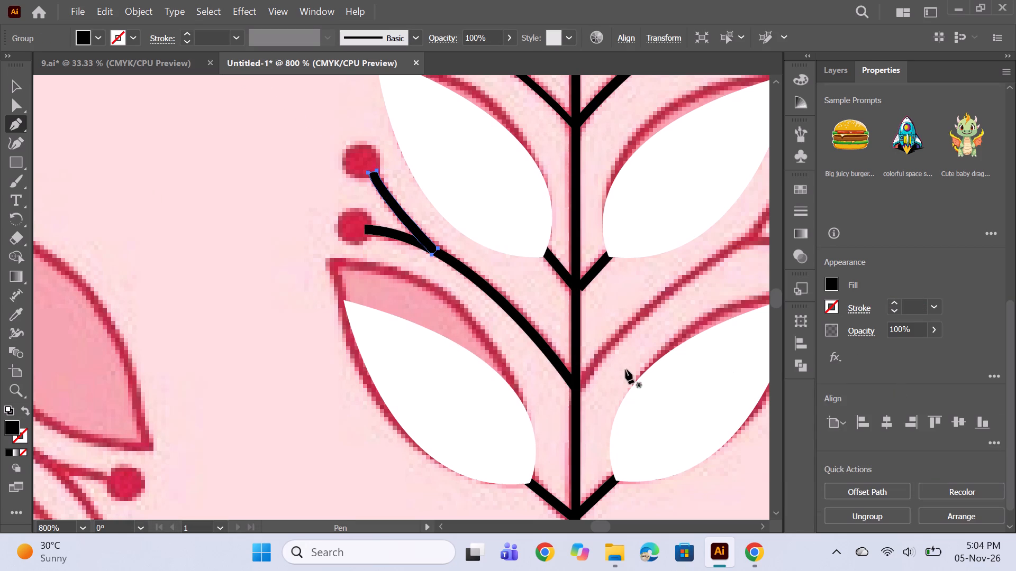
Draw a curved Pen branch from the stem to the lower right berry below the third leaf pair, with no fill and 1 pt black stroke.
key("space")
key("space")
key("space")
left_click_drag(629, 362, 317, 353)
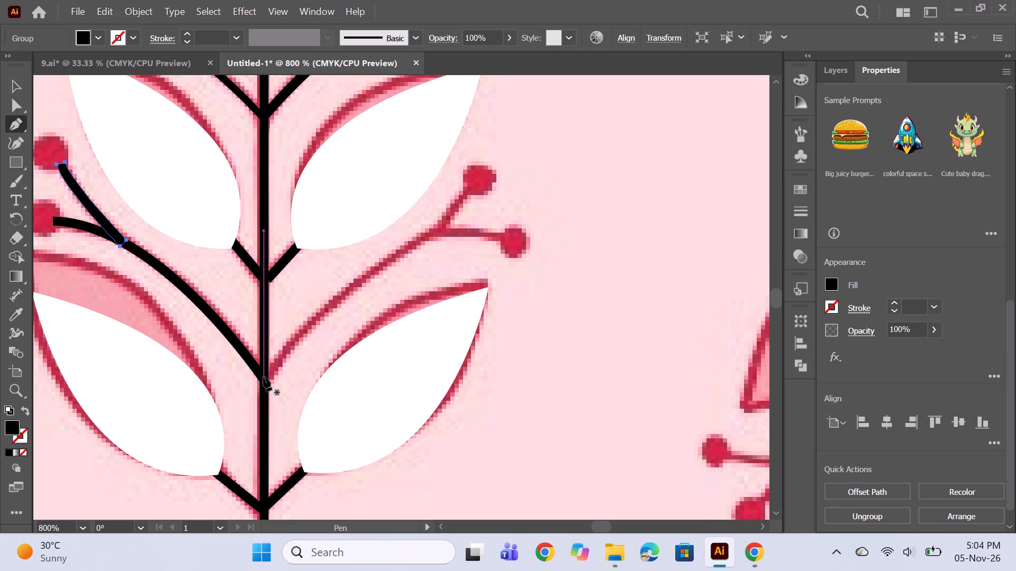
left_click(264, 377)
left_click_drag(505, 243, 619, 283)
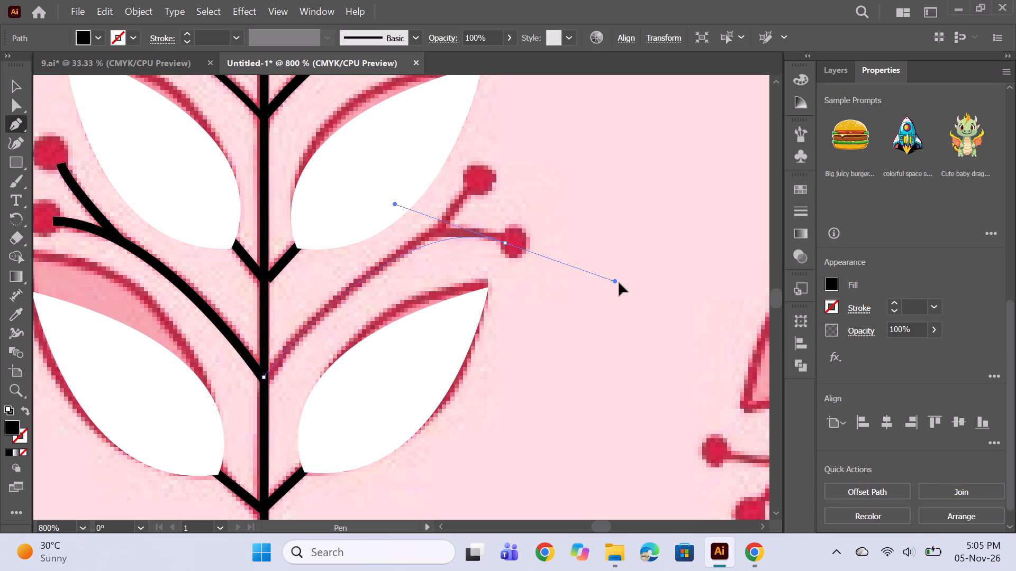
left_click_drag(619, 283, 605, 304)
left_click(830, 284)
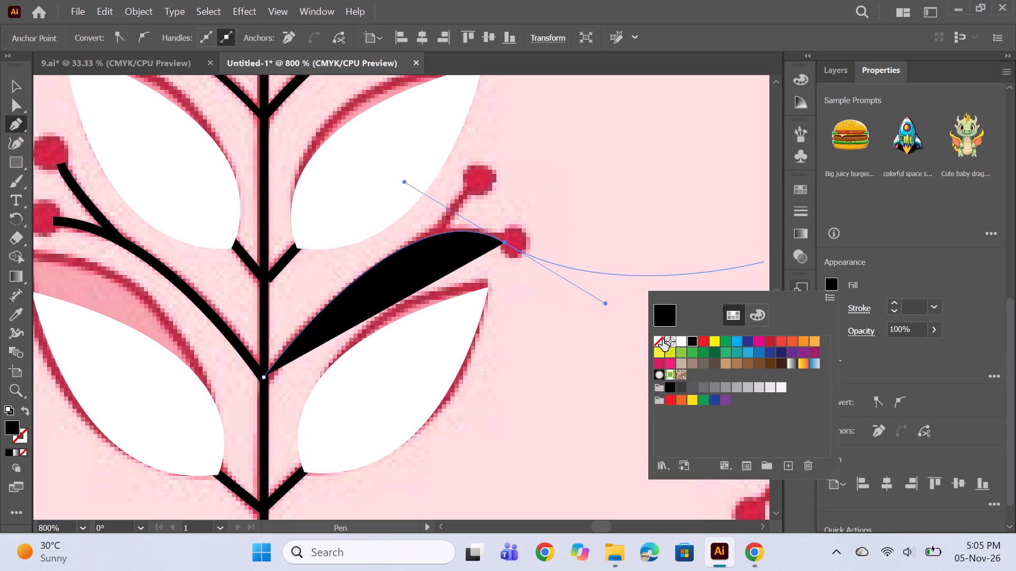
left_click(663, 339)
triple_click(896, 299)
left_click(896, 299)
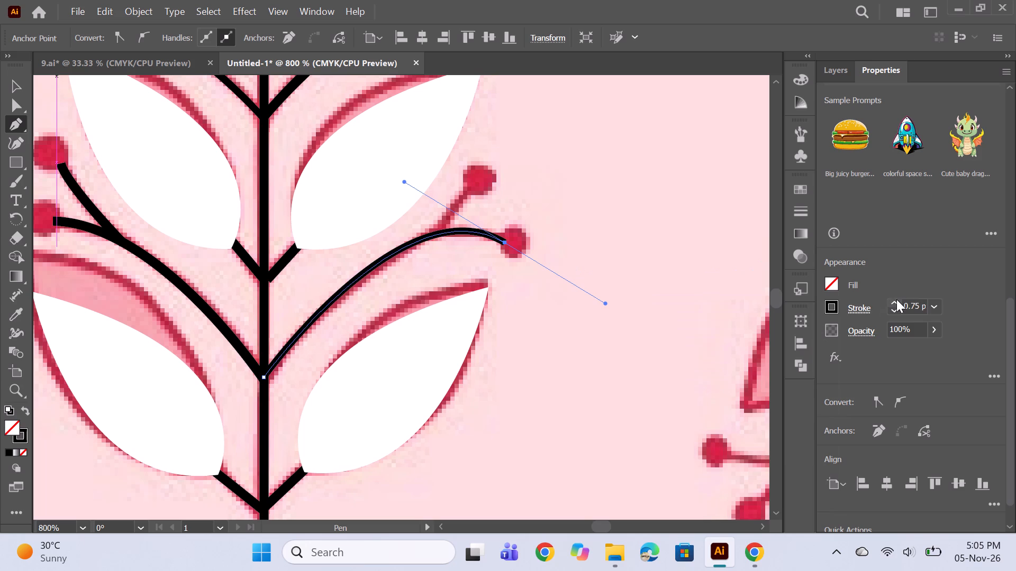
left_click(896, 299)
Expand the fill and stroke of the right berry branch below the third leaf pair into an outlined shape.
left_click(129, 6)
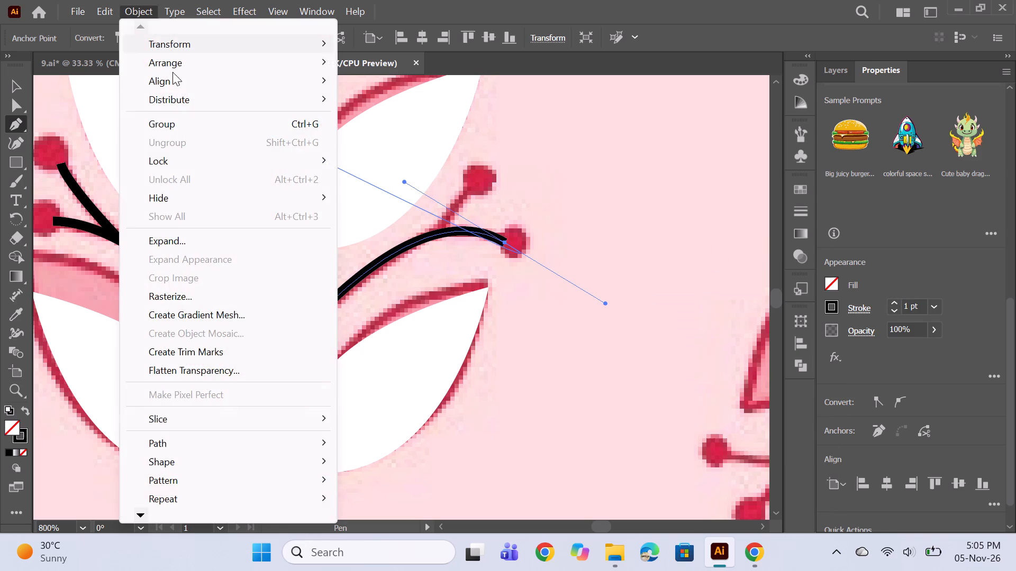
left_click(172, 245)
left_click(464, 370)
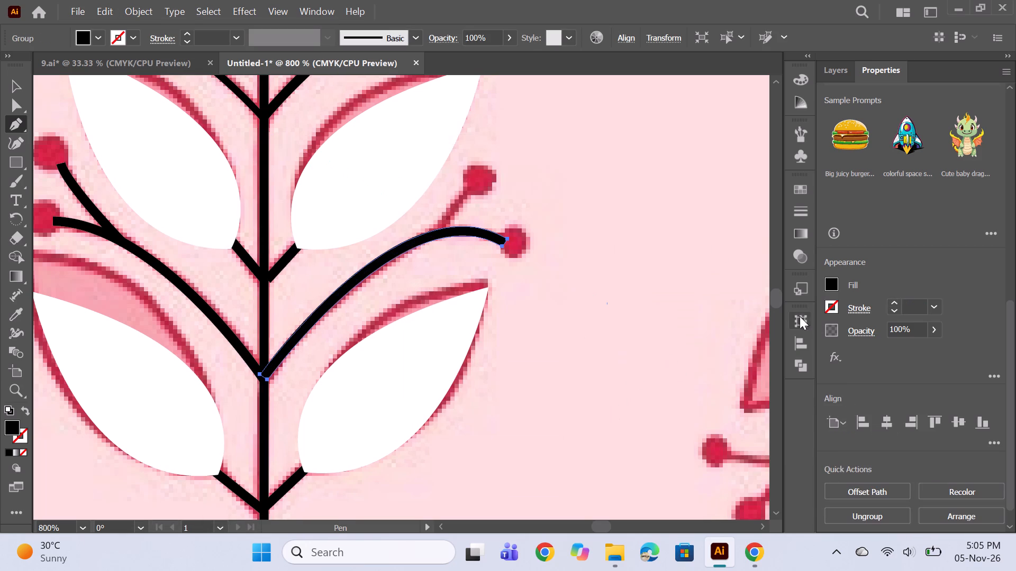
Draw a short Pen twig from the right branch to its upper berry, with no fill and 1 pt black stroke.
left_click(420, 240)
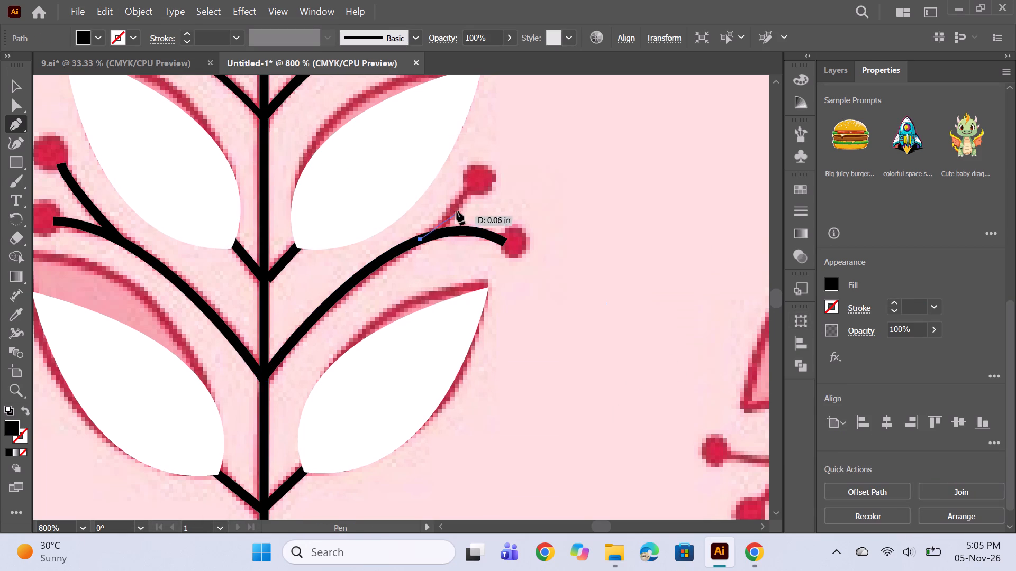
left_click_drag(471, 189, 471, 182)
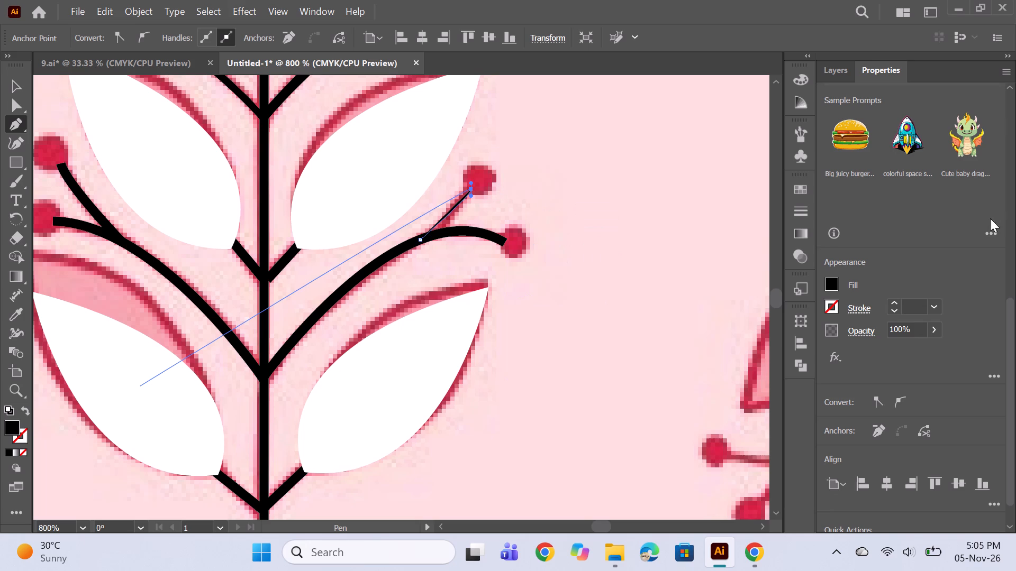
left_click(837, 283)
left_click(660, 343)
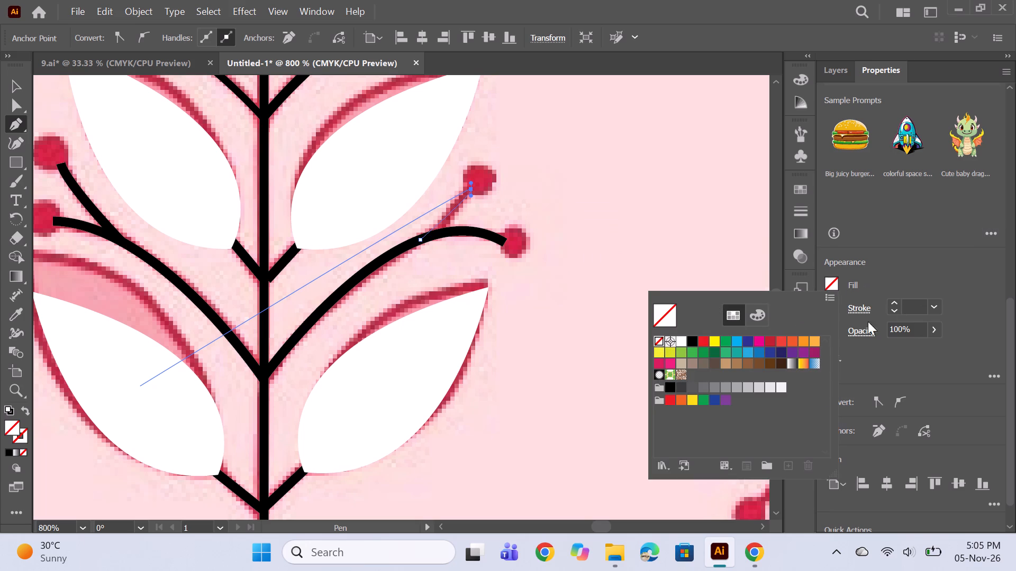
triple_click(895, 303)
double_click(895, 303)
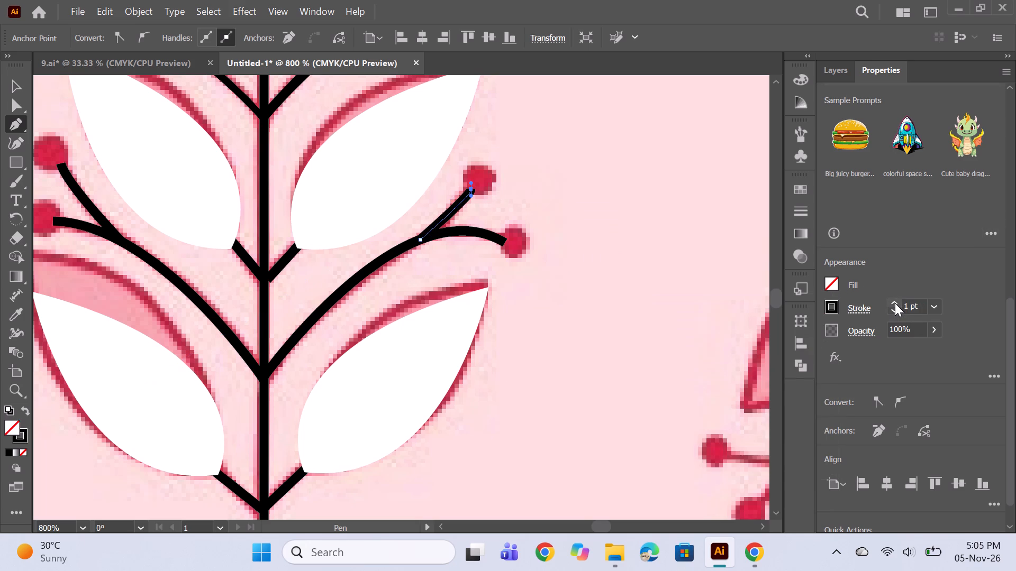
Expand the fill and stroke of the short right twig below the third leaf pair into an outlined shape.
left_click(125, 5)
left_click(178, 234)
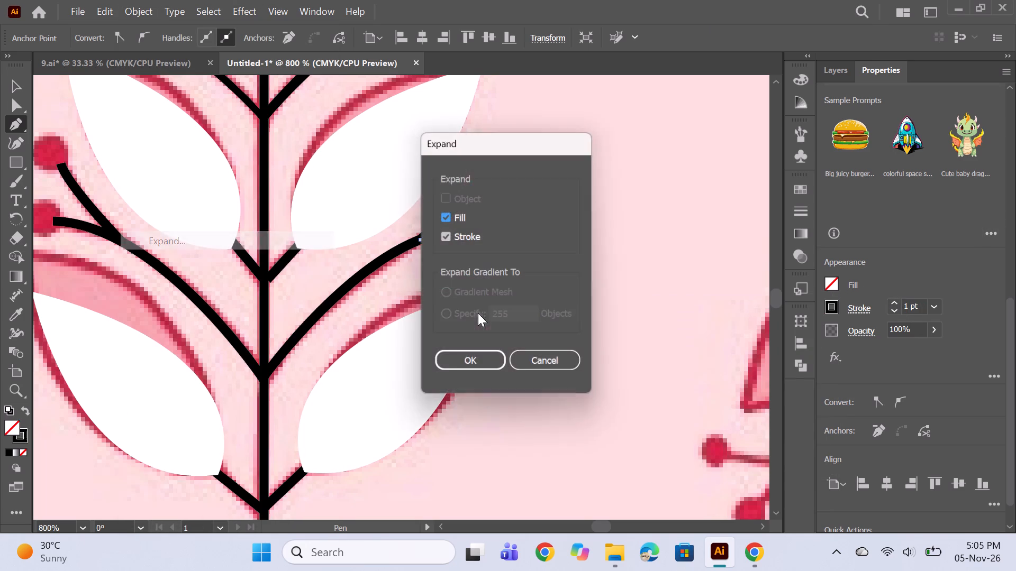
left_click(468, 364)
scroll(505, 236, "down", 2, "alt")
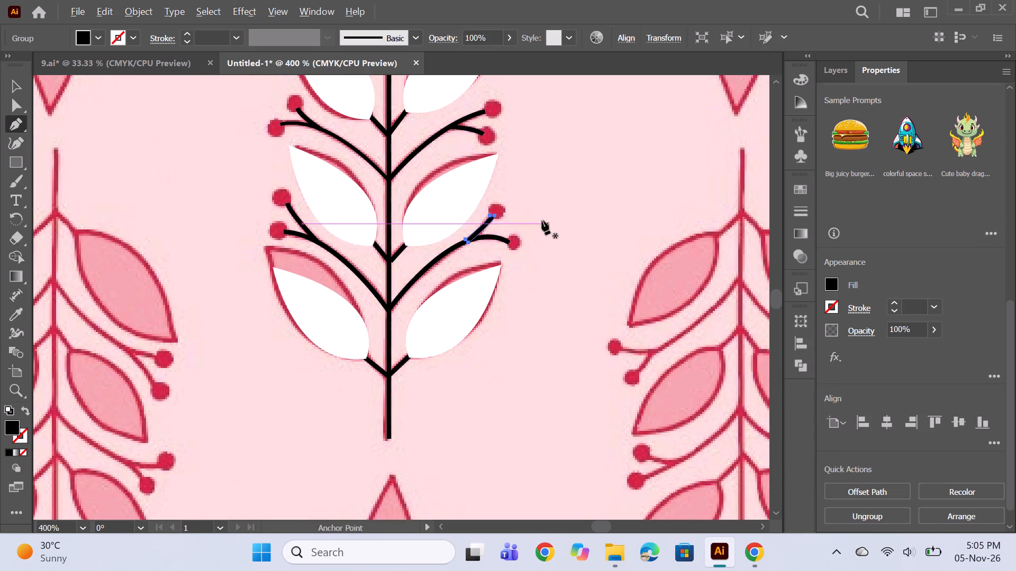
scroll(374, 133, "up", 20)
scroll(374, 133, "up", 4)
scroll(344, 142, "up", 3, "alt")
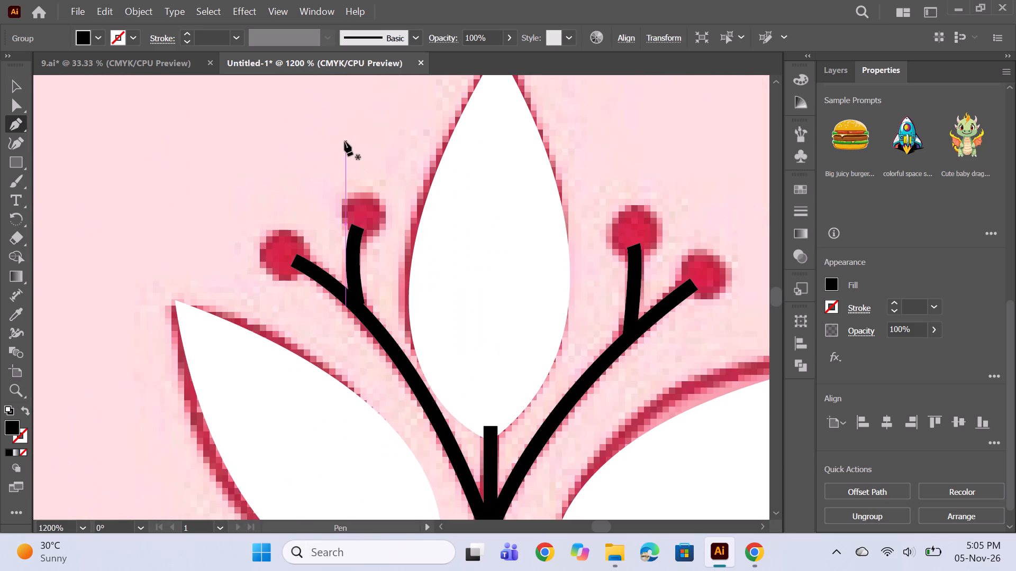
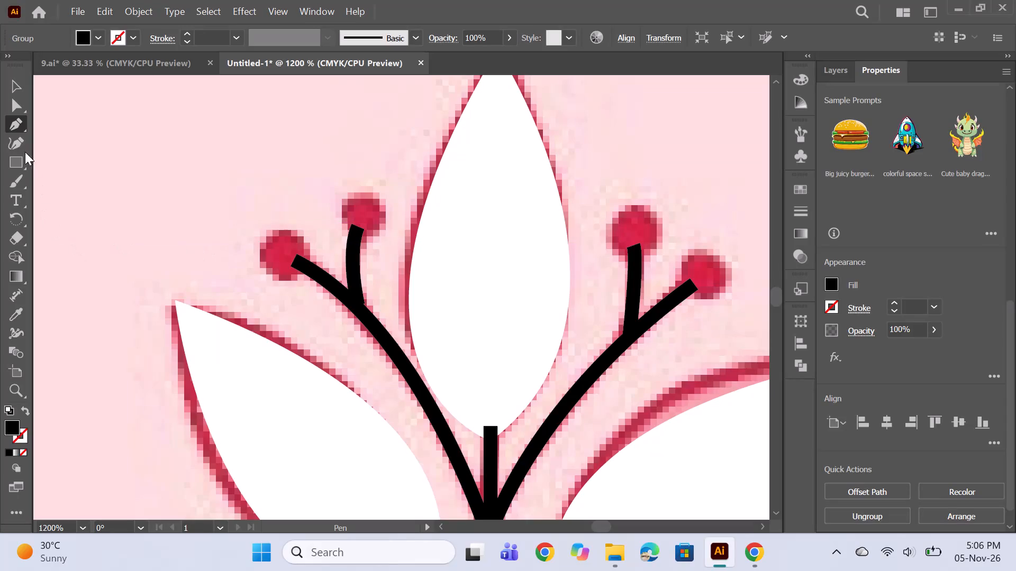
Draw black, stroke-free ellipses over the two left berries beside the top leaf, the outer about 0.05 by 0.06 in, widening the inner one slightly.
right_click(9, 162)
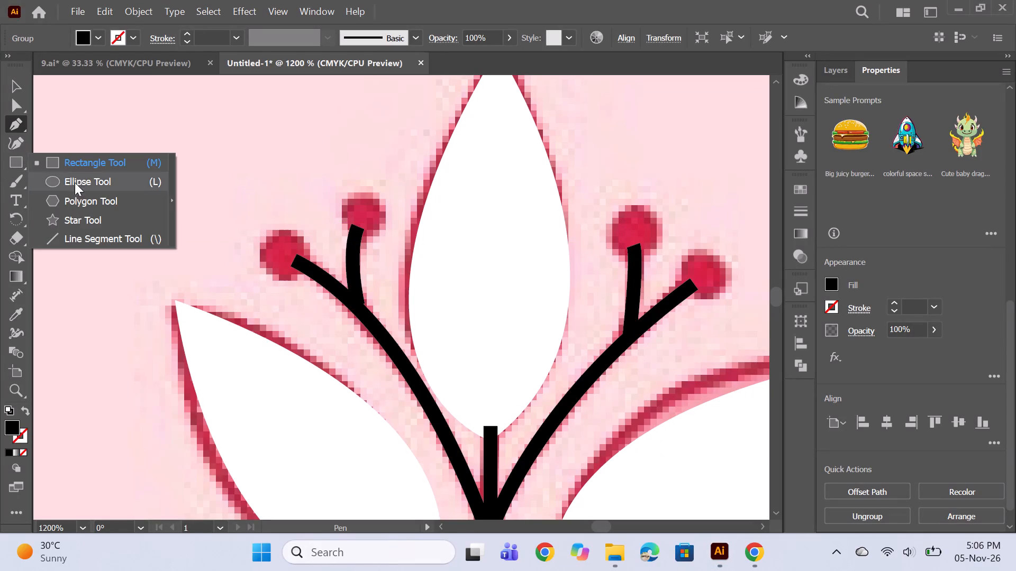
left_click(75, 182)
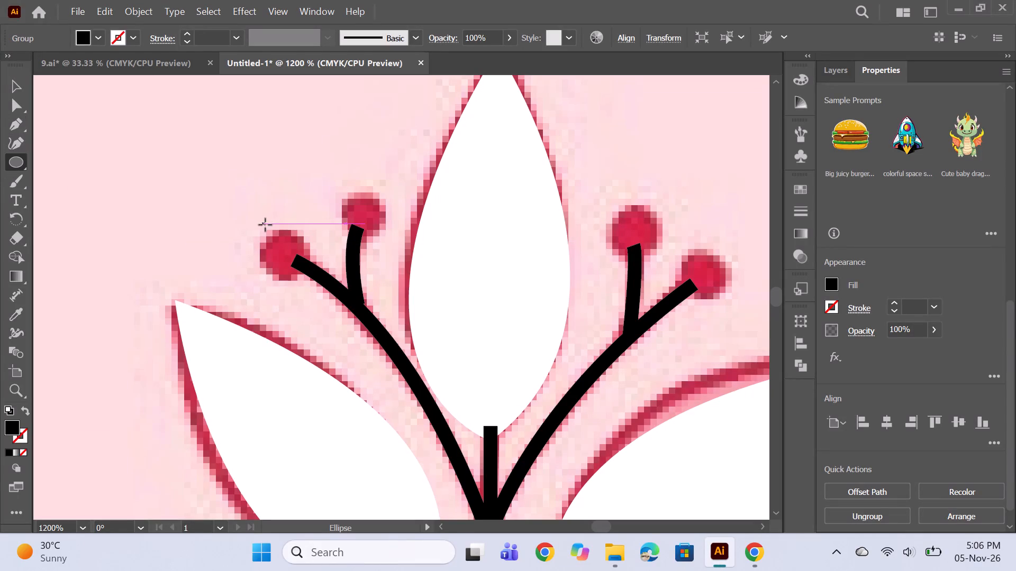
left_click_drag(256, 225, 310, 283)
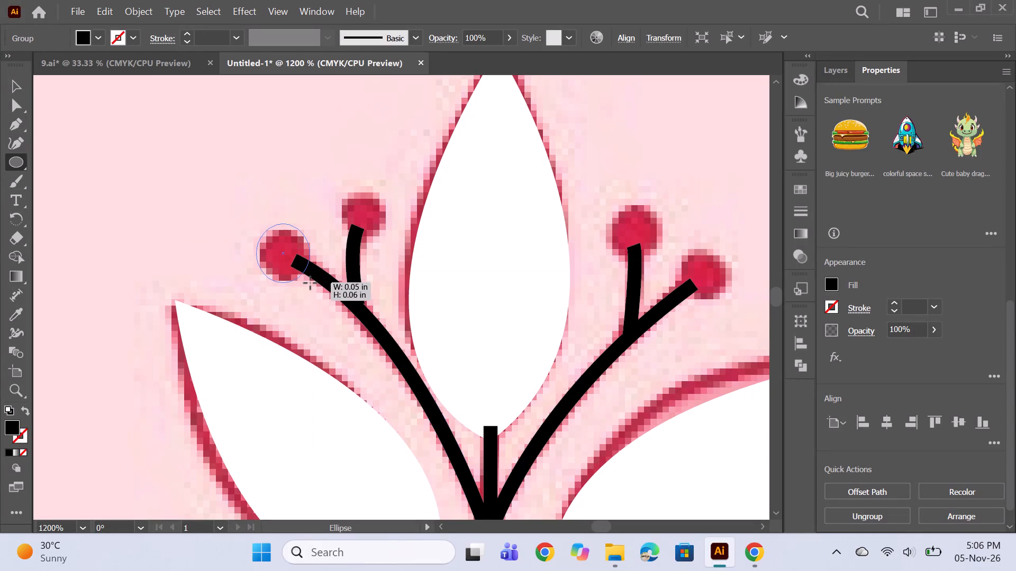
left_click_drag(310, 283, 311, 283)
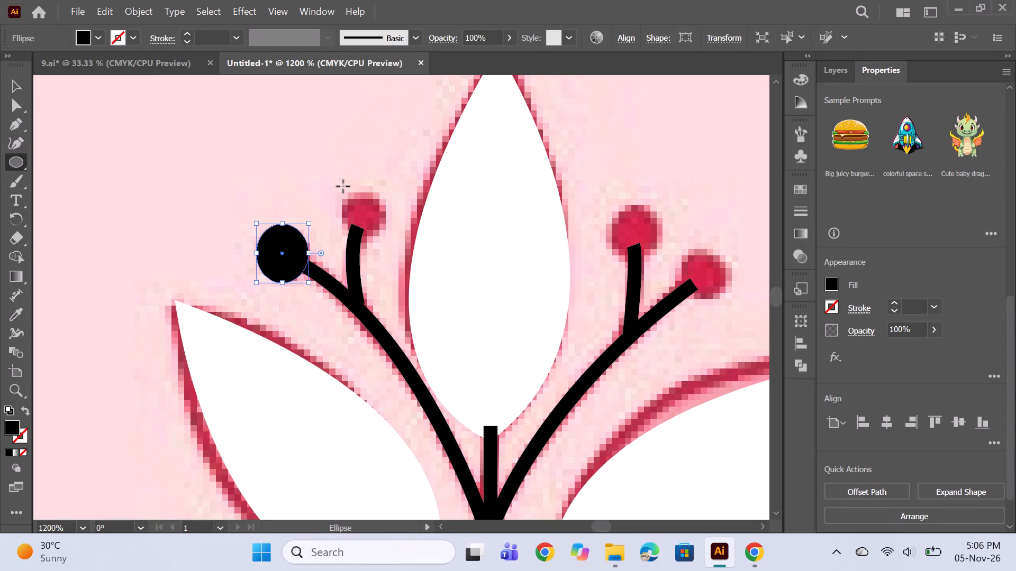
left_click_drag(343, 186, 387, 240)
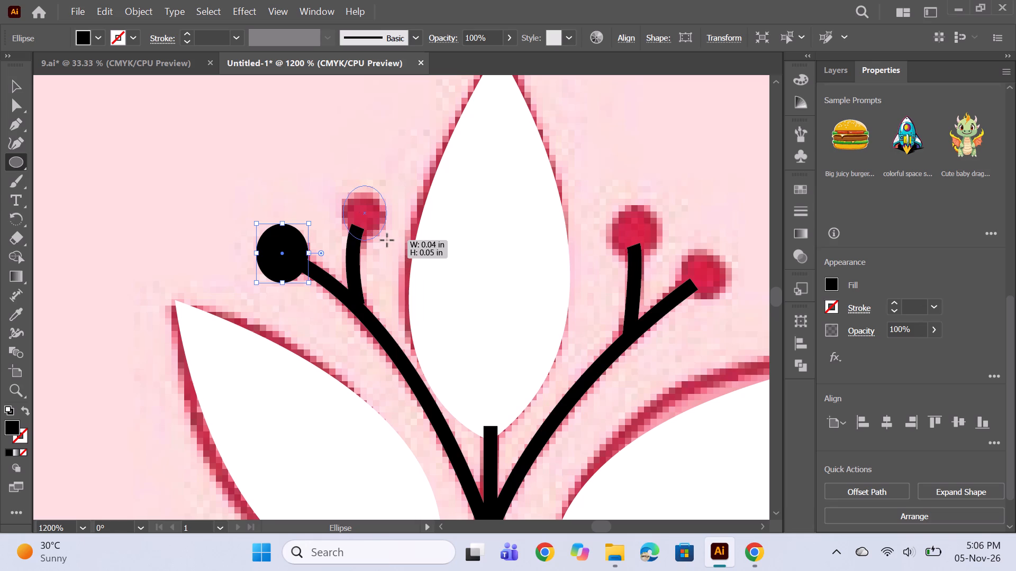
left_click_drag(344, 214, 344, 213)
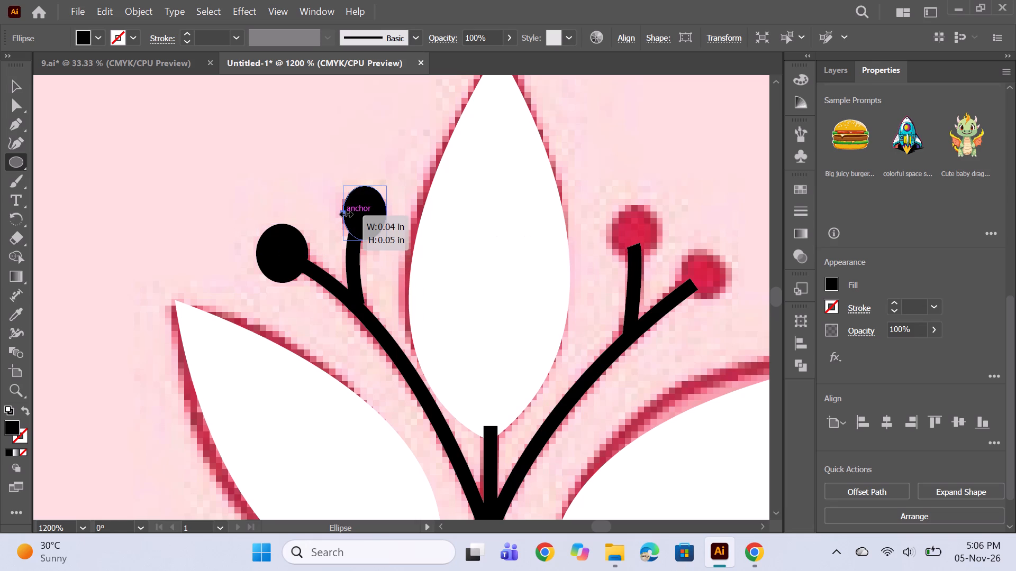
left_click_drag(344, 213, 338, 215)
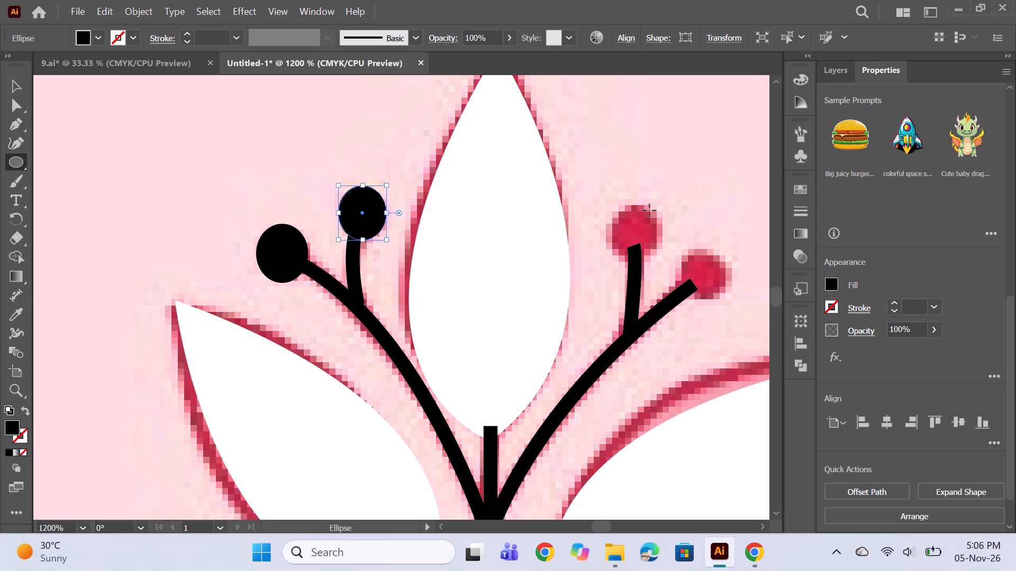
Draw black ellipses over the two right berries beside the top leaf, the inner one about 0.05 by 0.06 in.
left_click_drag(606, 200, 660, 259)
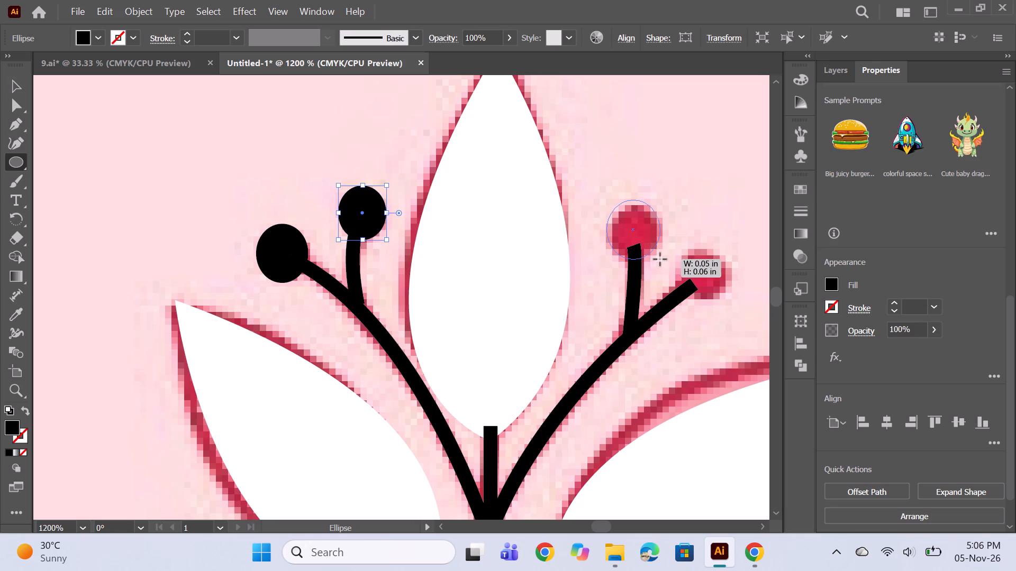
left_click_drag(660, 259, 660, 259)
left_click_drag(680, 242, 707, 296)
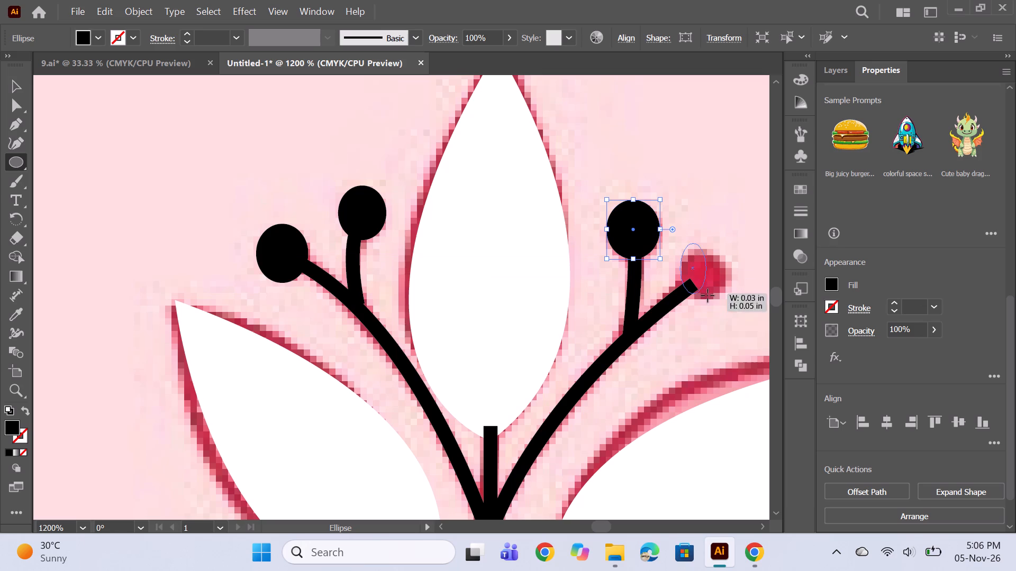
left_click_drag(707, 296, 730, 301)
Draw black ellipses over the two left berries between the first and second leaf pairs from the top.
scroll(627, 262, "down", 9)
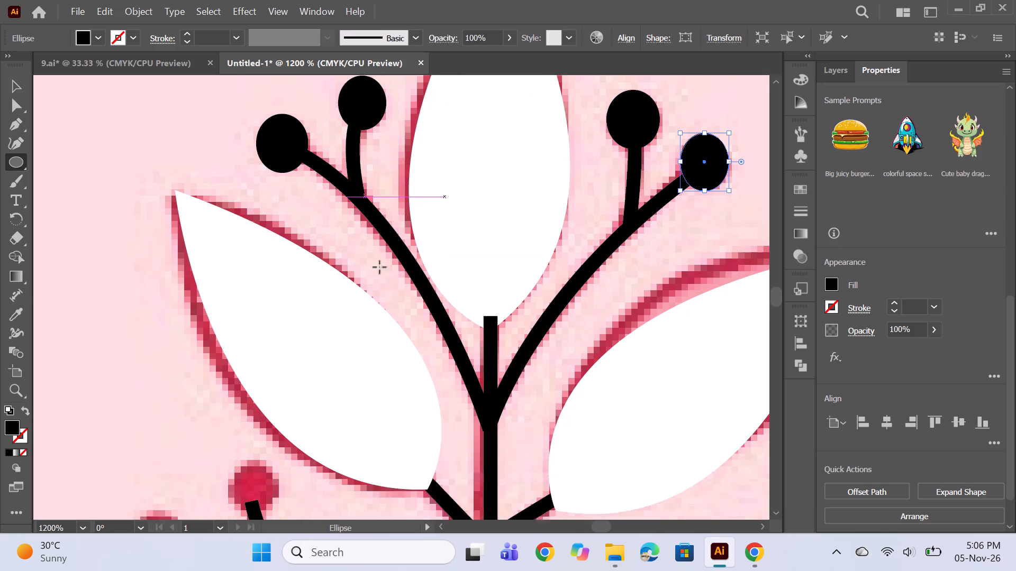
scroll(379, 267, "down", 12)
left_click_drag(222, 282, 284, 329)
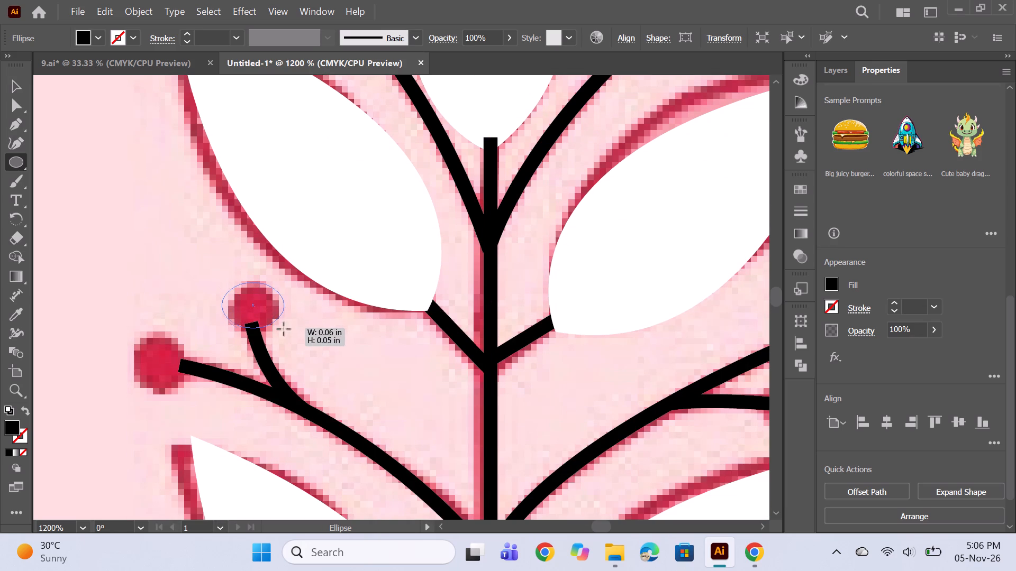
left_click_drag(284, 329, 278, 334)
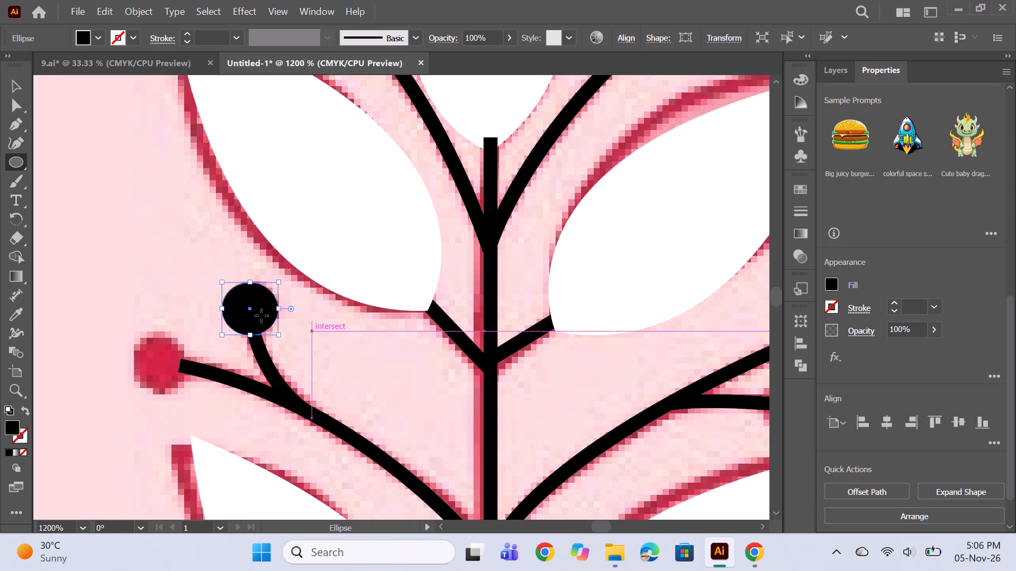
left_click_drag(132, 335, 175, 381)
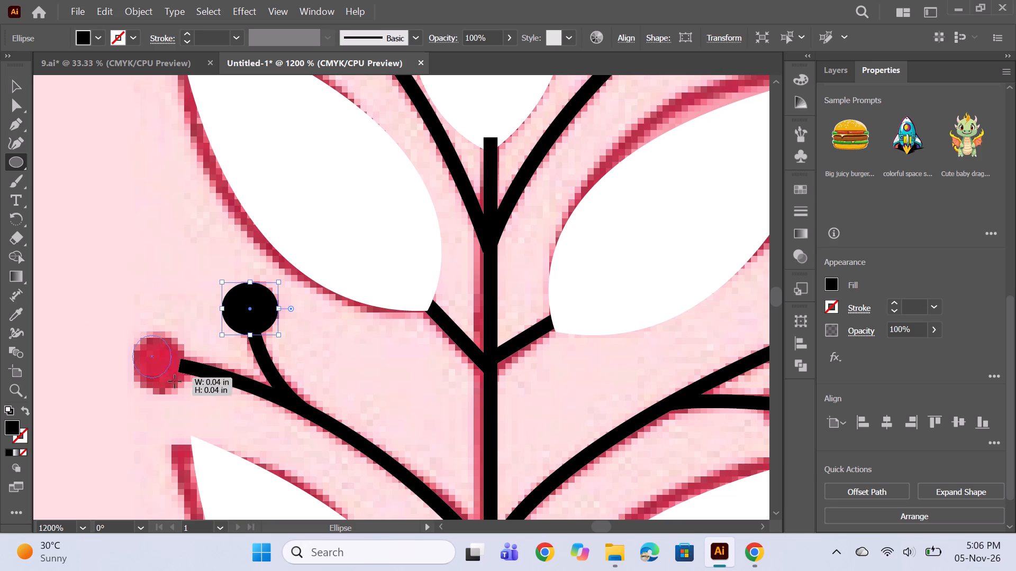
left_click_drag(175, 381, 187, 394)
Draw black ellipses over the two right berries between the first and second leaf pairs, the upper about 0.05 by 0.07 in.
scroll(480, 307, "down", 5)
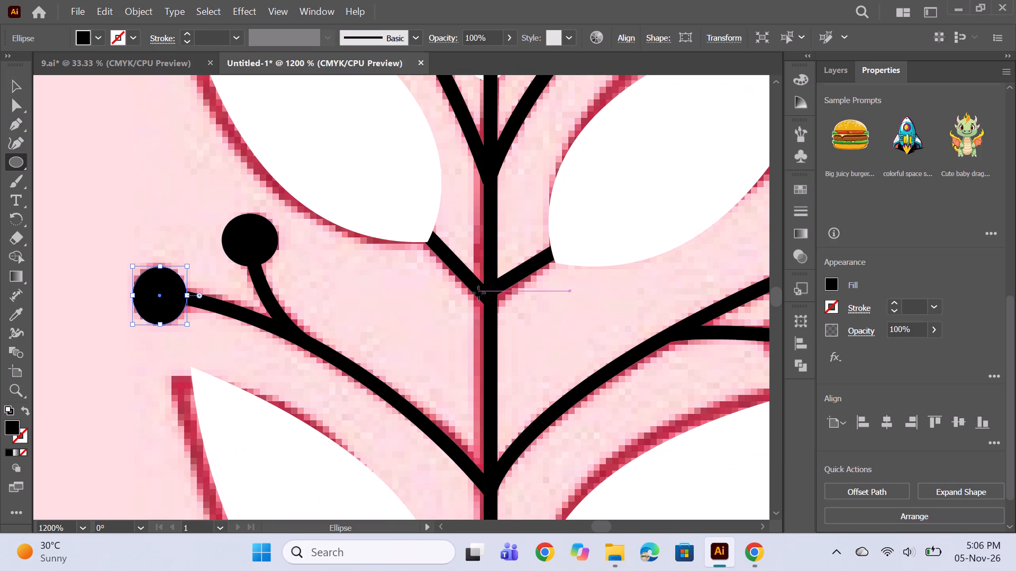
scroll(478, 293, "down", 2, "alt")
key("space")
left_click_drag(525, 317, 364, 341)
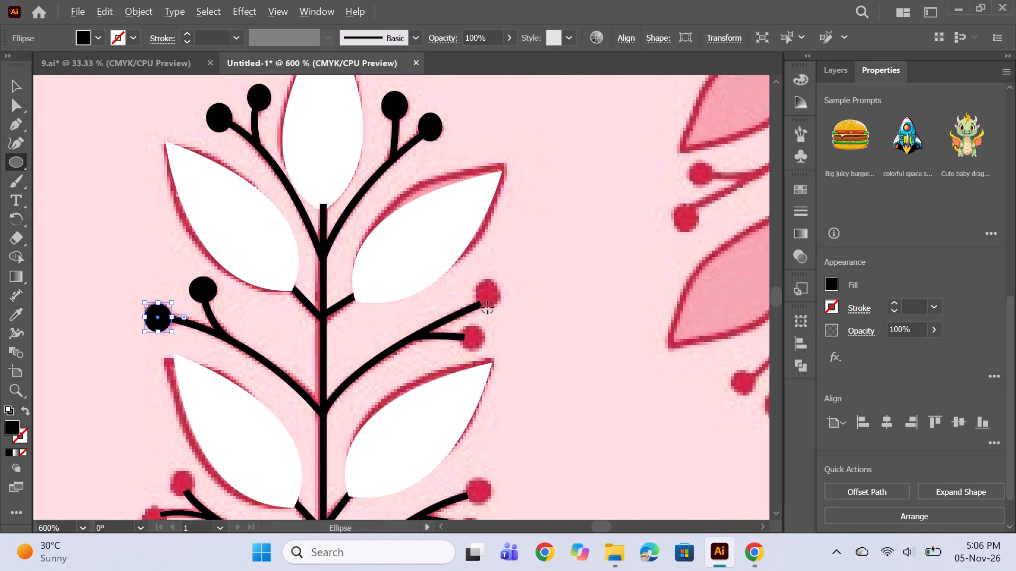
scroll(487, 302, "up", 2, "alt")
left_click_drag(464, 255, 512, 322)
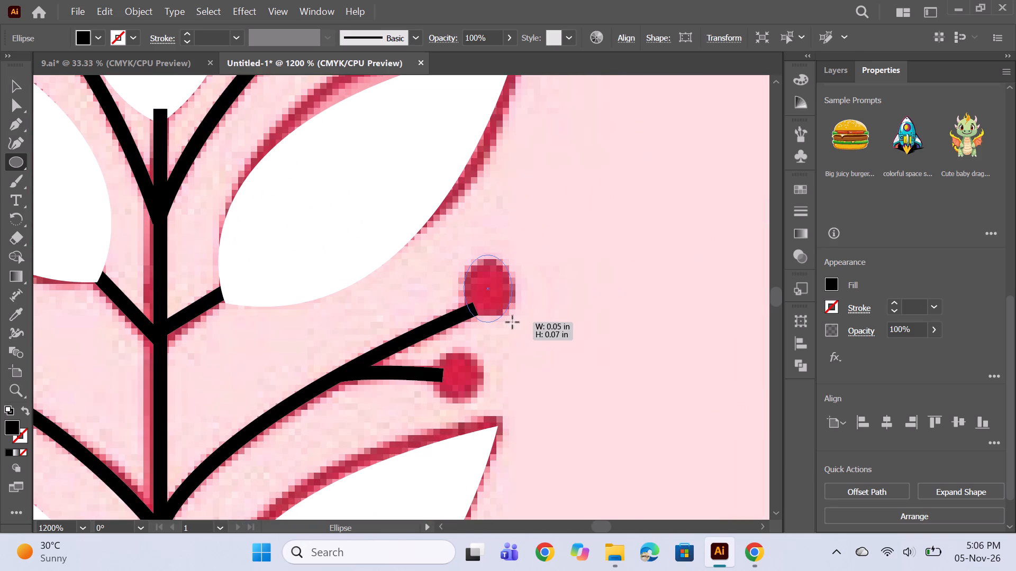
left_click_drag(512, 322, 518, 322)
scroll(527, 323, "down", 3)
left_click_drag(436, 308, 452, 332)
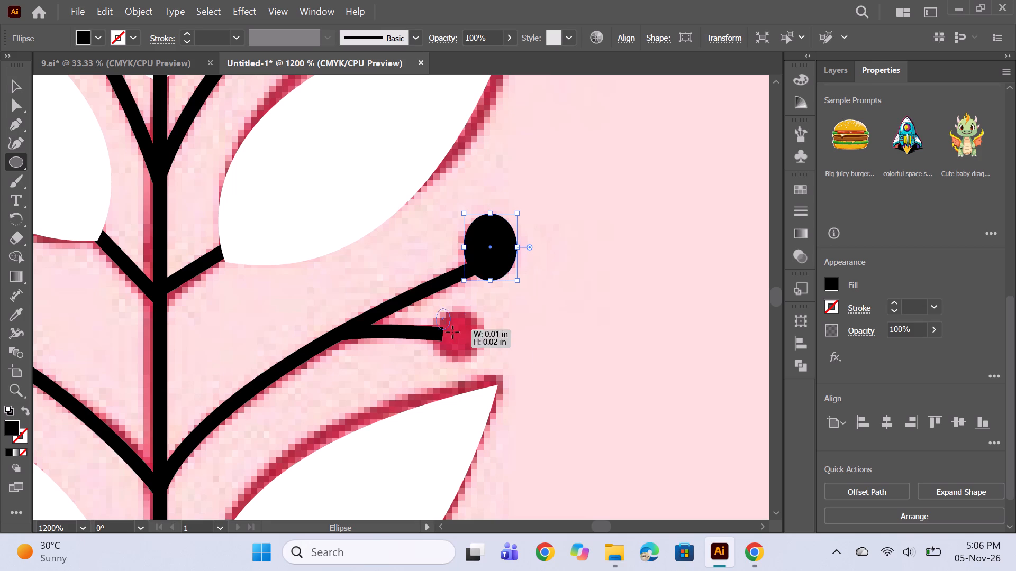
left_click_drag(452, 332, 483, 362)
Draw black ellipses over the two left berries between the second and third leaf pairs, redrawing the lower one to cover its berry.
scroll(519, 293, "down", 14, "alt")
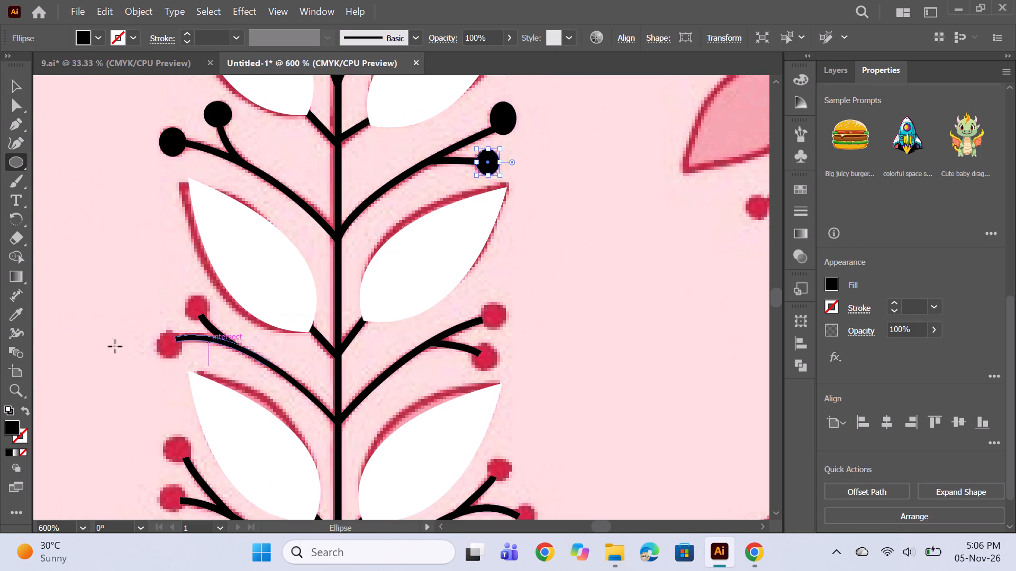
scroll(135, 318, "up", 2, "alt")
left_click_drag(233, 288, 275, 324)
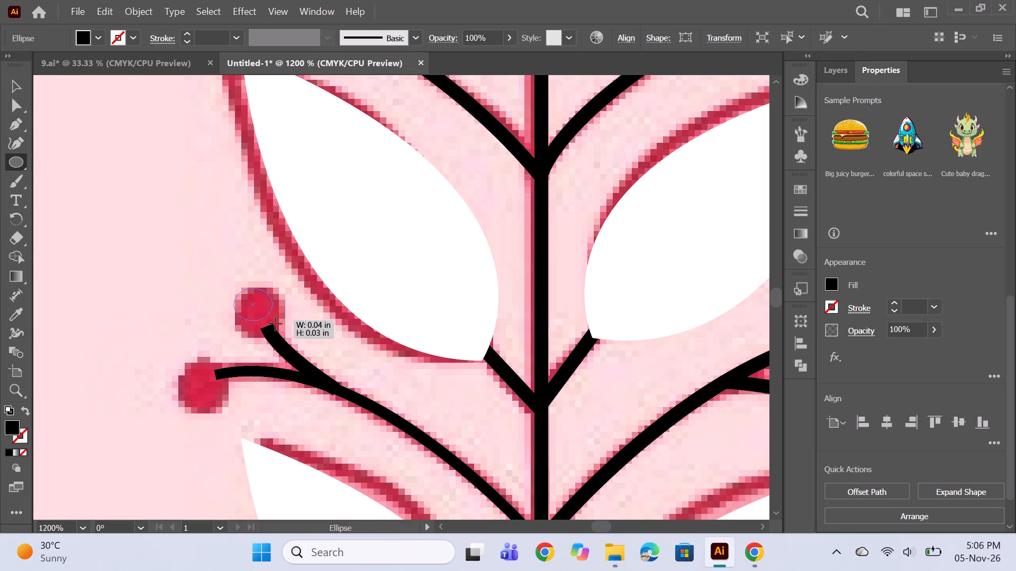
left_click_drag(275, 324, 285, 340)
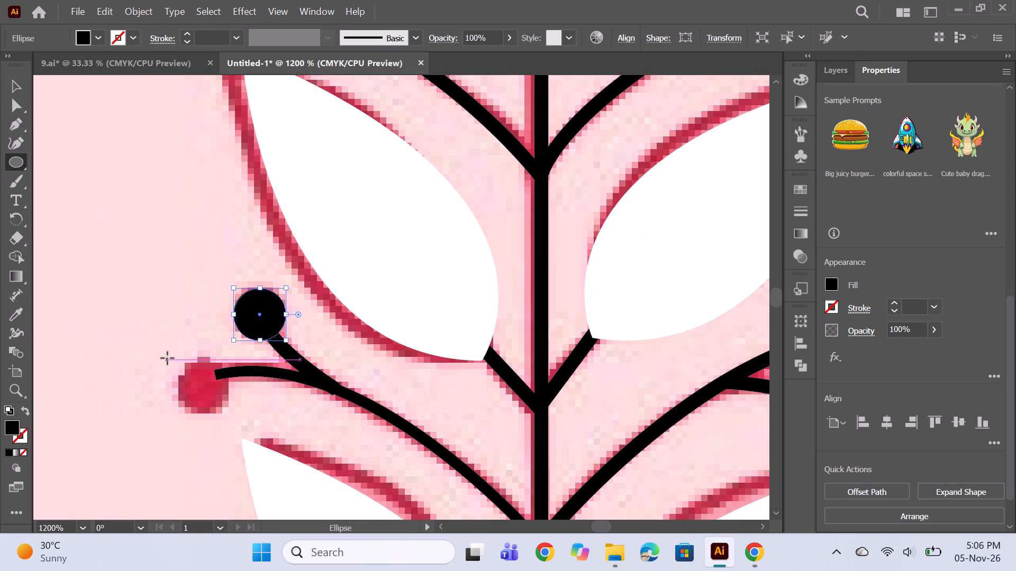
left_click_drag(177, 365, 223, 408)
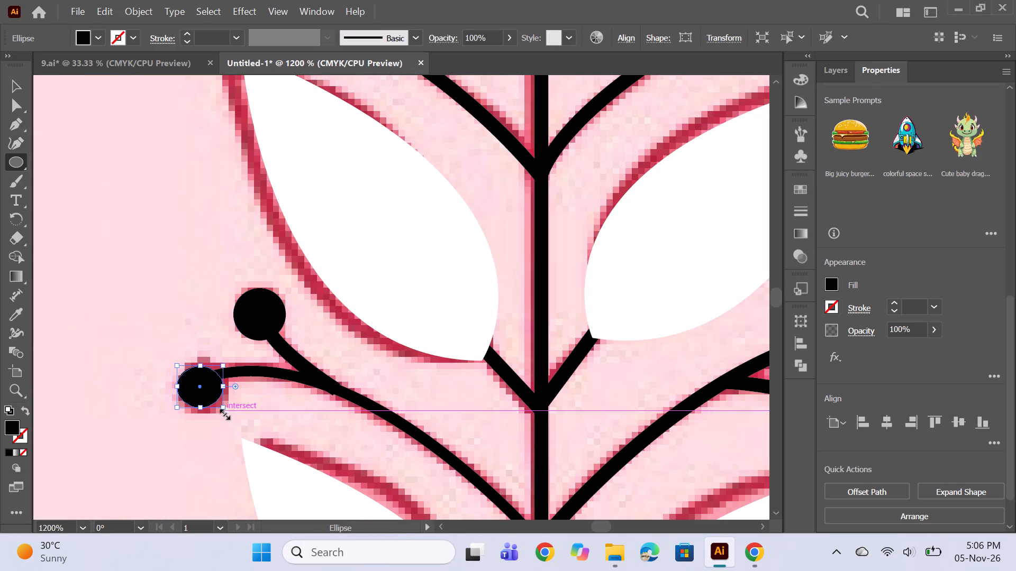
key("ctrl+z")
left_click_drag(177, 355, 212, 401)
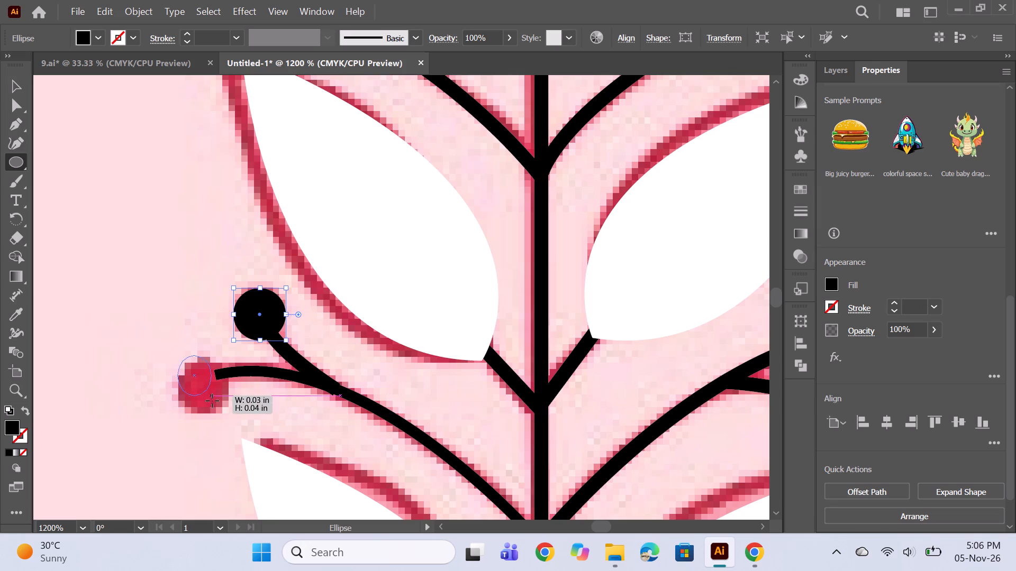
left_click_drag(212, 401, 229, 415)
Draw black ellipses over the two right berries between the second and third leaf pairs, redrawing the upper one at about 0.05 by 0.06 in.
key("space")
key("space")
key("space")
key("space")
key("space")
key("space")
key("space")
key("space")
key("space")
key("space")
key("space")
key("space")
key("space")
key("space")
key("space")
key("space")
key("space")
left_click_drag(446, 401, 371, 349)
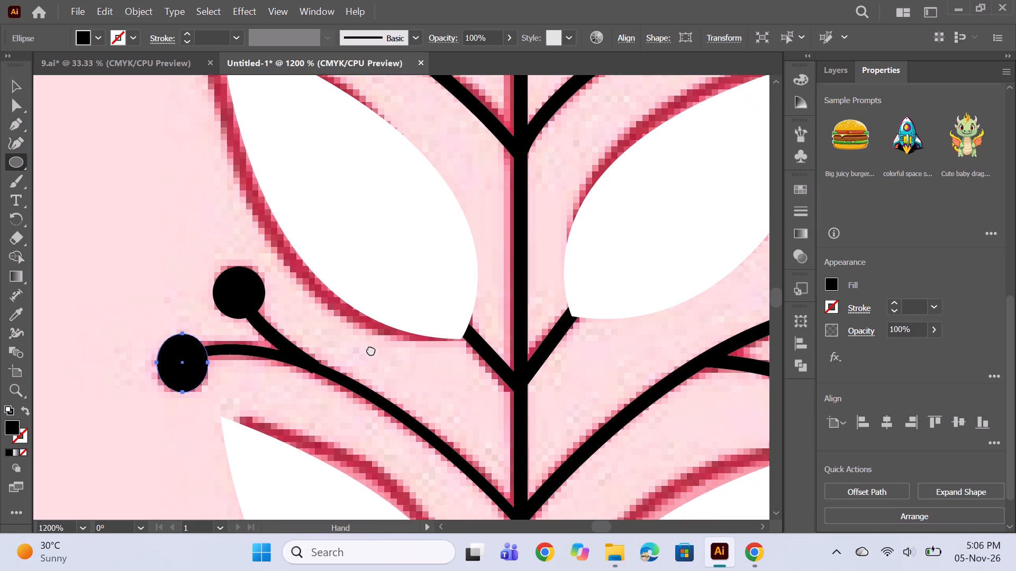
left_click_drag(371, 349, 90, 273)
left_click_drag(460, 169, 499, 198)
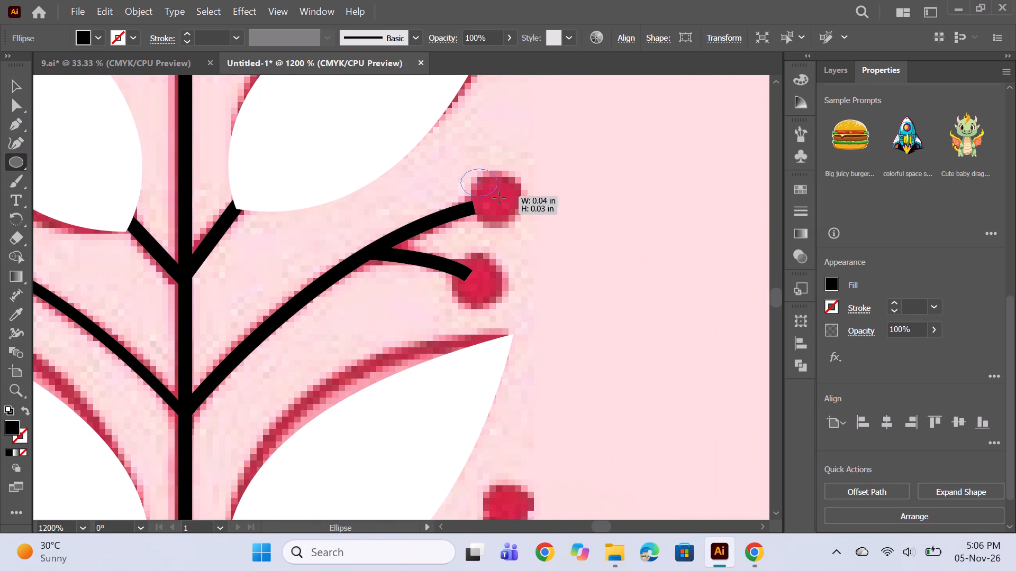
left_click_drag(499, 198, 519, 229)
key("ctrl+z")
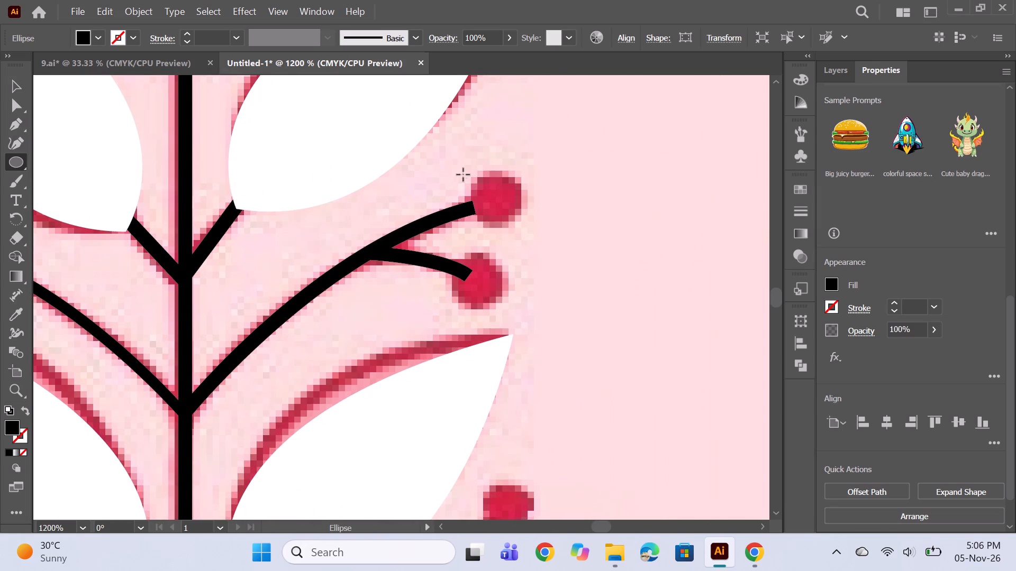
left_click_drag(468, 169, 521, 227)
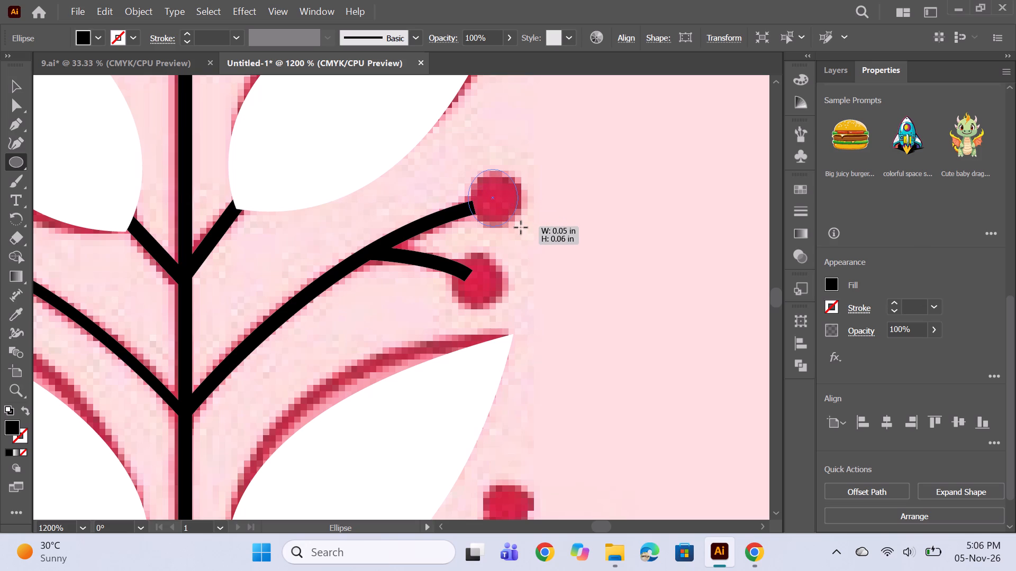
left_click_drag(521, 227, 521, 227)
scroll(538, 223, "down", 2)
left_click_drag(454, 222, 479, 260)
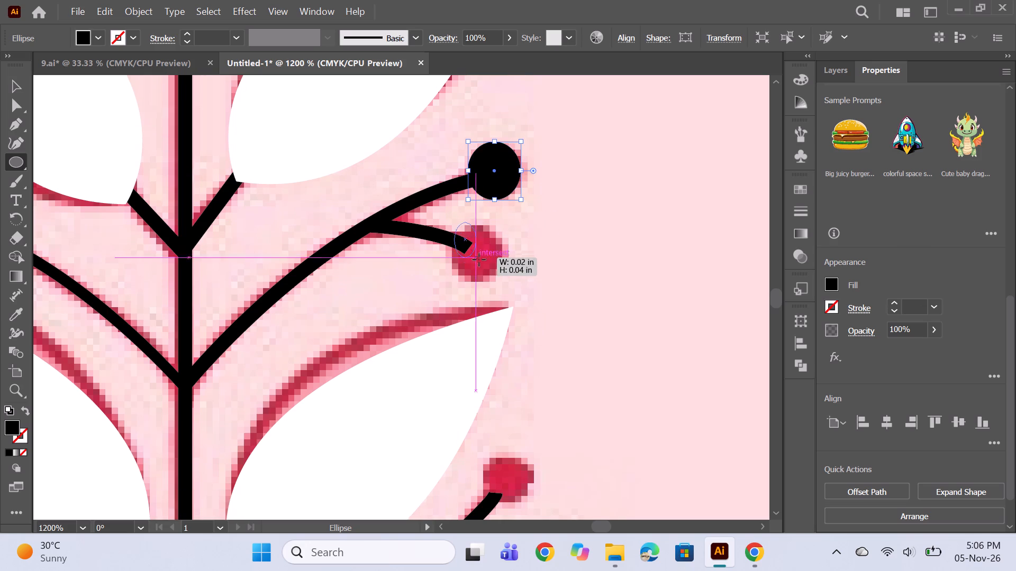
left_click_drag(479, 260, 506, 281)
Draw black ellipses over the two right berries between the third and fourth leaf pairs, redrawing the upper one slightly larger.
scroll(542, 204, "down", 16)
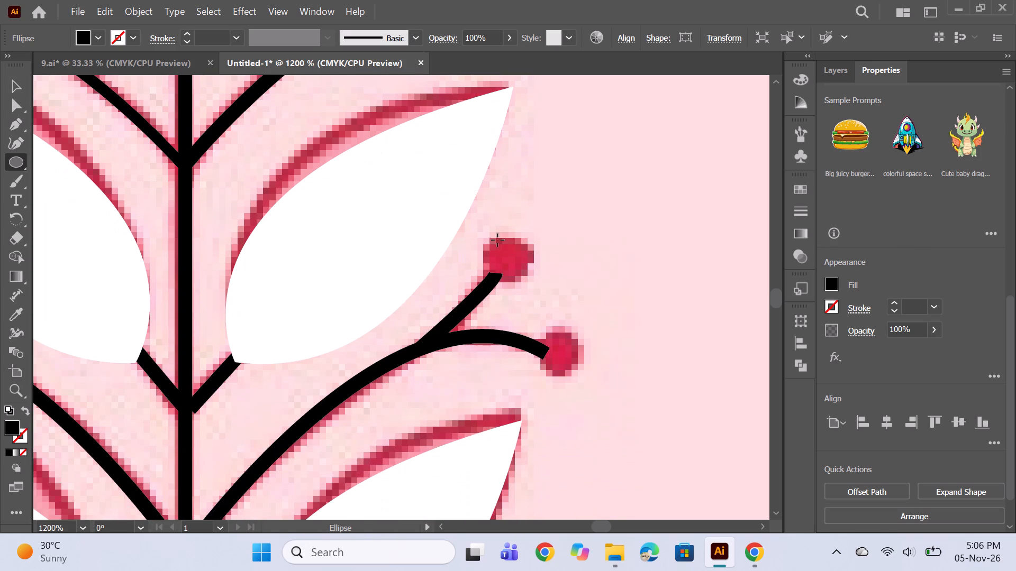
left_click_drag(484, 237, 529, 284)
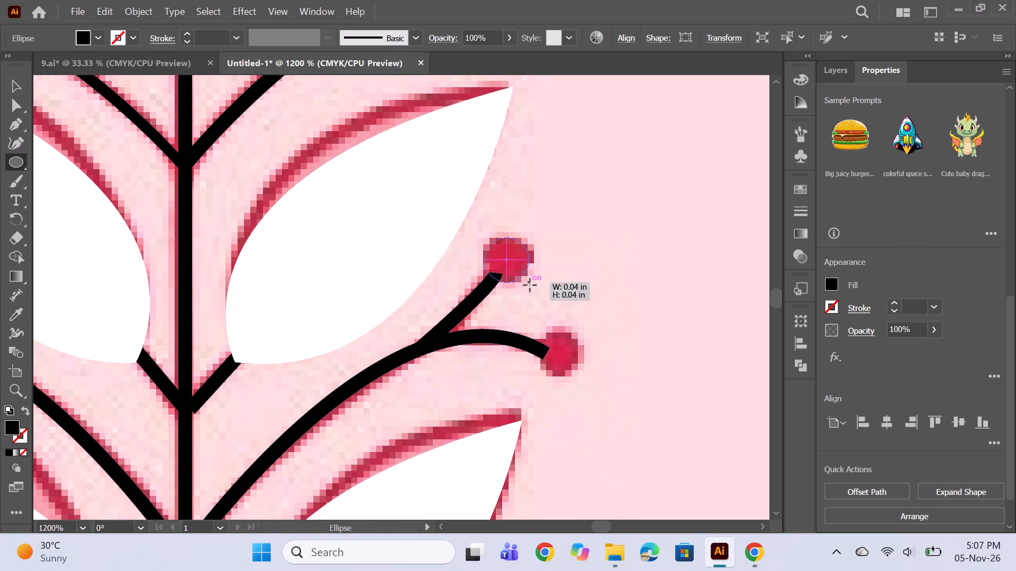
key("ctrl+z")
left_click_drag(480, 231, 523, 287)
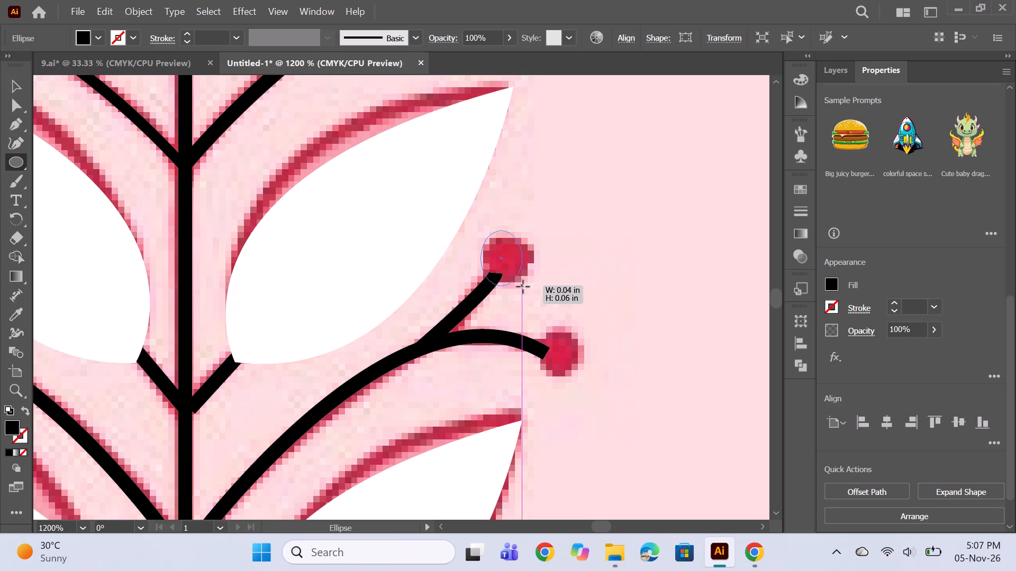
left_click_drag(523, 287, 535, 287)
scroll(606, 265, "down", 3)
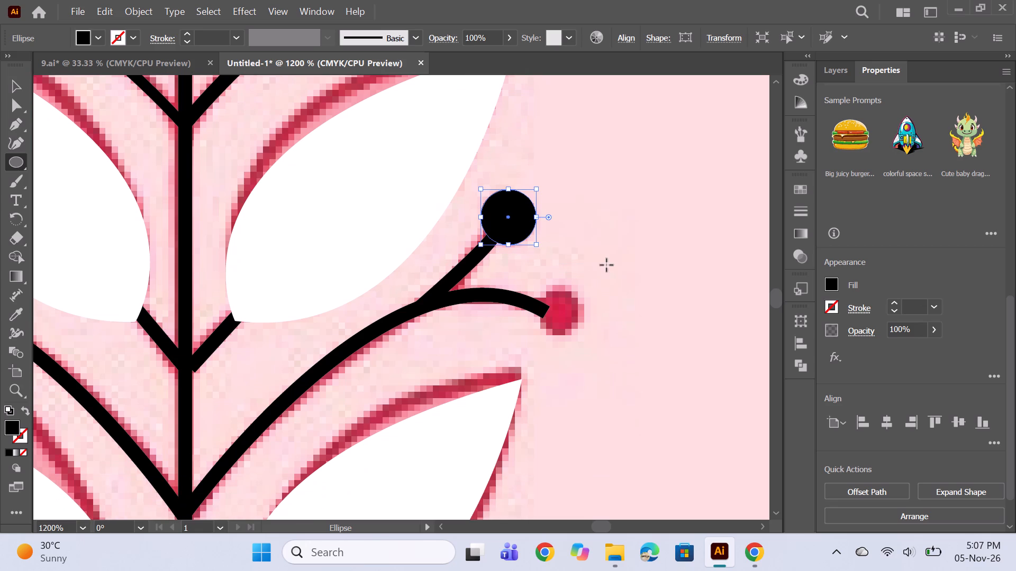
left_click_drag(536, 285, 577, 330)
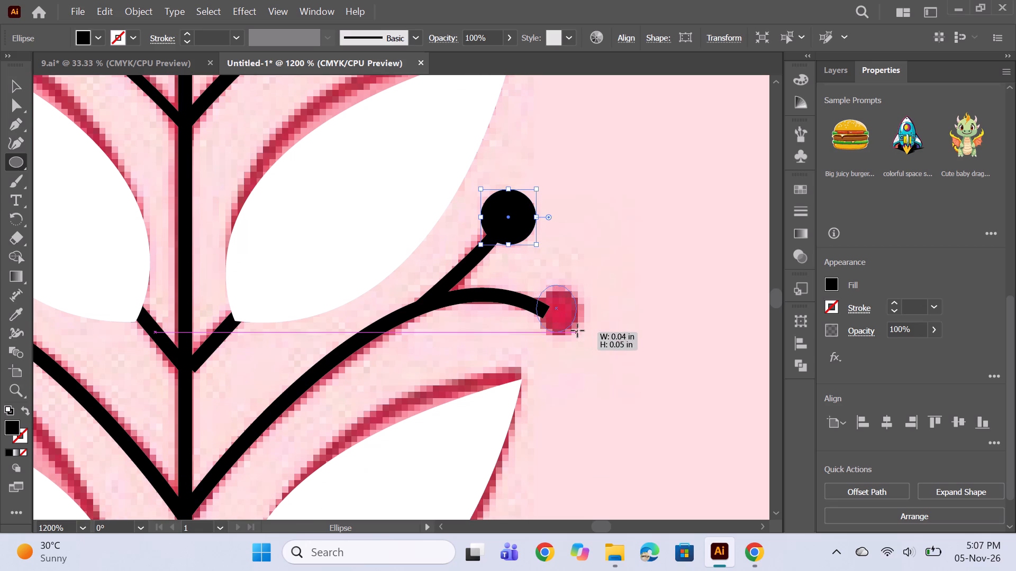
left_click_drag(577, 330, 585, 337)
Draw a black ellipse over the upper left berry between the third and fourth leaf pairs, redrawing it to fit.
scroll(607, 263, "down", 2, "alt")
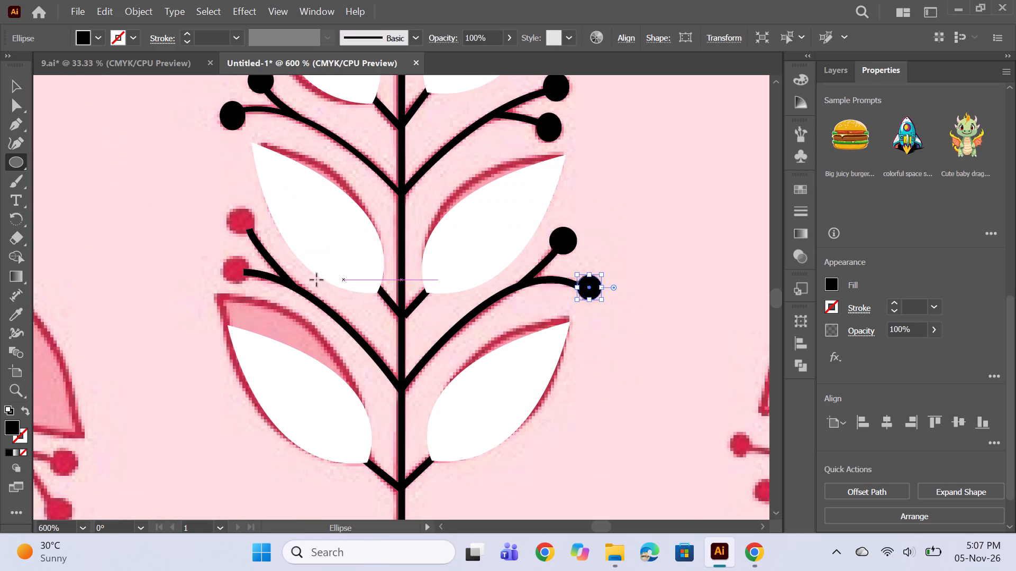
scroll(219, 233, "up", 2, "alt")
left_click_drag(237, 180, 300, 240)
key("ctrl+z")
left_click_drag(241, 173, 265, 196)
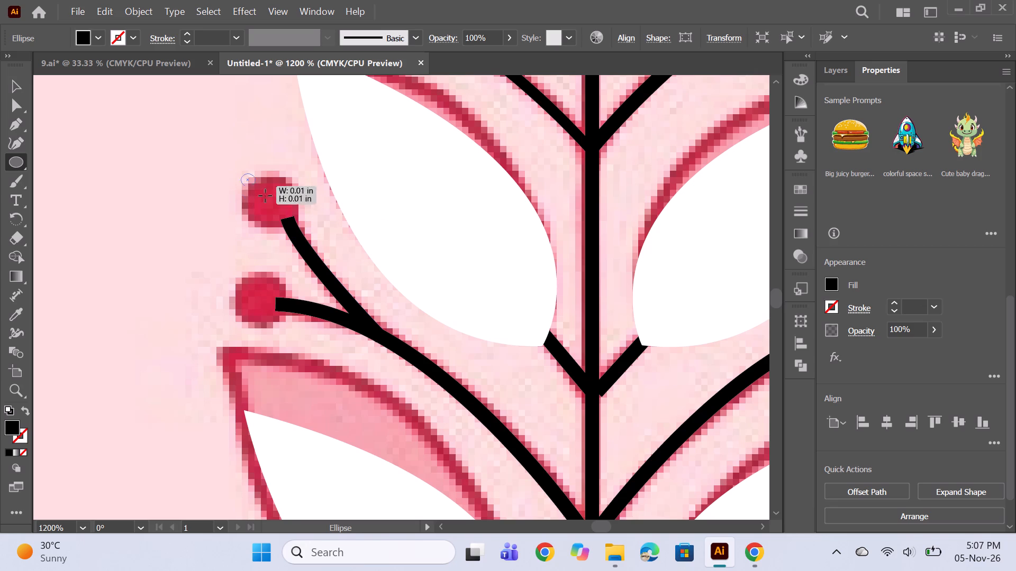
left_click_drag(265, 196, 301, 232)
scroll(317, 258, "down", 2)
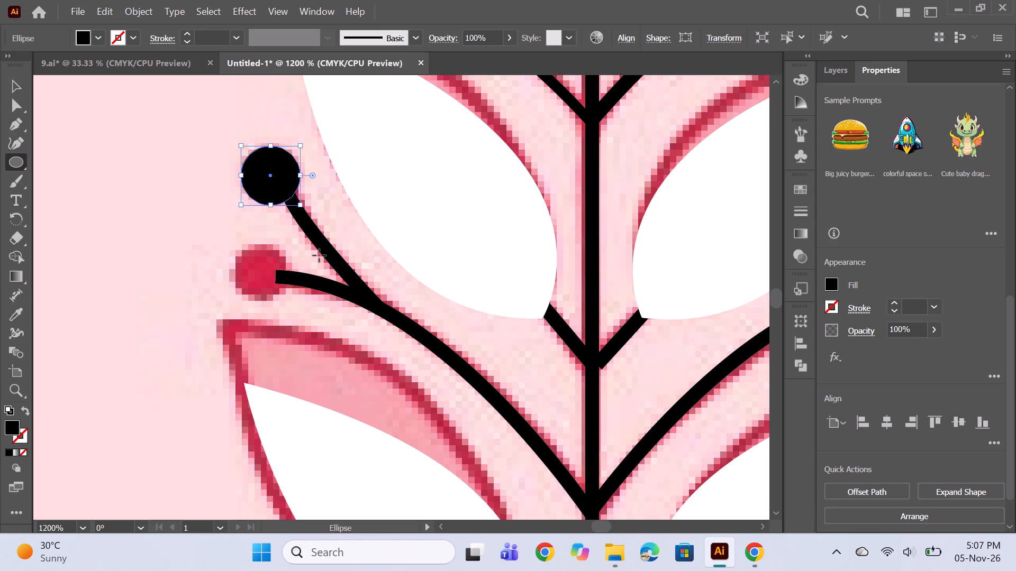
Draw a black ellipse over the lower left berry between the third and fourth leaf pairs.
left_click_drag(228, 243, 234, 251)
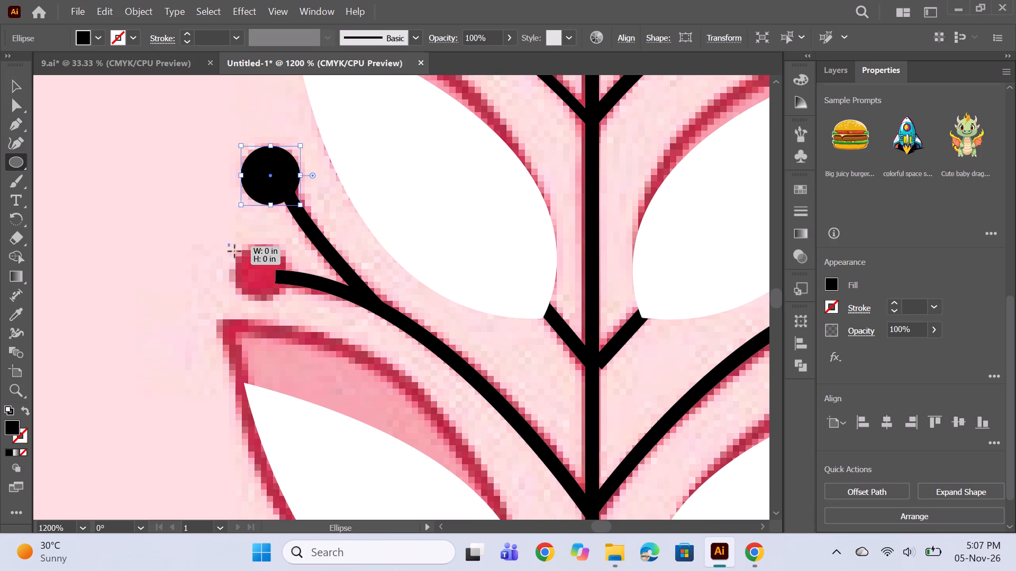
left_click_drag(234, 251, 290, 300)
Hide the pink reference image beneath the traced sprig.
scroll(328, 220, "down", 2, "alt")
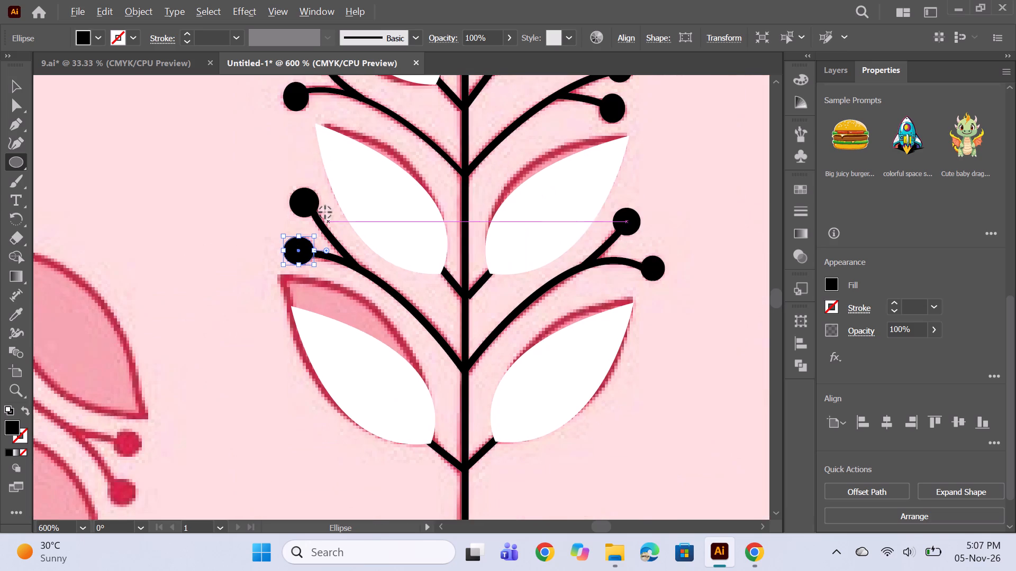
scroll(325, 211, "down", 2, "alt")
scroll(378, 233, "down", 1, "alt")
scroll(384, 121, "up", 5)
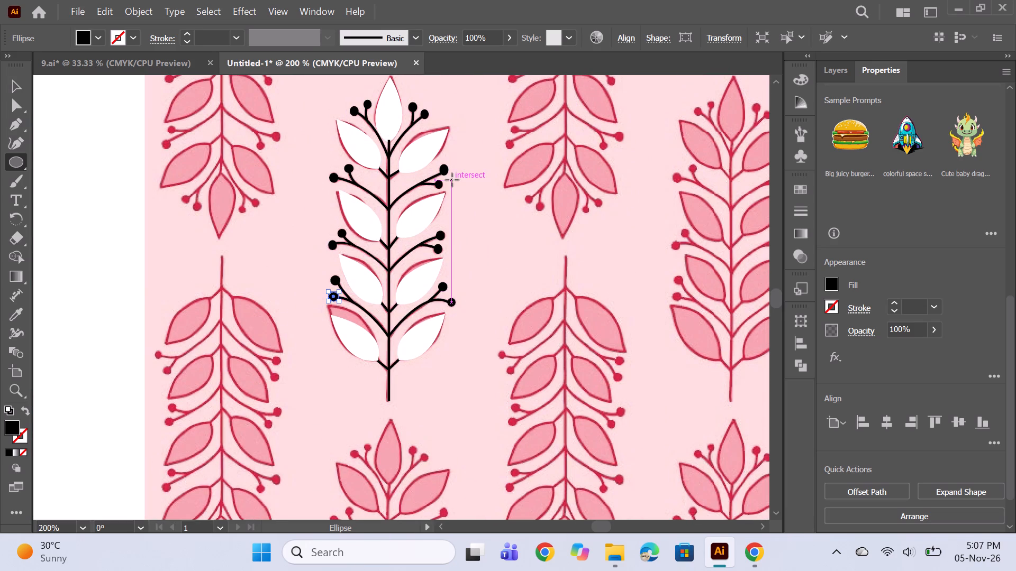
left_click(489, 228, "ctrl")
scroll(460, 214, "down", 1)
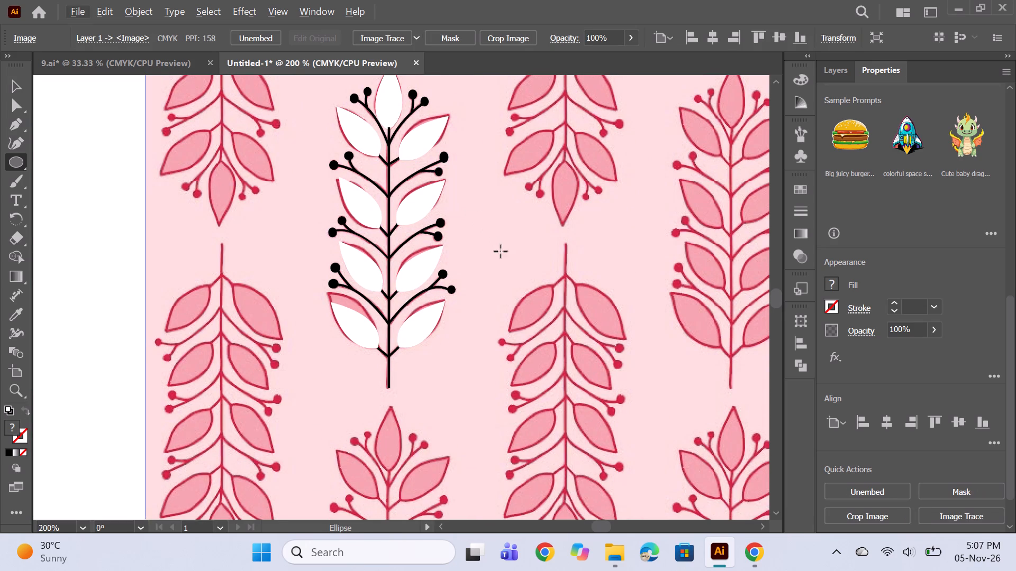
key("space")
left_click_drag(503, 244, 408, 287)
left_click(834, 73)
scroll(886, 339, "down", 3)
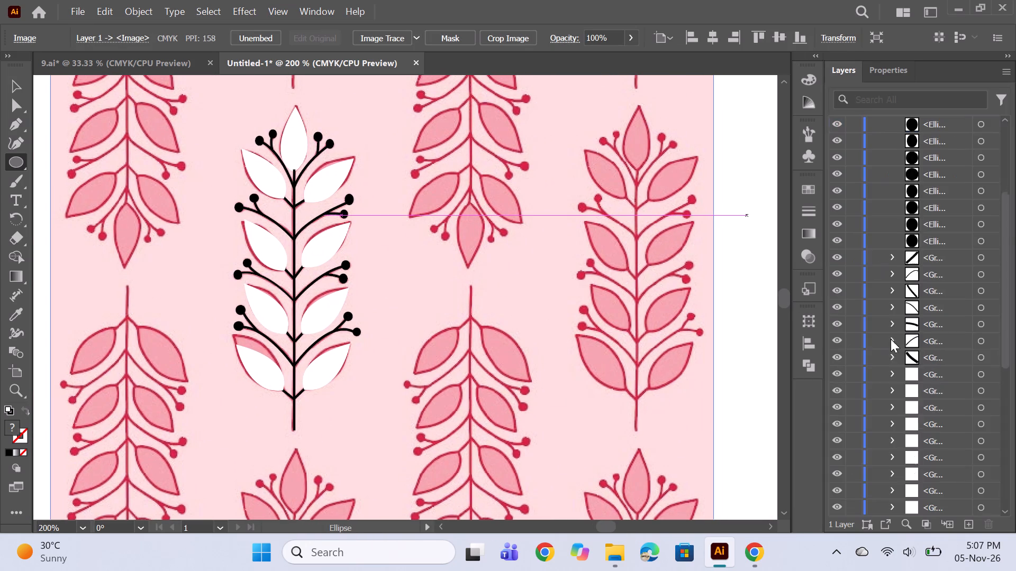
scroll(891, 339, "down", 13)
scroll(931, 381, "down", 5)
scroll(853, 453, "down", 4)
scroll(874, 503, "down", 2)
left_click(838, 514)
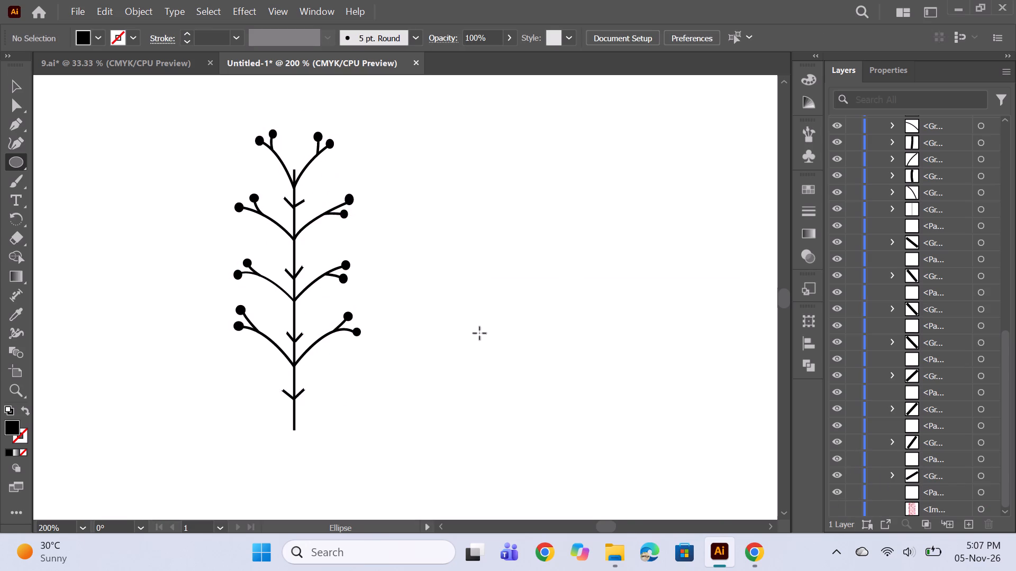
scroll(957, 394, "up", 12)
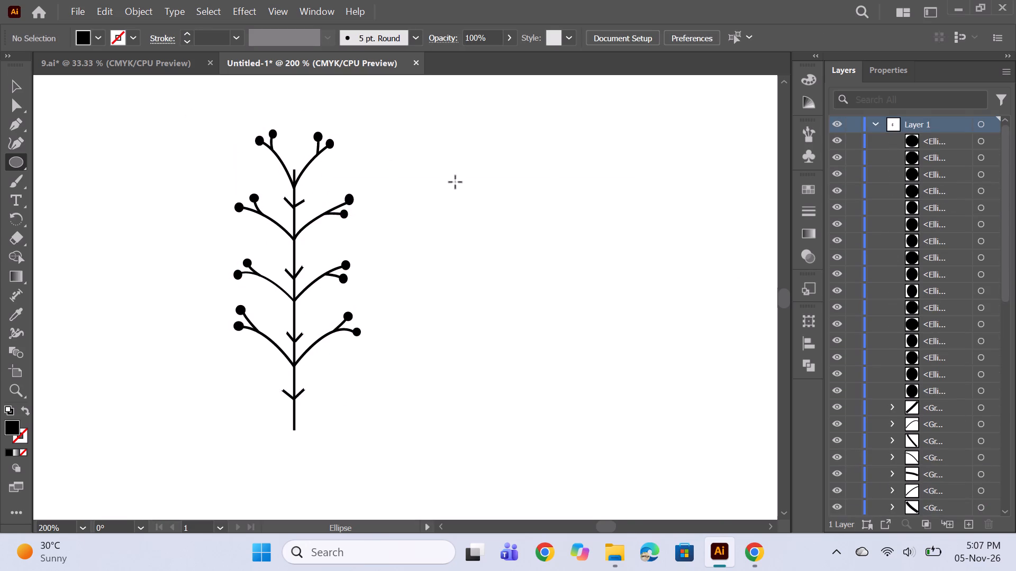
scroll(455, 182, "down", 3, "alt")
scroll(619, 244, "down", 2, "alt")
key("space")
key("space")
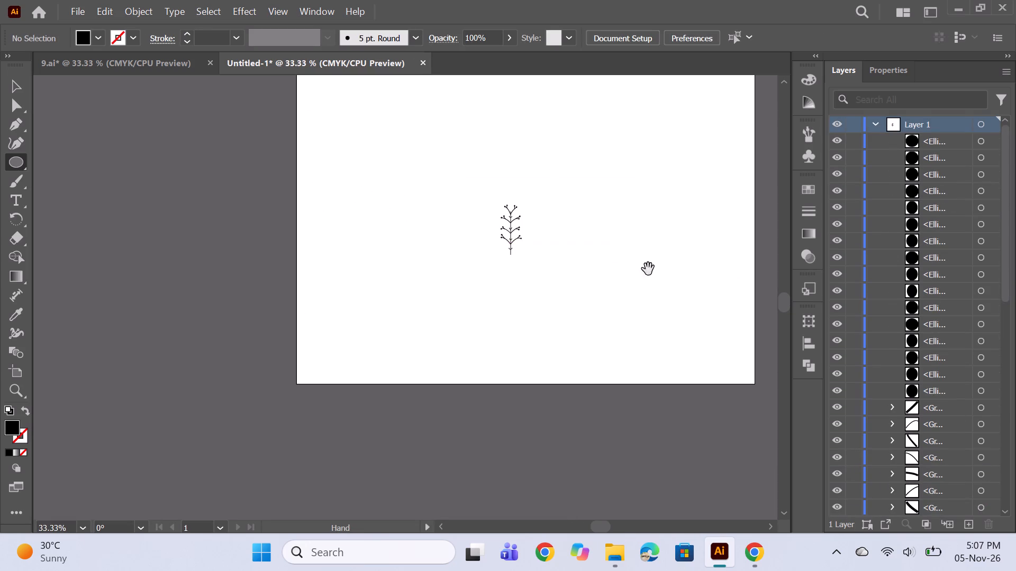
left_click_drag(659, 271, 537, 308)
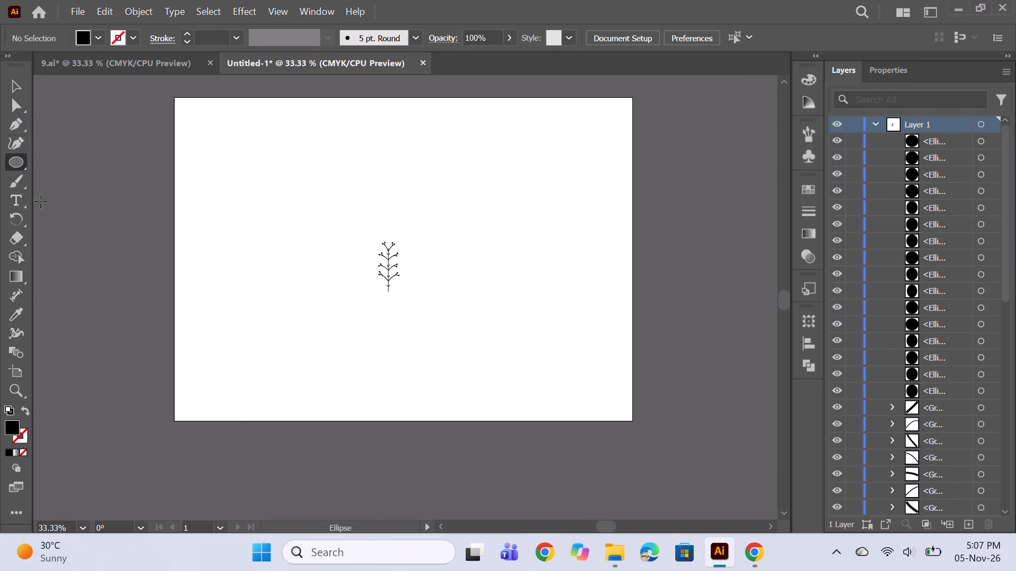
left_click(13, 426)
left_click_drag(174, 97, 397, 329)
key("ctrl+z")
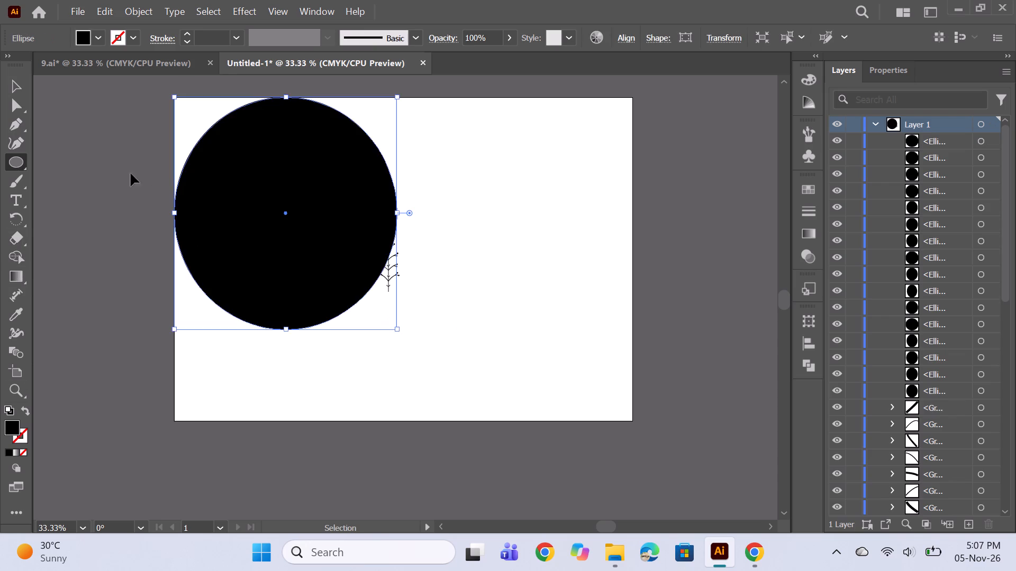
Draw a rectangle of 16.54 by 11.69 in covering the whole artboard.
right_click(13, 163)
left_click(95, 160)
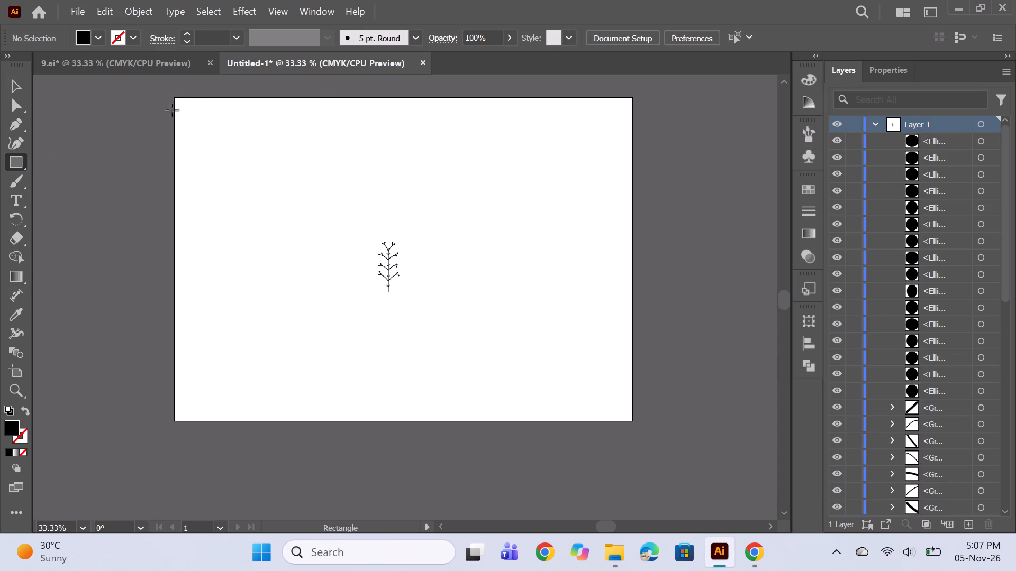
left_click_drag(175, 97, 474, 357)
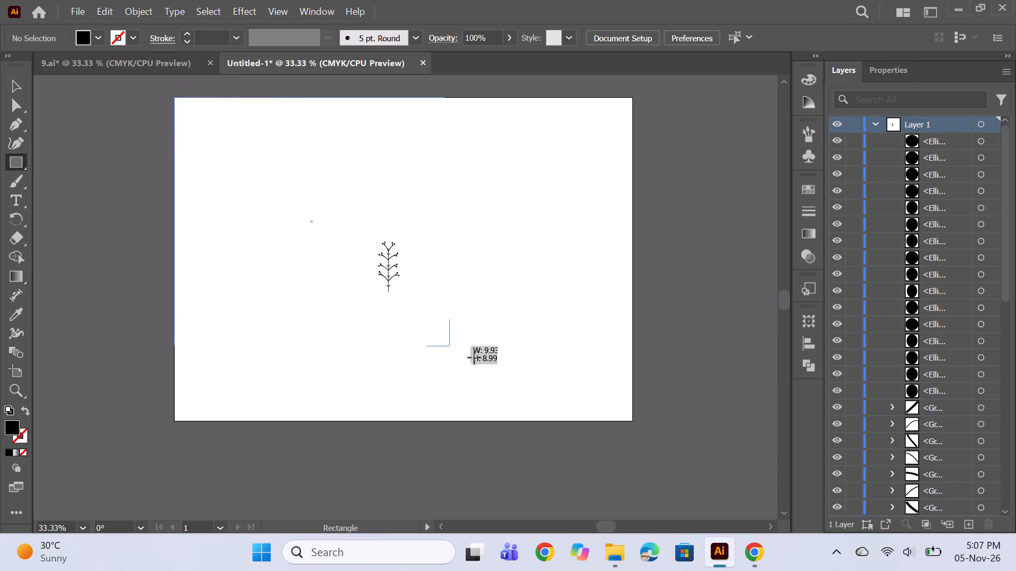
left_click_drag(474, 357, 634, 421)
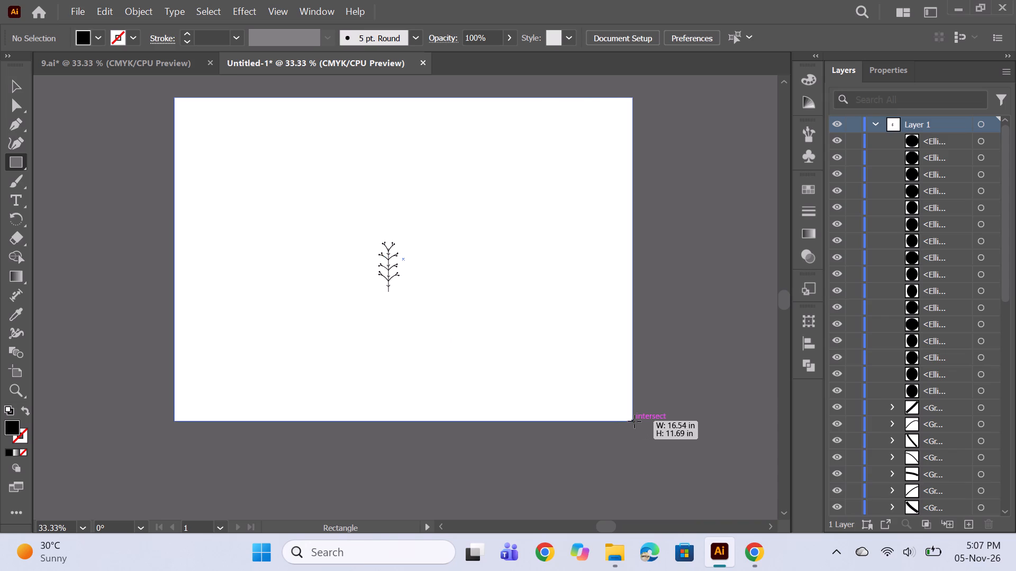
left_click_drag(634, 421, 631, 422)
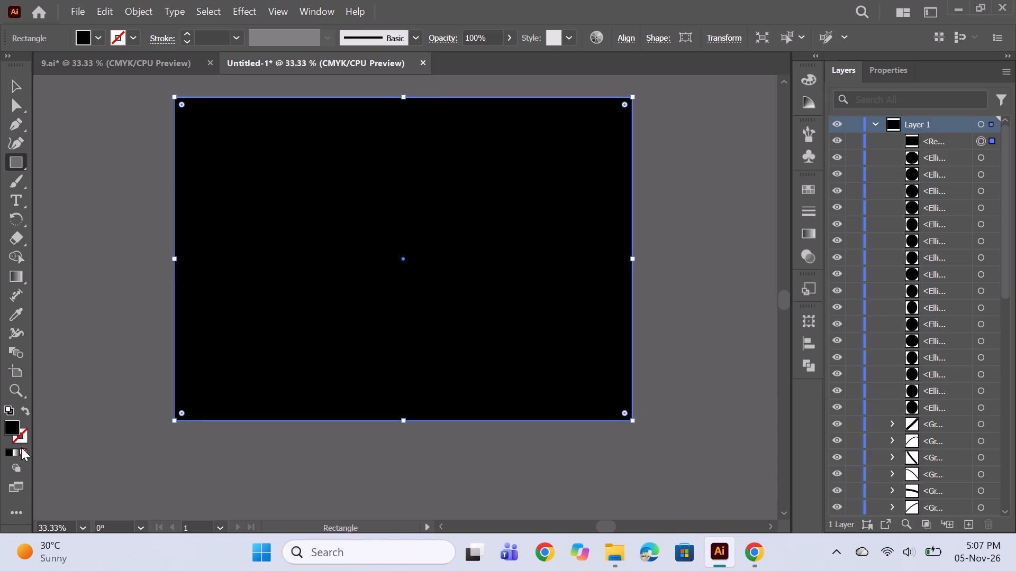
Fill the artboard-sized rectangle with light blue A6E6F4.
double_click(10, 425)
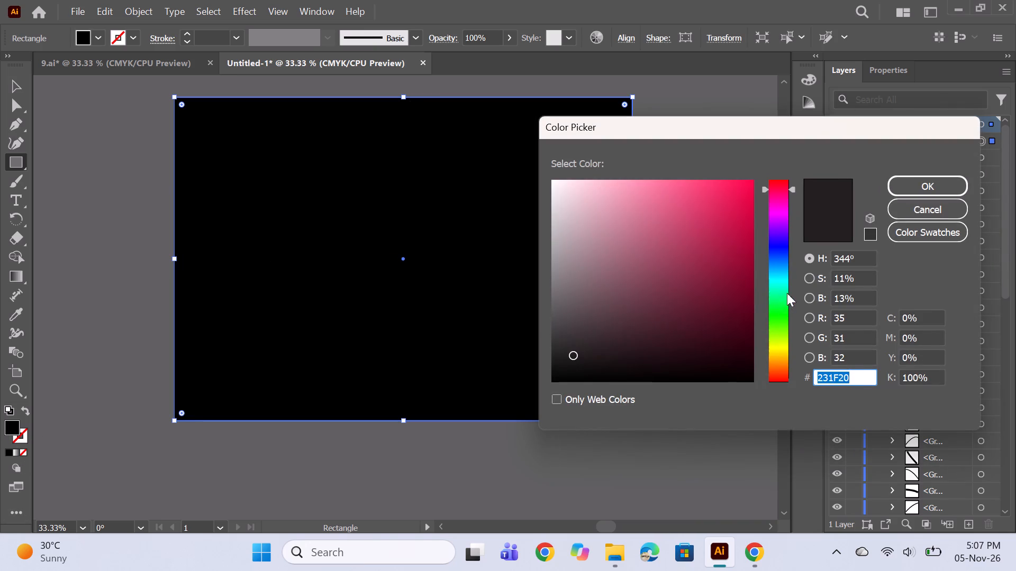
left_click(778, 268)
left_click(778, 268)
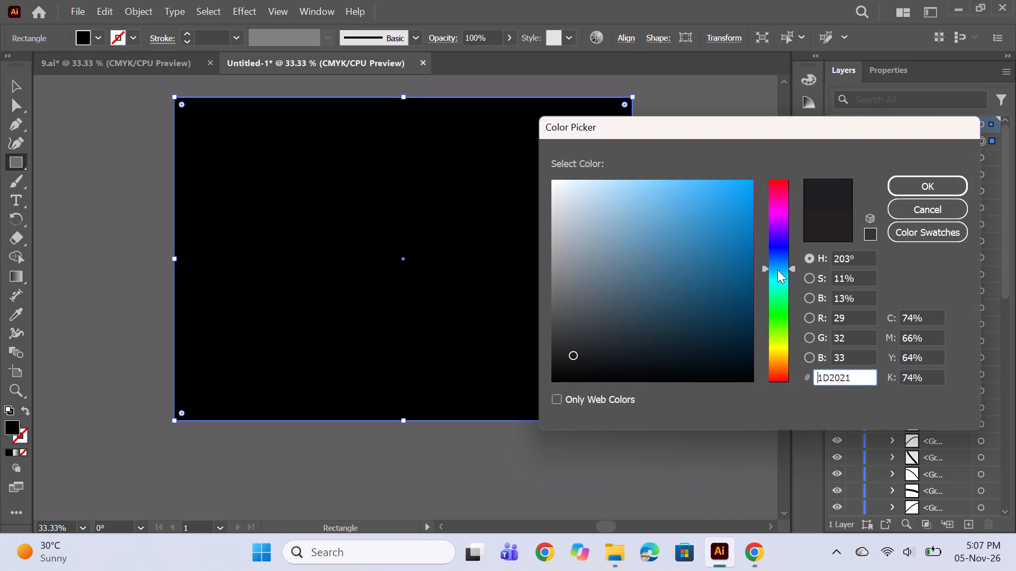
left_click(777, 273)
left_click(681, 229)
left_click(677, 215)
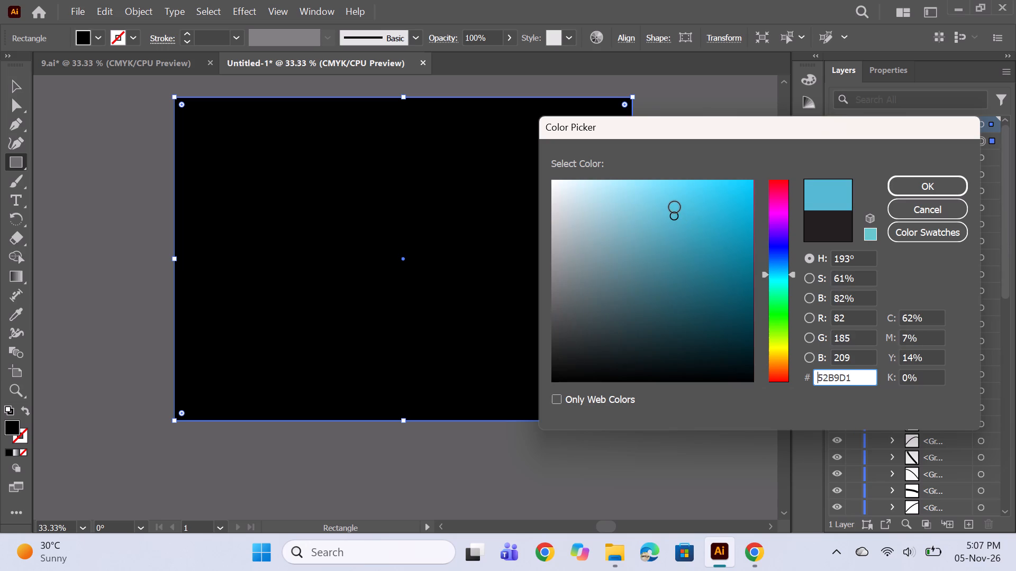
left_click(638, 205)
left_click(624, 194)
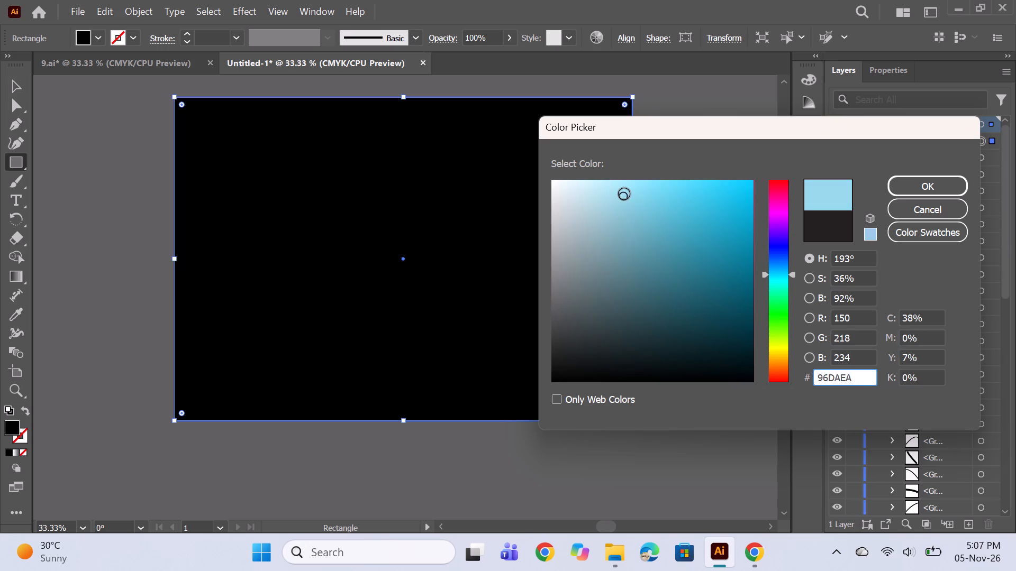
left_click(622, 189)
left_click(618, 187)
left_click(939, 194)
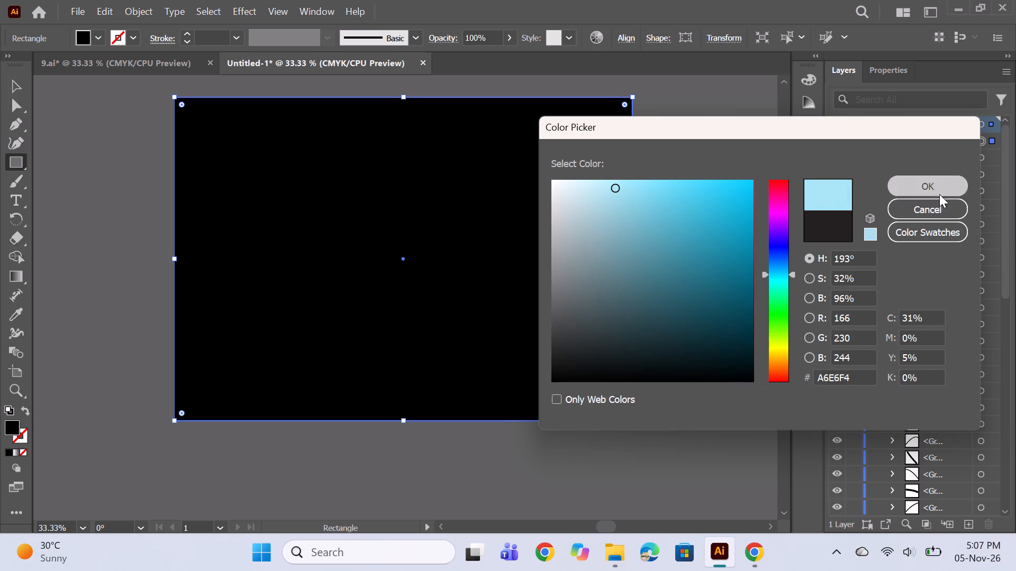
Move the light blue rectangle in the stacking order below all sprig artwork, just above the hidden image.
left_click_drag(946, 139, 946, 227)
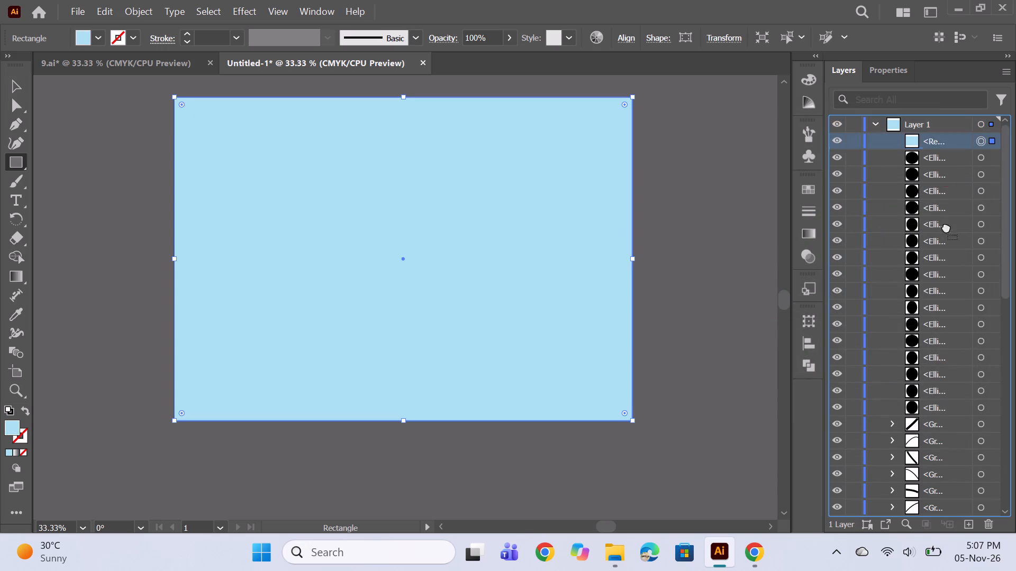
left_click_drag(946, 227, 946, 514)
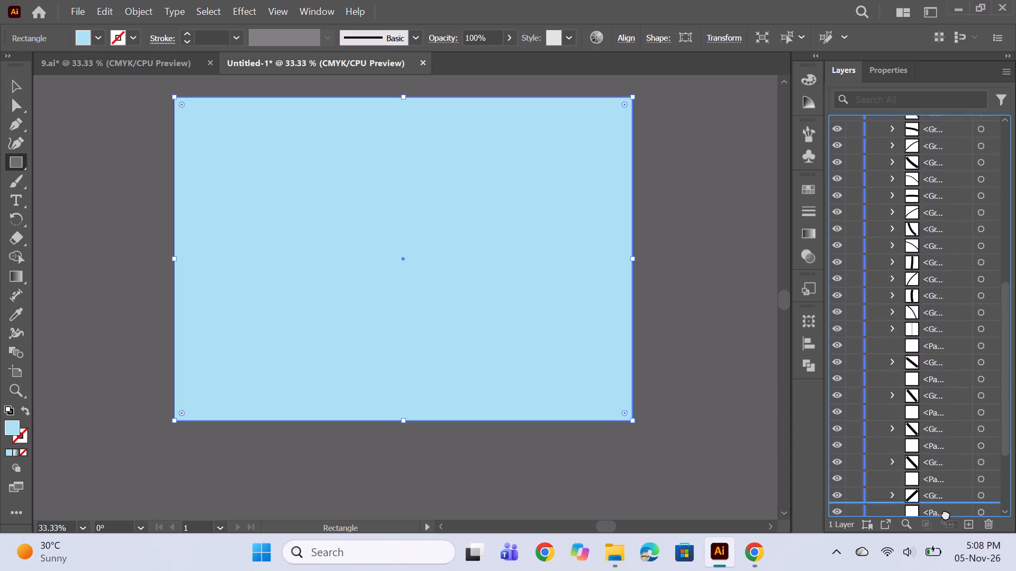
left_click_drag(946, 514, 947, 496)
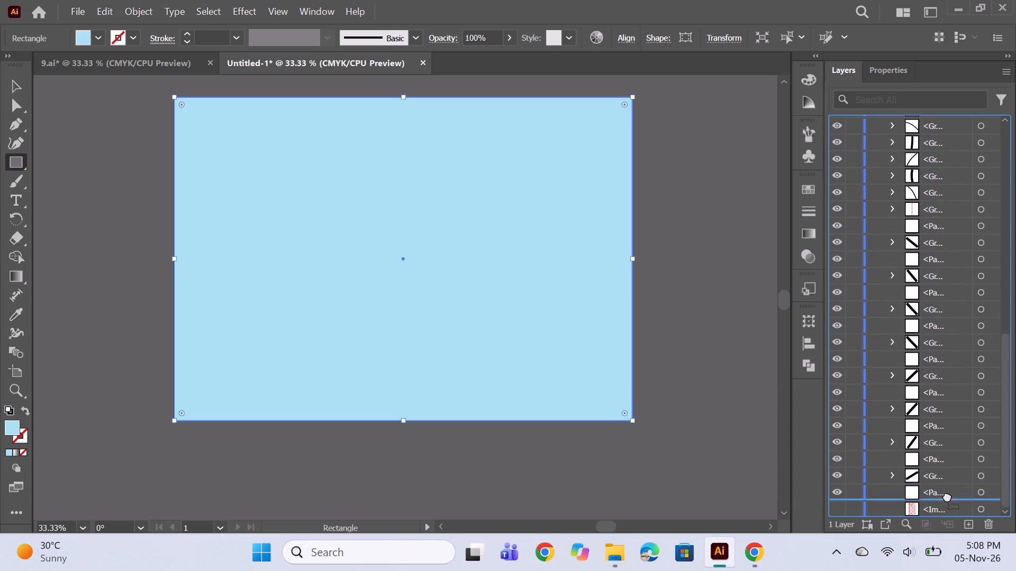
left_click_drag(947, 496, 948, 500)
Select all the sprig's leaves, stems, branches and berries, excluding the background rectangle, and group them.
left_click(983, 475)
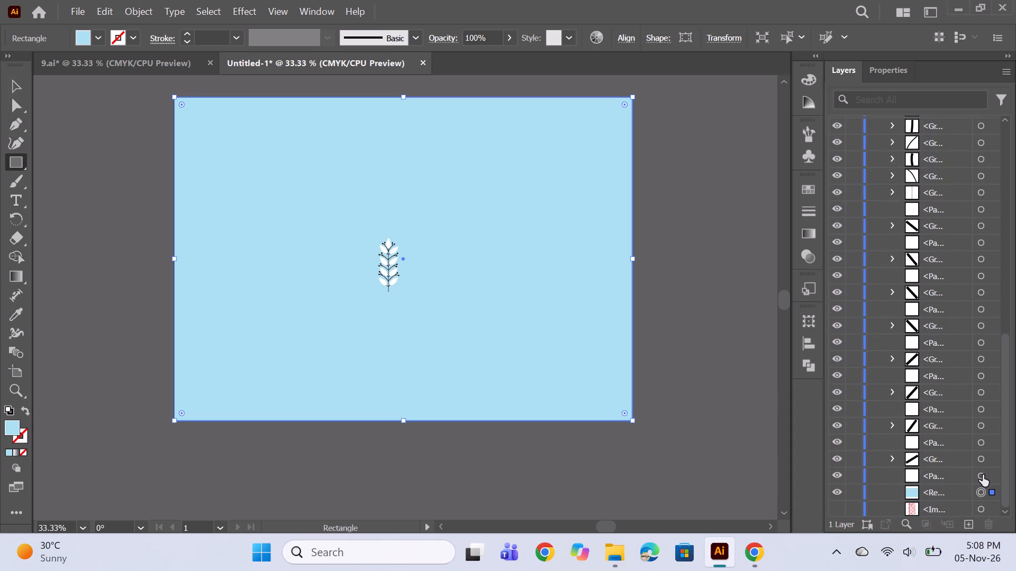
scroll(988, 406, "up", 20)
scroll(988, 406, "up", 4)
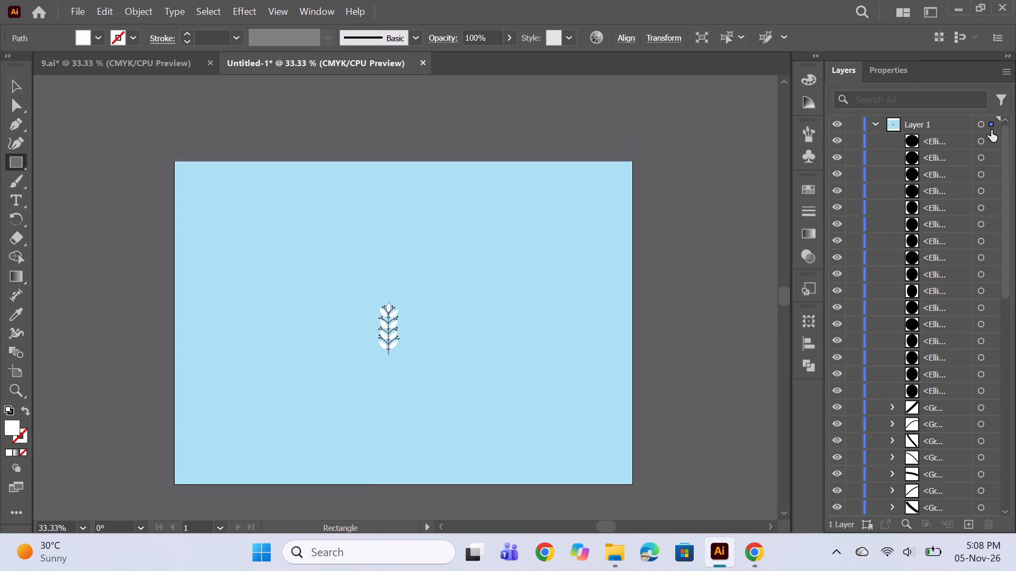
left_click(981, 142, "shift")
key("ctrl+g")
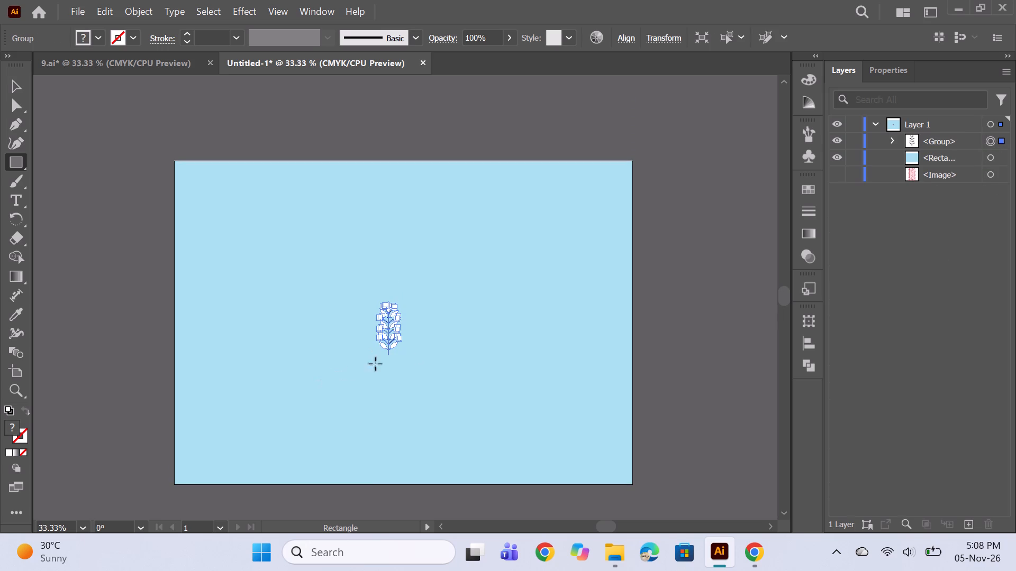
Expand the sprig group's contents and select only the single leaf at the tip of the sprig.
scroll(439, 325, "up", 5, "alt")
key("space")
key("space")
left_click_drag(410, 331, 547, 301)
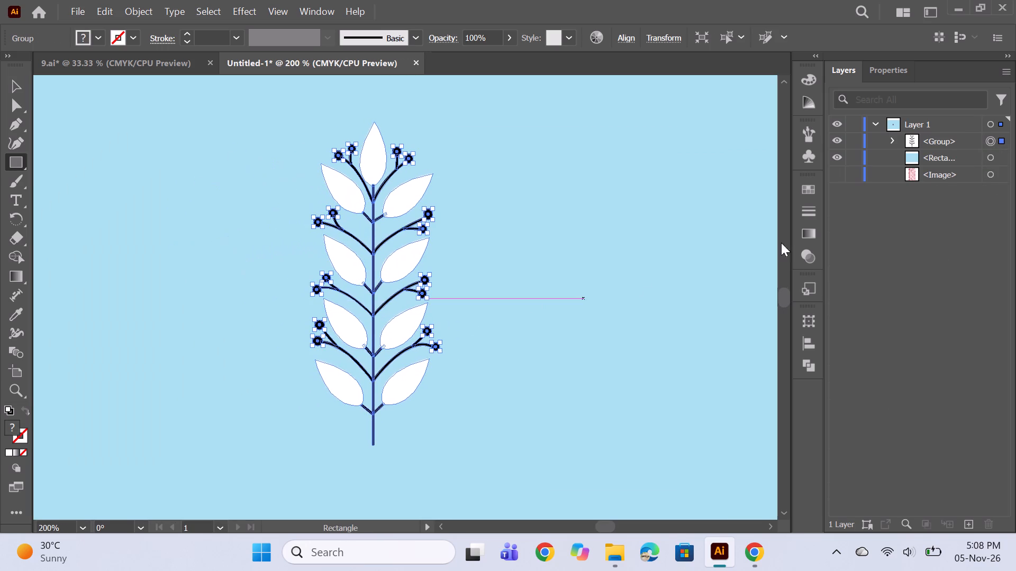
left_click(895, 140)
scroll(968, 274, "down", 13)
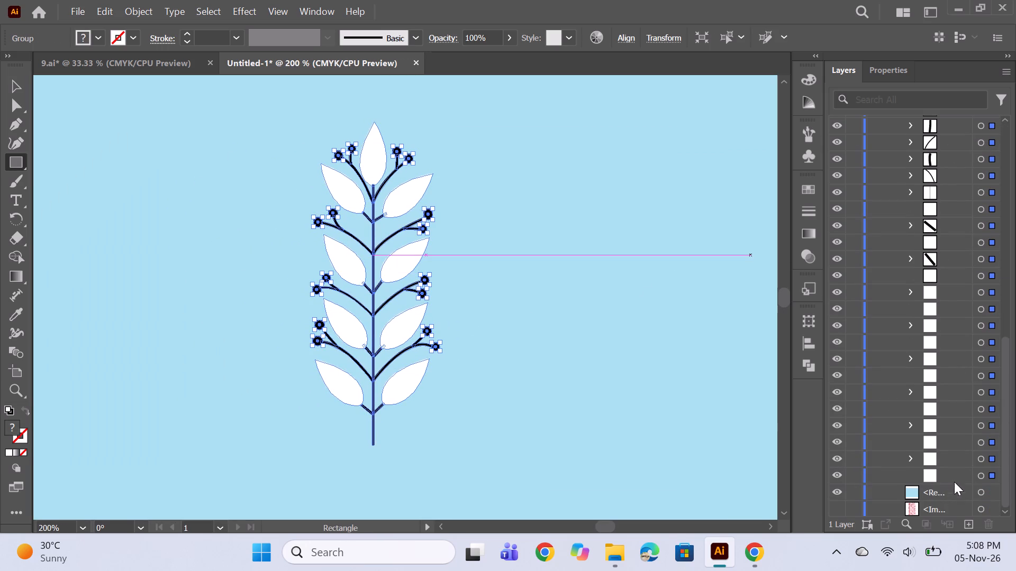
scroll(954, 482, "down", 3)
left_click(979, 475)
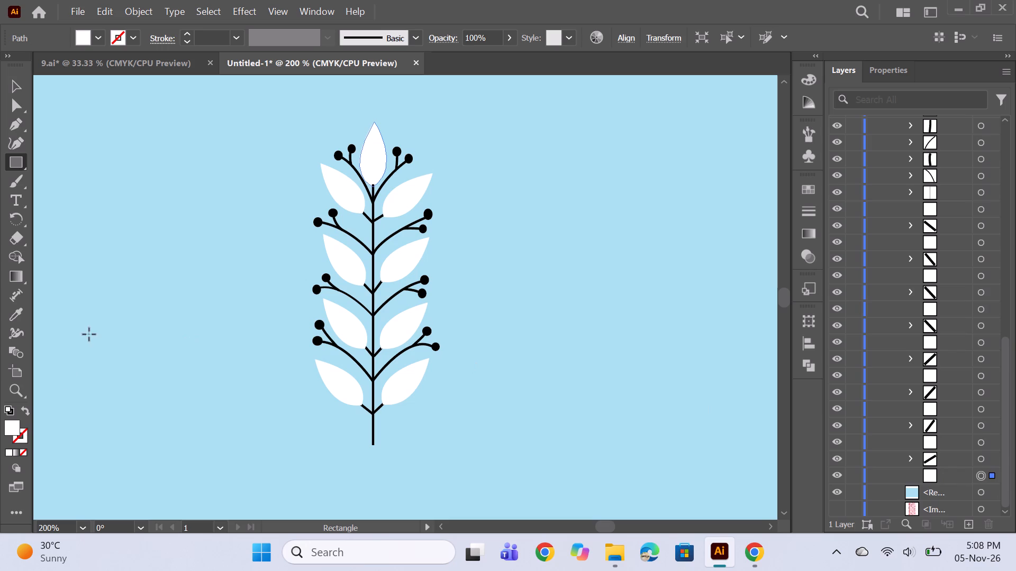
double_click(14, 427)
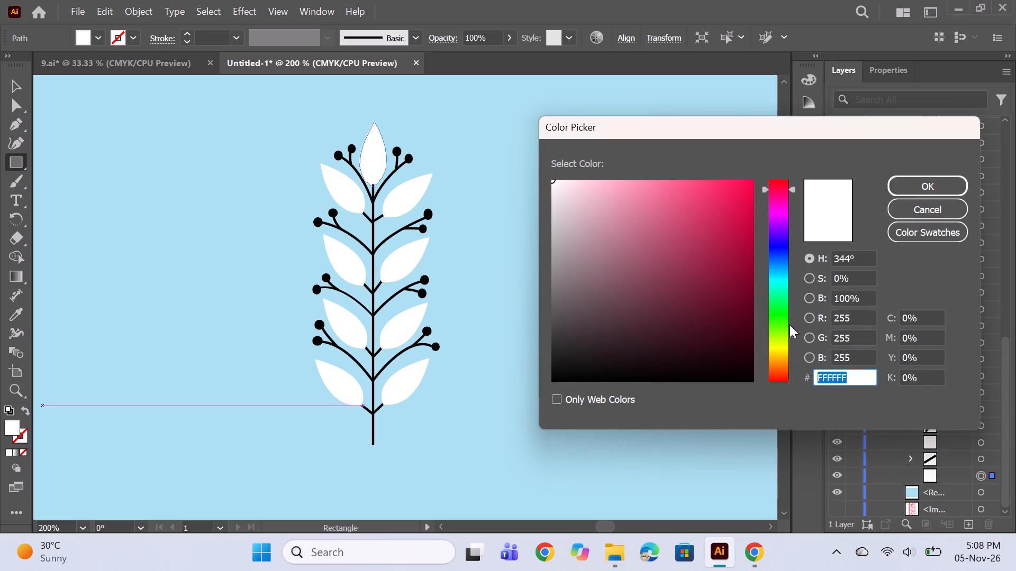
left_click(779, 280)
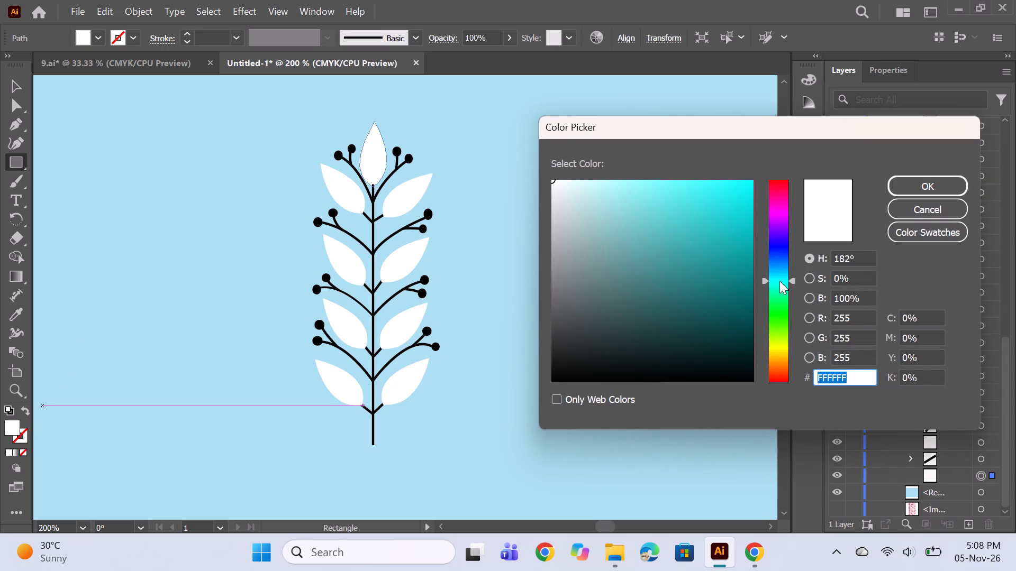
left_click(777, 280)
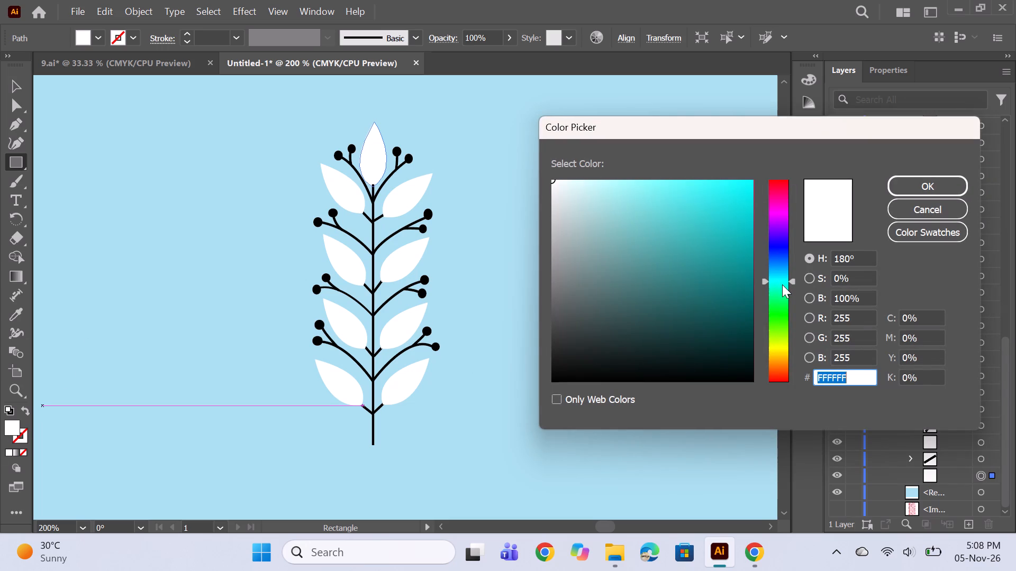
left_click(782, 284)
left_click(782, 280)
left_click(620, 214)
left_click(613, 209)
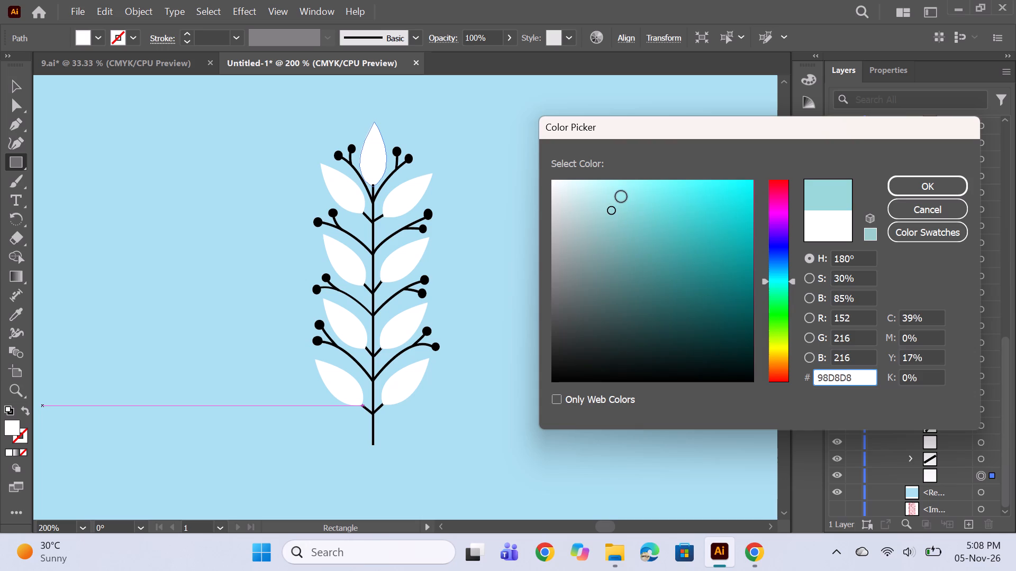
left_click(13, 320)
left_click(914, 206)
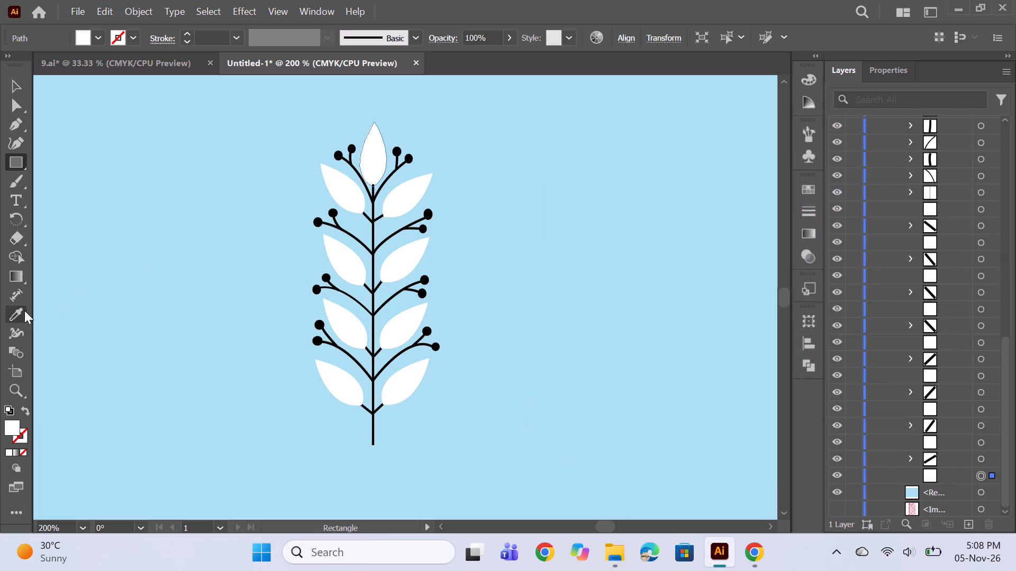
Sample the light blue background onto the top leaf with the Eyedropper and darken the leaf's fill to 8DC9D3.
left_click(24, 310)
left_click(149, 268)
double_click(14, 426)
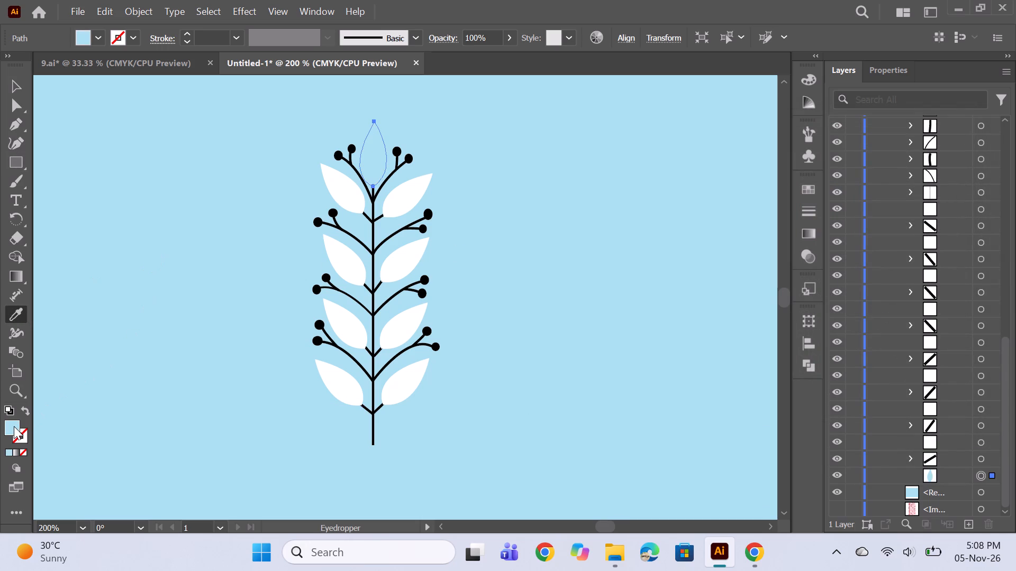
left_click(609, 207)
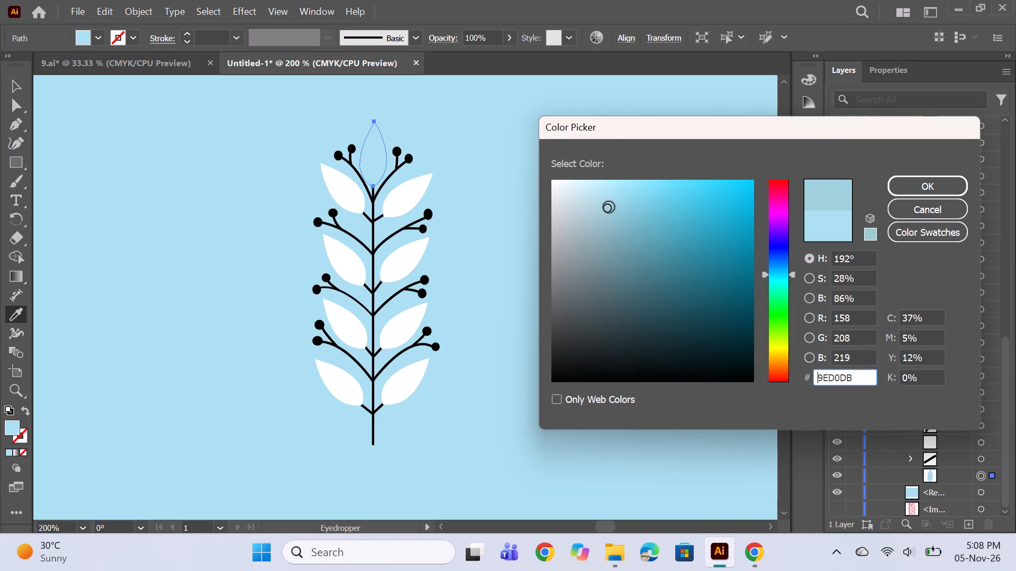
left_click(912, 194)
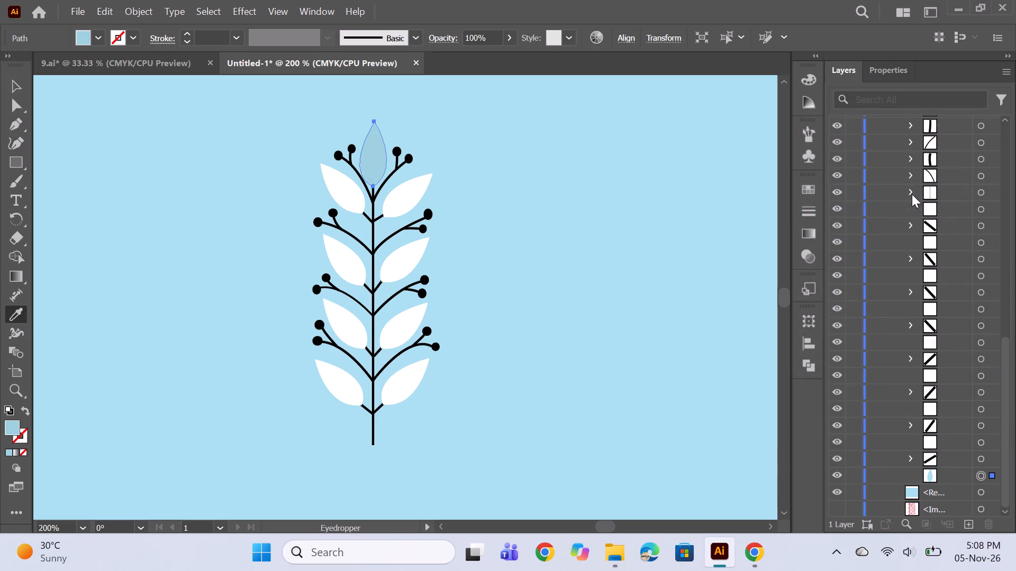
double_click(7, 428)
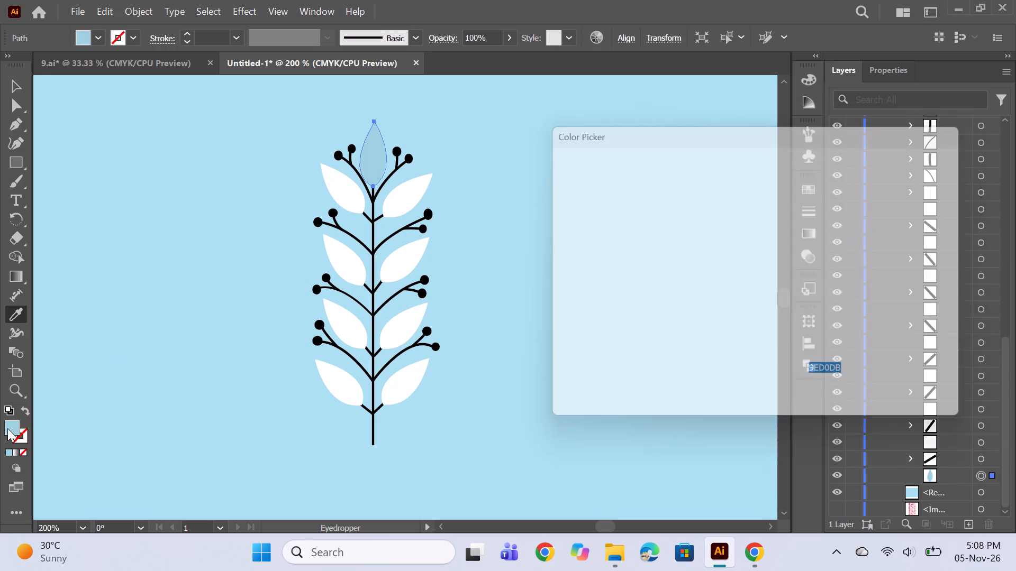
left_click(619, 213)
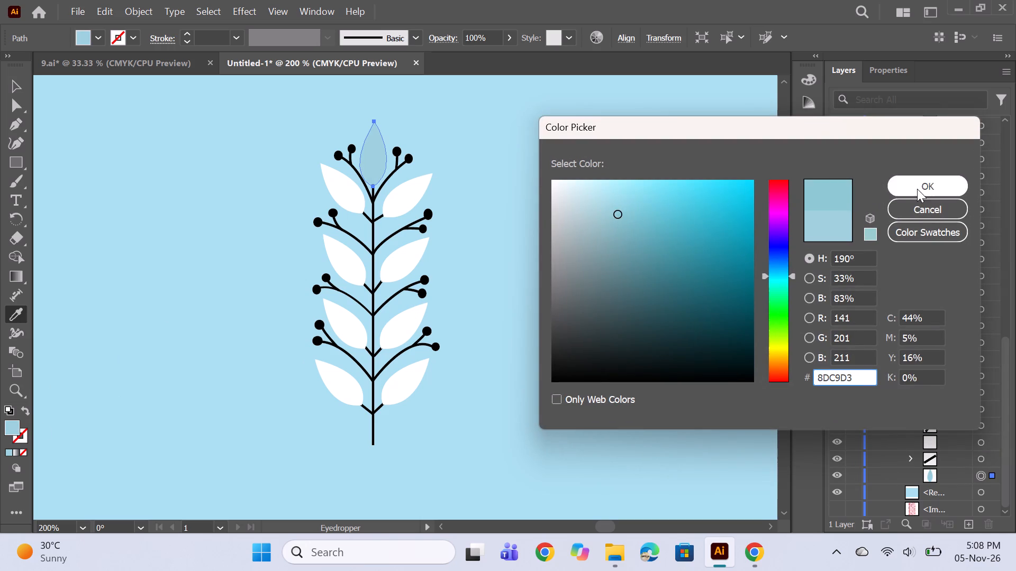
left_click(917, 189)
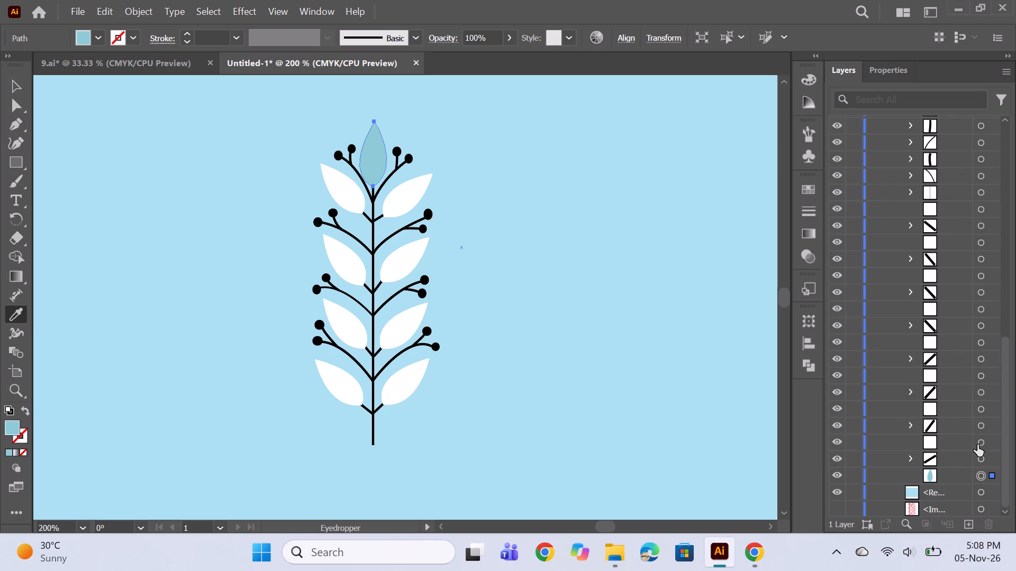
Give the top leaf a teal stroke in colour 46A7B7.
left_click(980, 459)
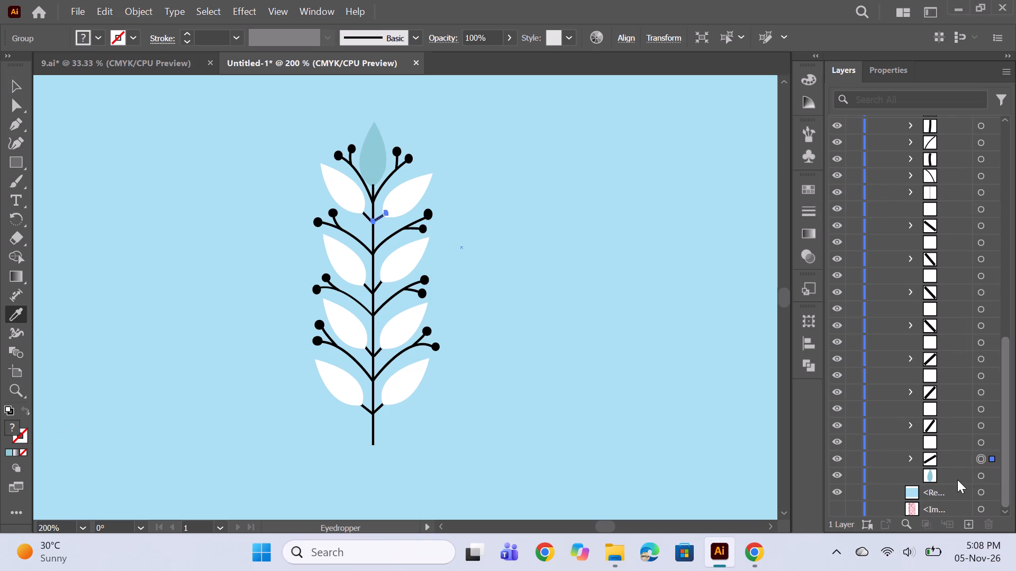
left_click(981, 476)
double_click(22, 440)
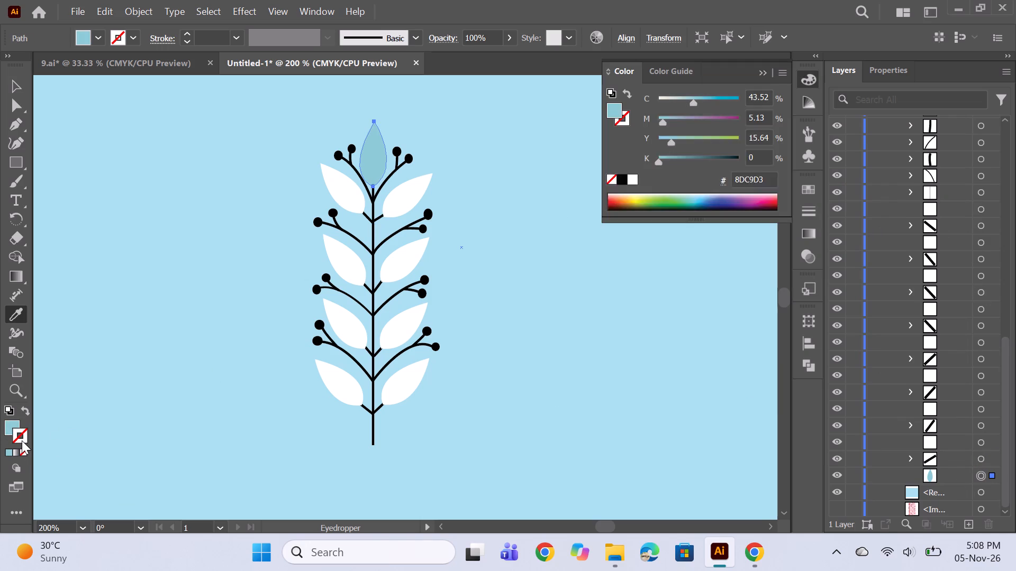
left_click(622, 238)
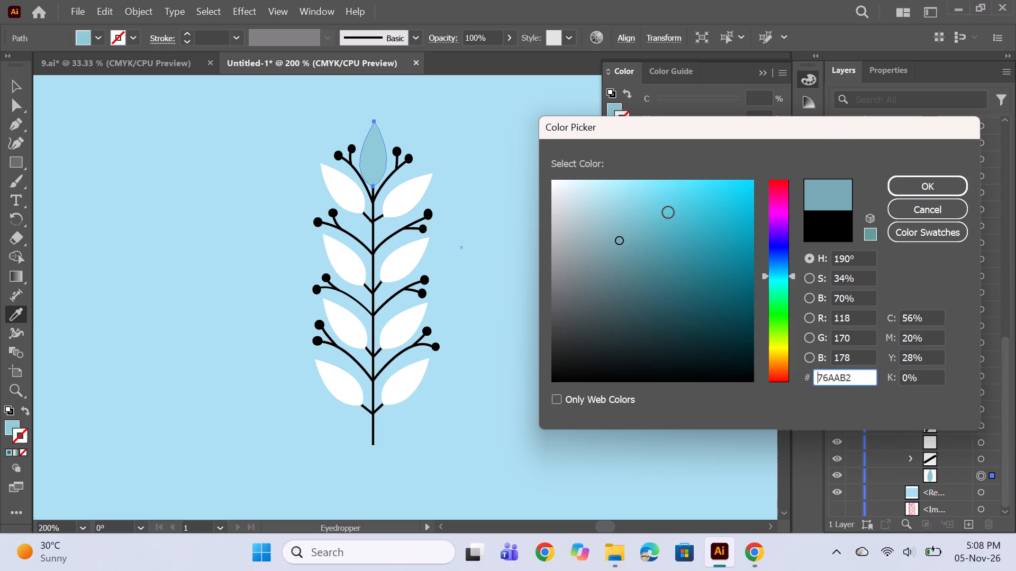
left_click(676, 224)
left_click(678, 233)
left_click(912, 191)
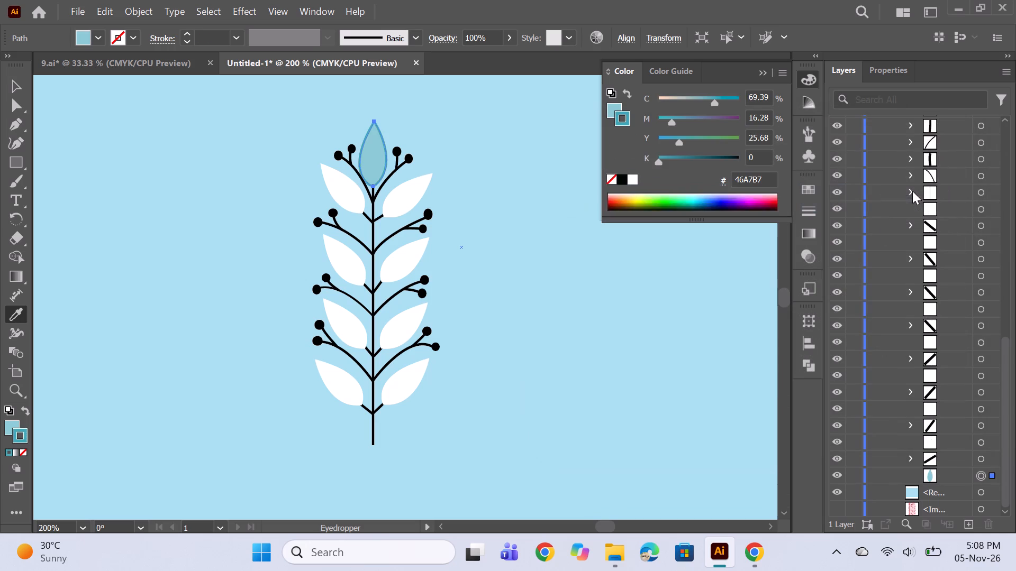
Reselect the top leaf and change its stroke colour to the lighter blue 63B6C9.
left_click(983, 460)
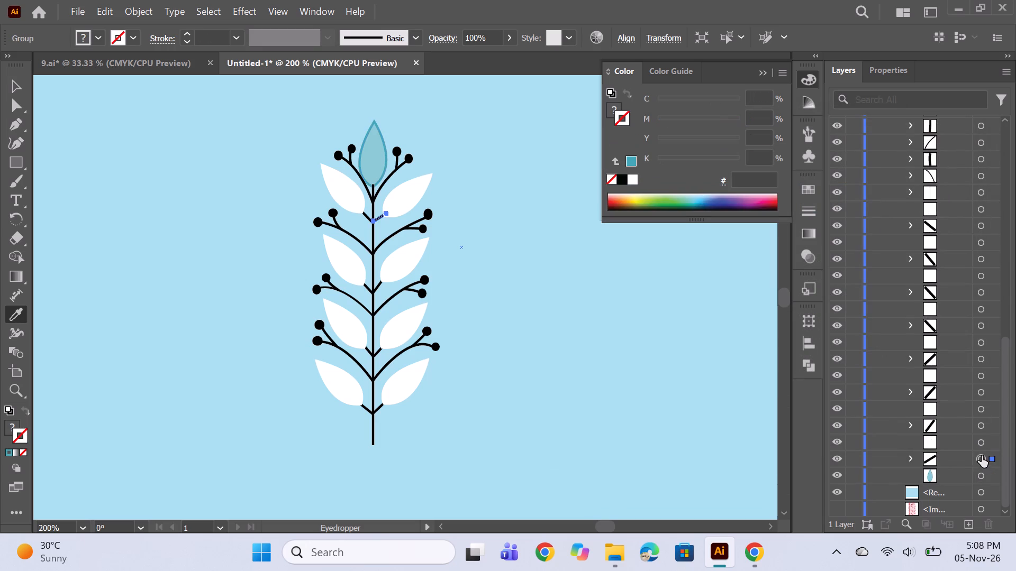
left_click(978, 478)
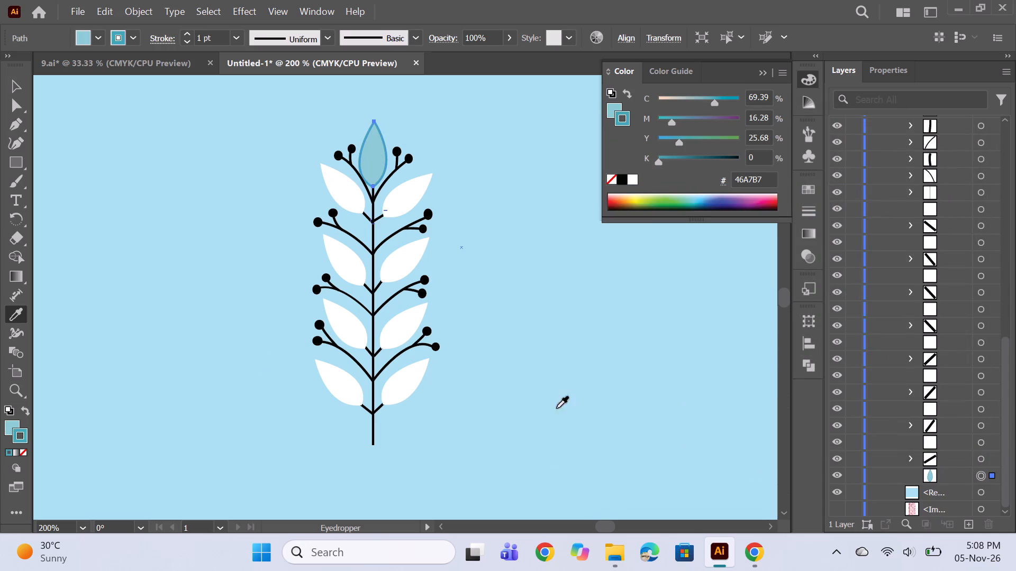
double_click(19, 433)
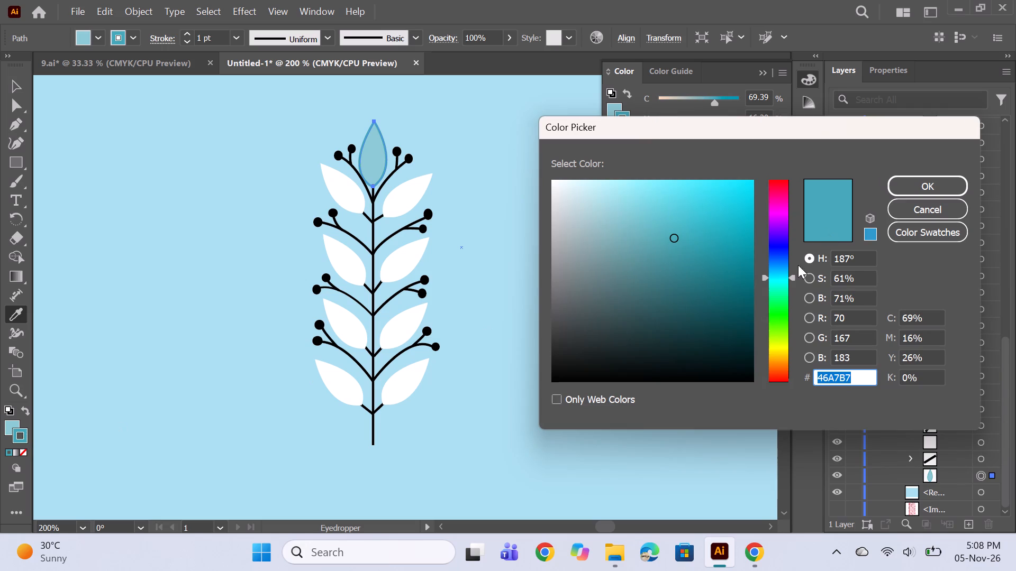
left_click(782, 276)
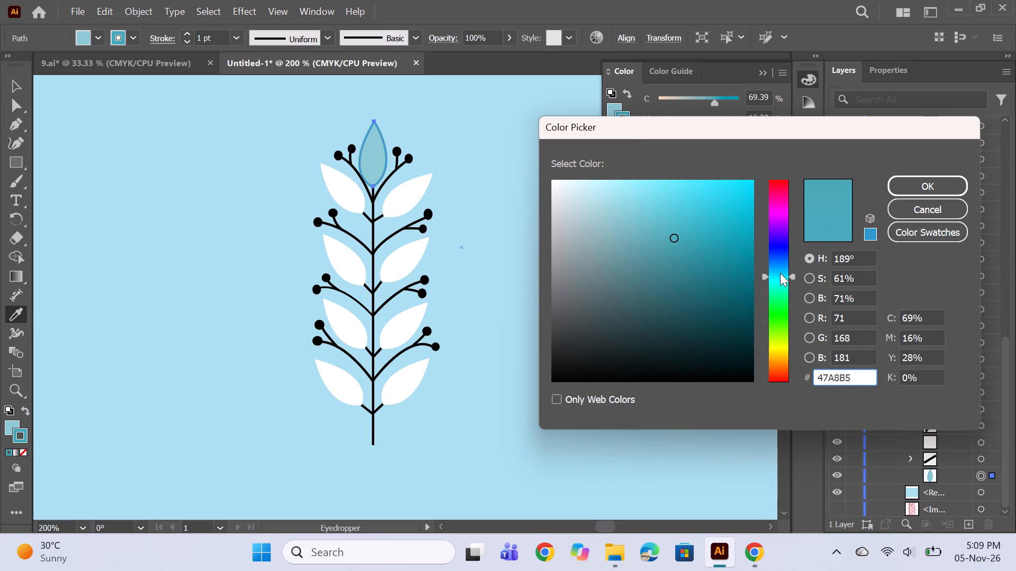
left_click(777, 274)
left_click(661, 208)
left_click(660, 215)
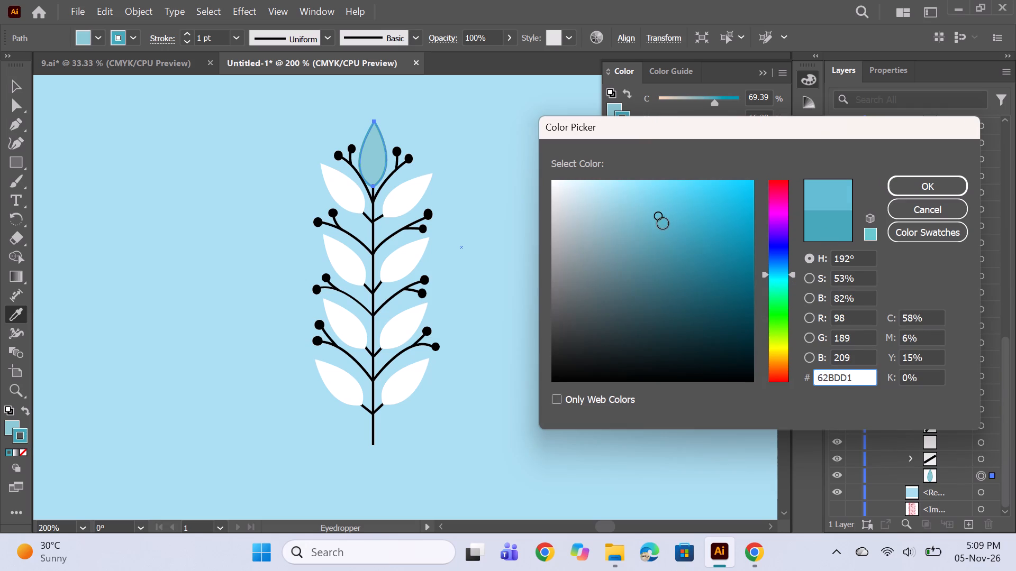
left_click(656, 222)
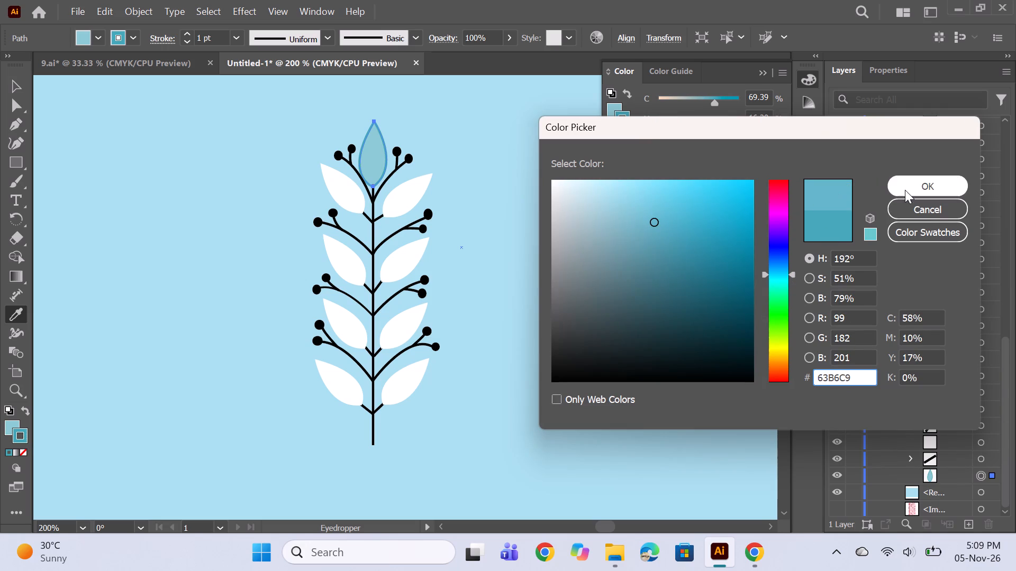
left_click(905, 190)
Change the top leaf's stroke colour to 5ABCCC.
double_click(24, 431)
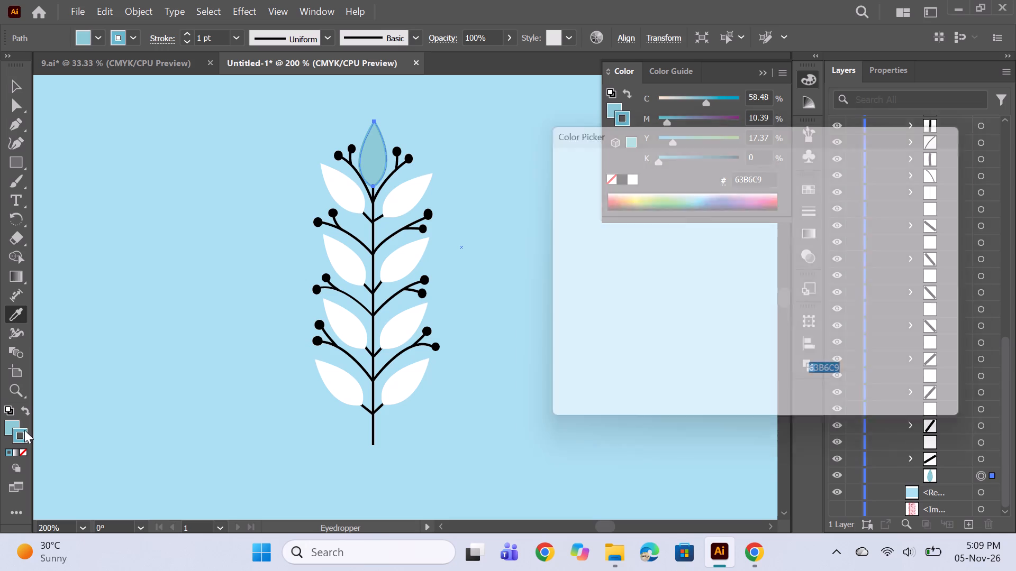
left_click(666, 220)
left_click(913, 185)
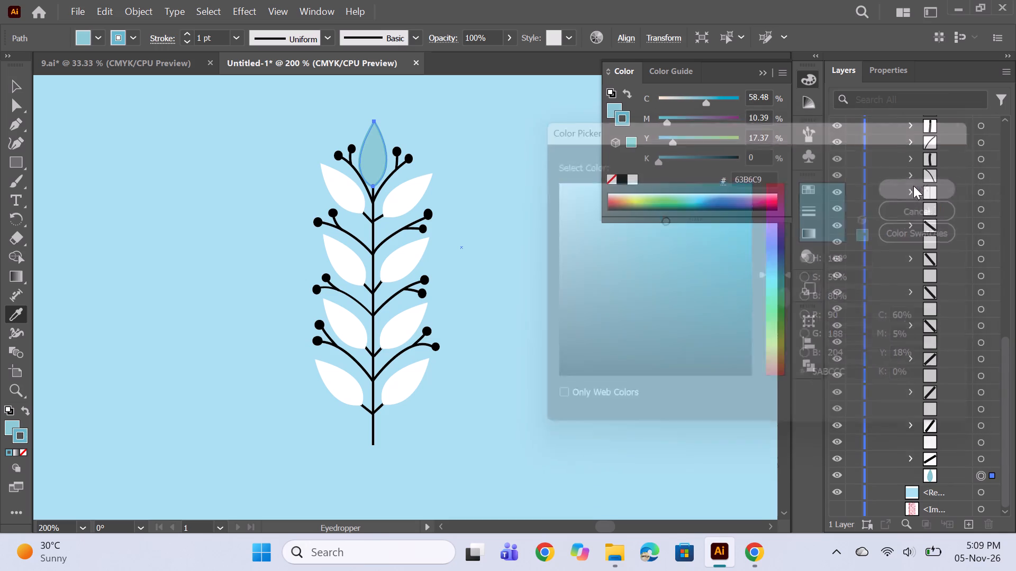
Set the top leaf's stroke colour to the darker teal 53AEB7.
double_click(22, 432)
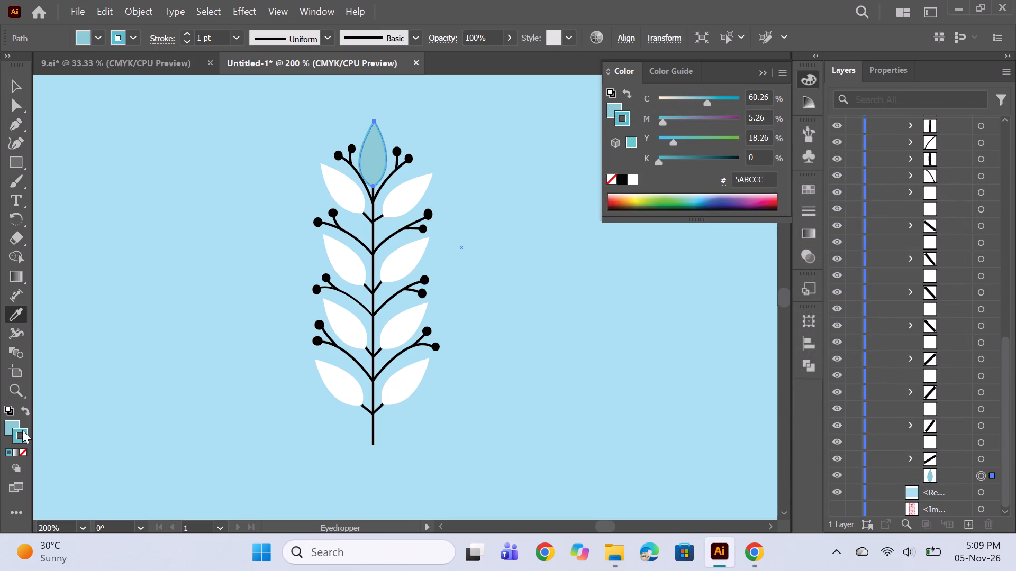
double_click(24, 429)
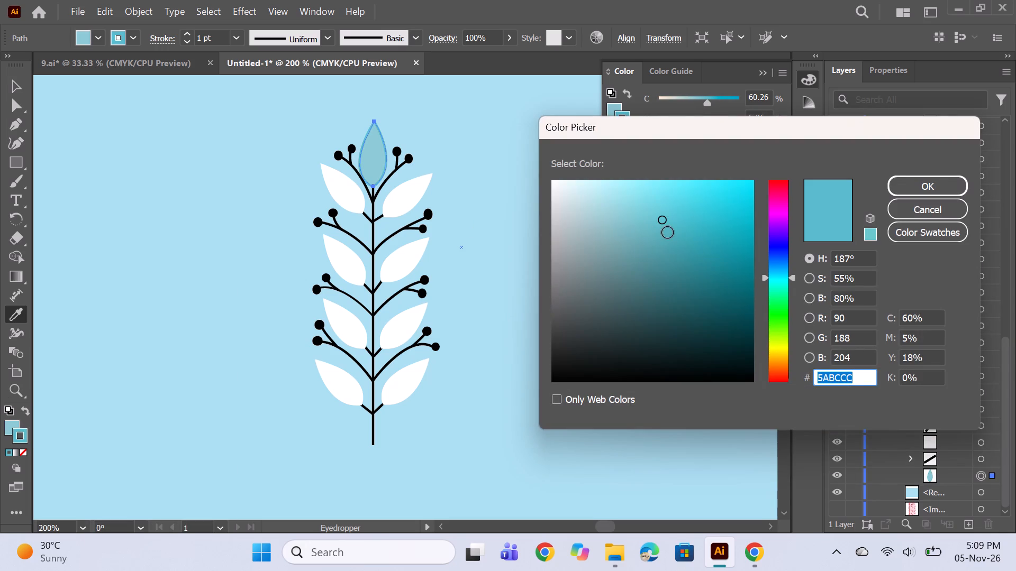
left_click(664, 235)
left_click(915, 195)
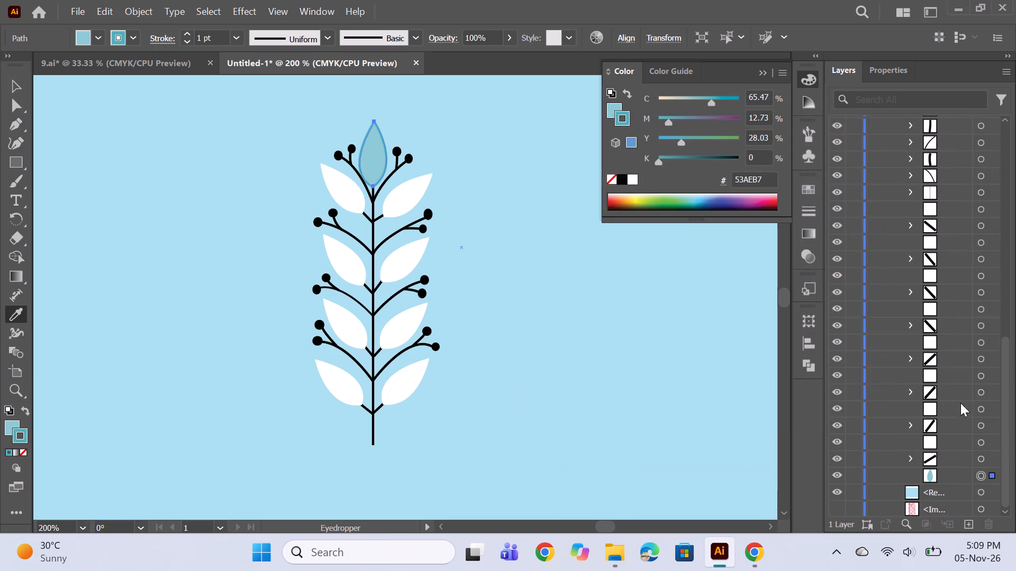
Set the top leaf's fill colour to the light blue 87CBDD.
double_click(6, 426)
left_click(782, 275)
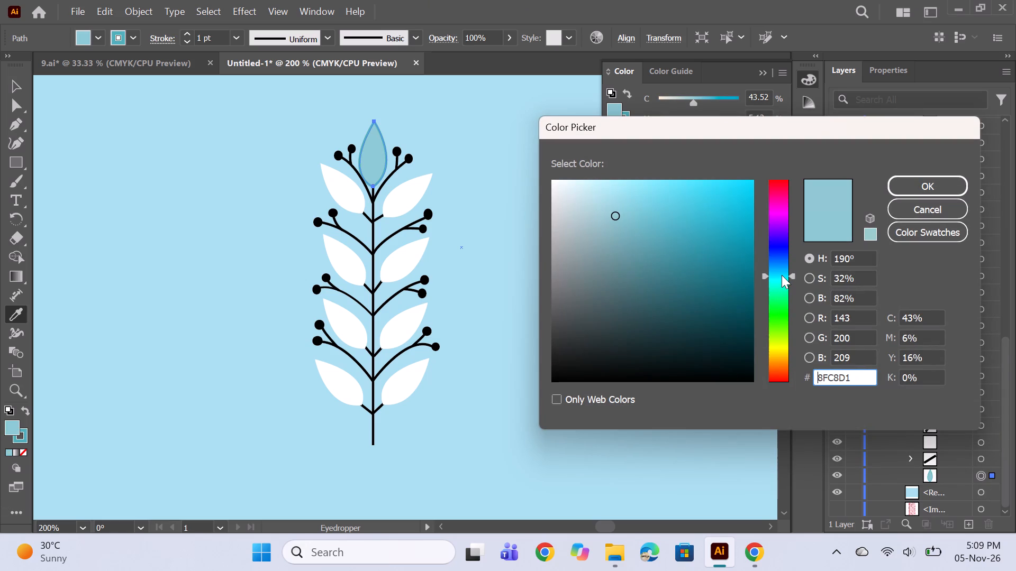
left_click(781, 274)
left_click(782, 273)
left_click(625, 185)
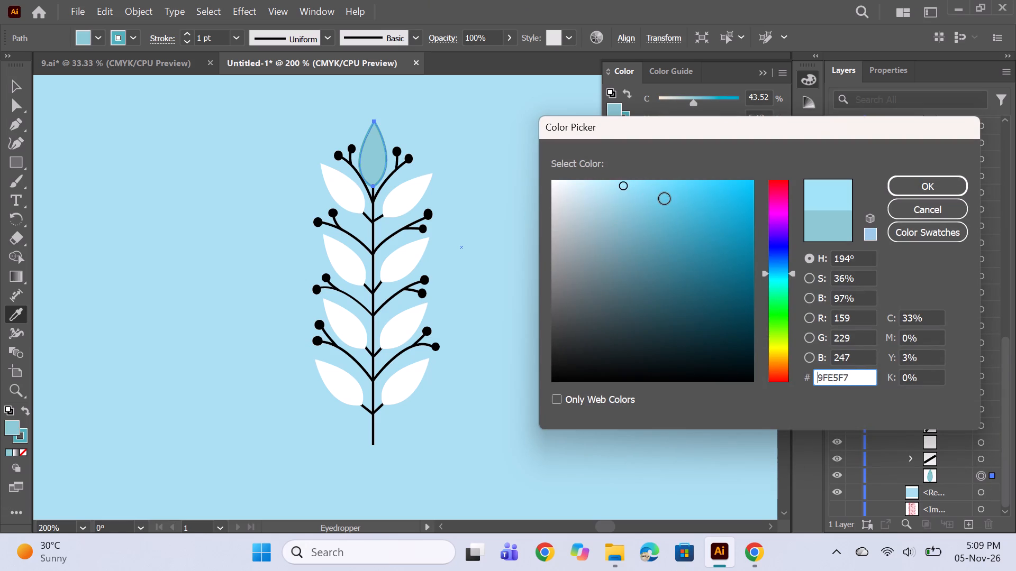
left_click(658, 199)
left_click(637, 204)
left_click(631, 206)
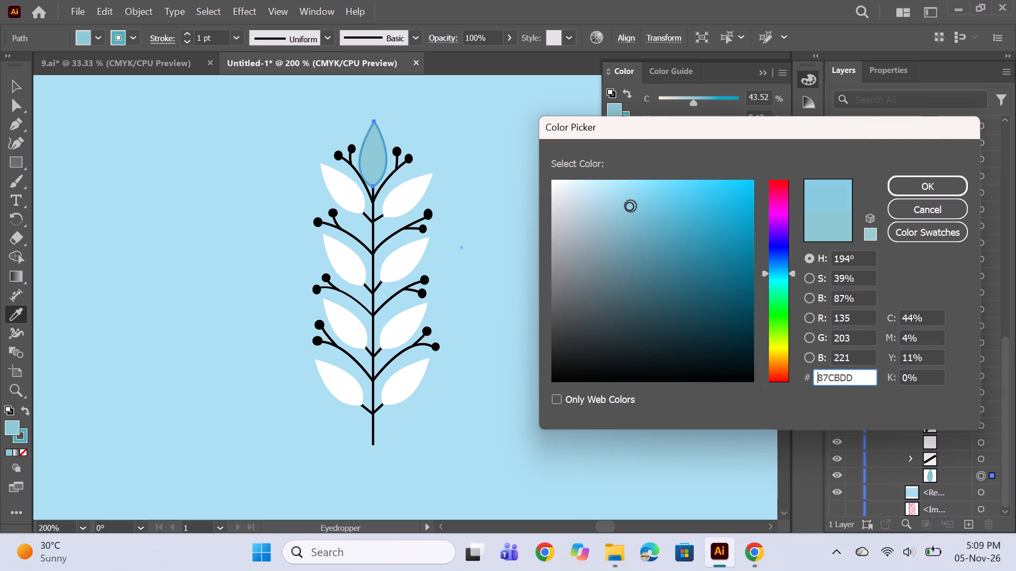
left_click(912, 191)
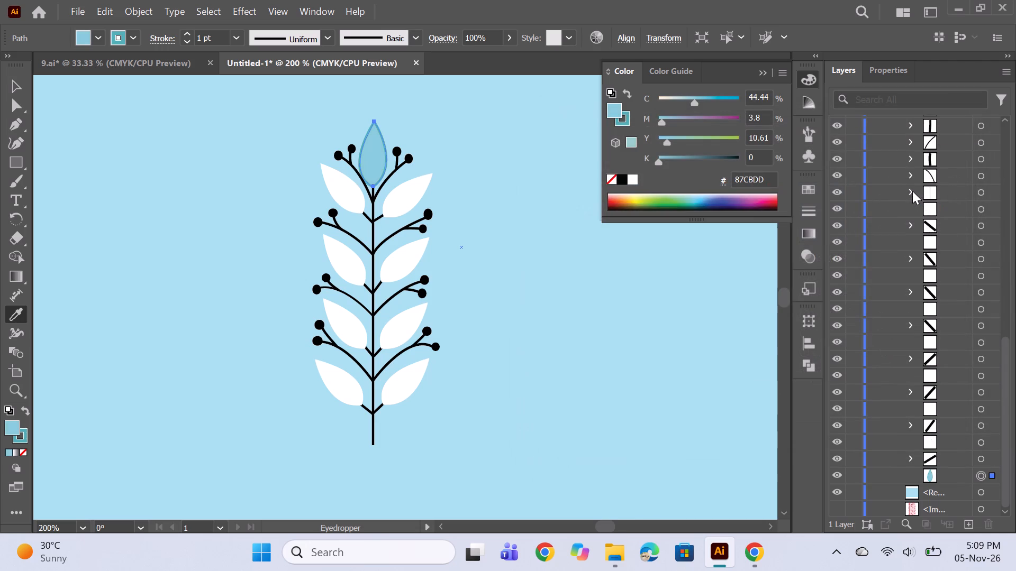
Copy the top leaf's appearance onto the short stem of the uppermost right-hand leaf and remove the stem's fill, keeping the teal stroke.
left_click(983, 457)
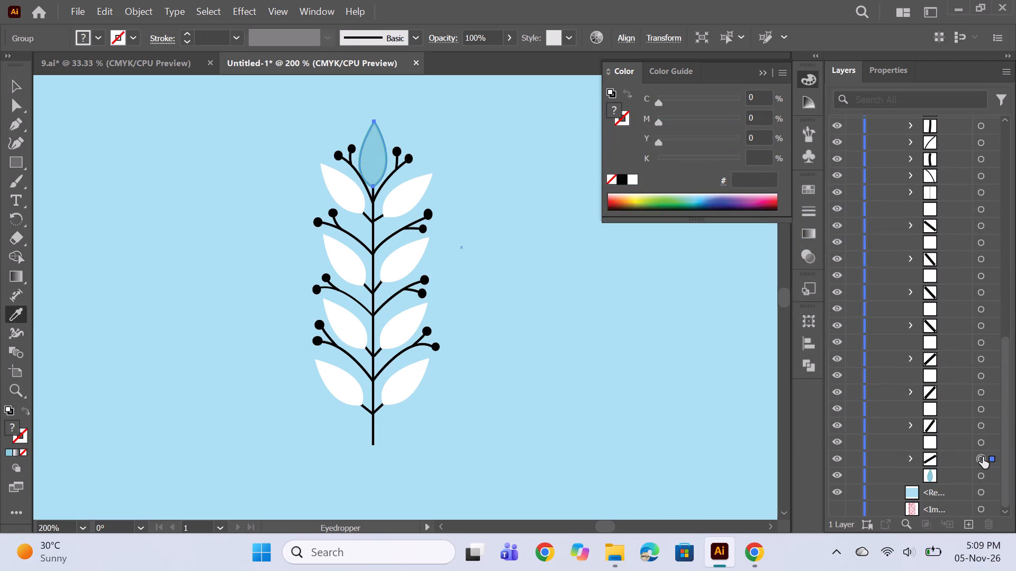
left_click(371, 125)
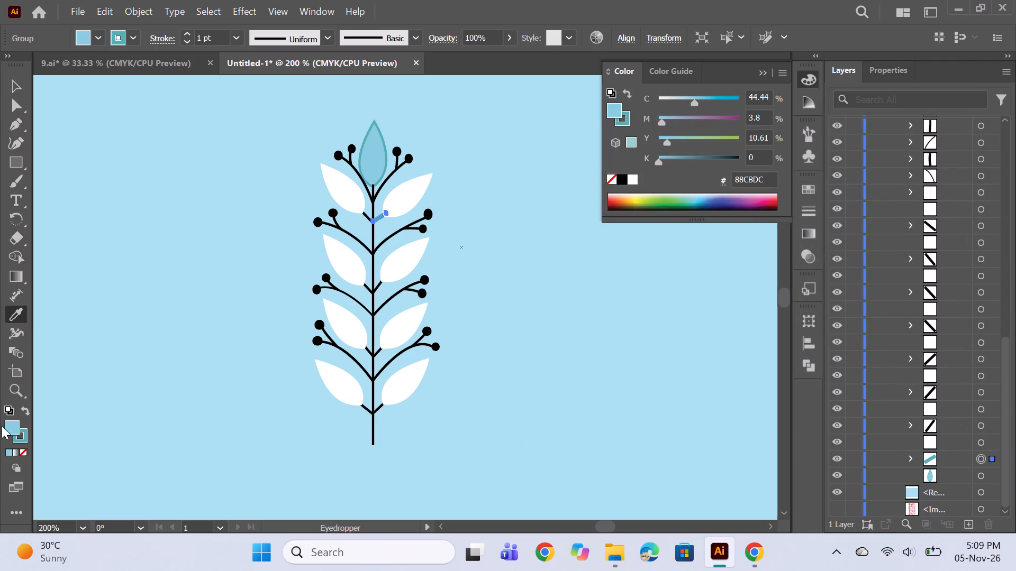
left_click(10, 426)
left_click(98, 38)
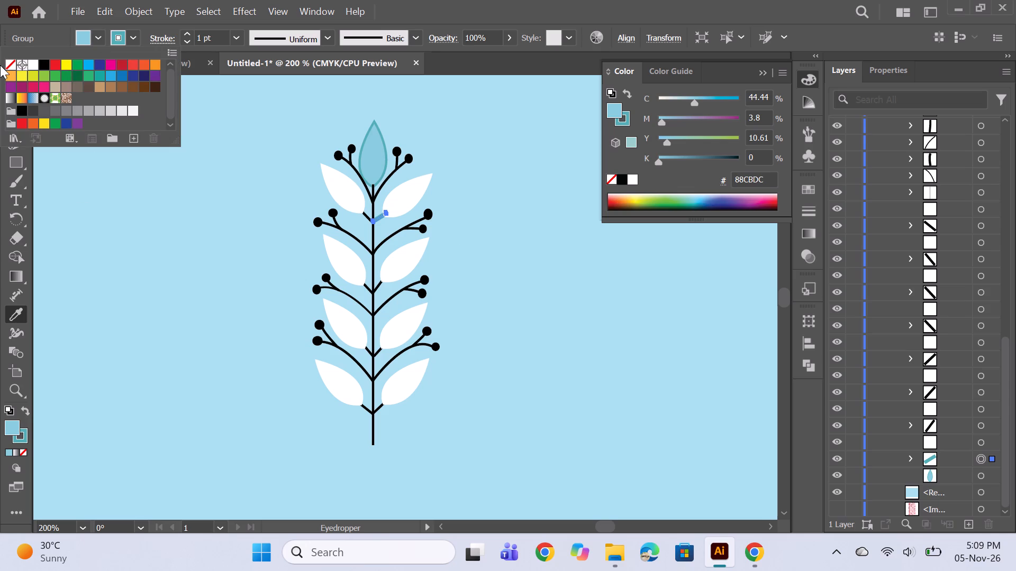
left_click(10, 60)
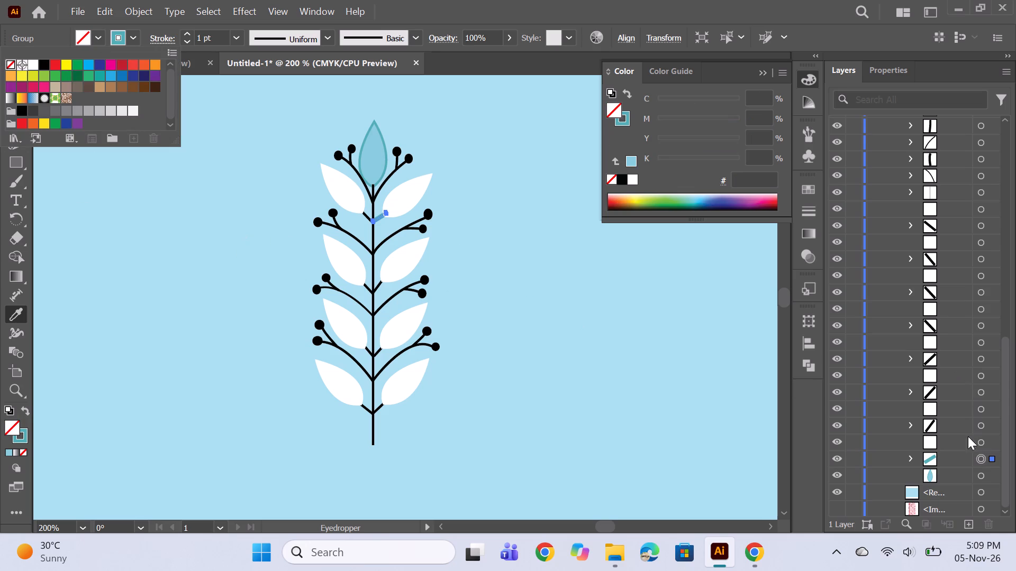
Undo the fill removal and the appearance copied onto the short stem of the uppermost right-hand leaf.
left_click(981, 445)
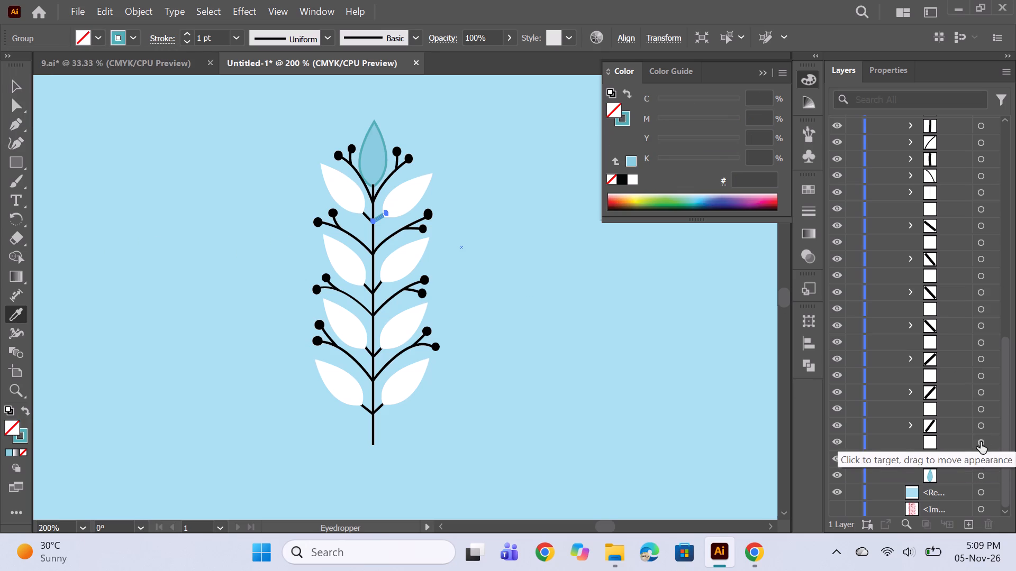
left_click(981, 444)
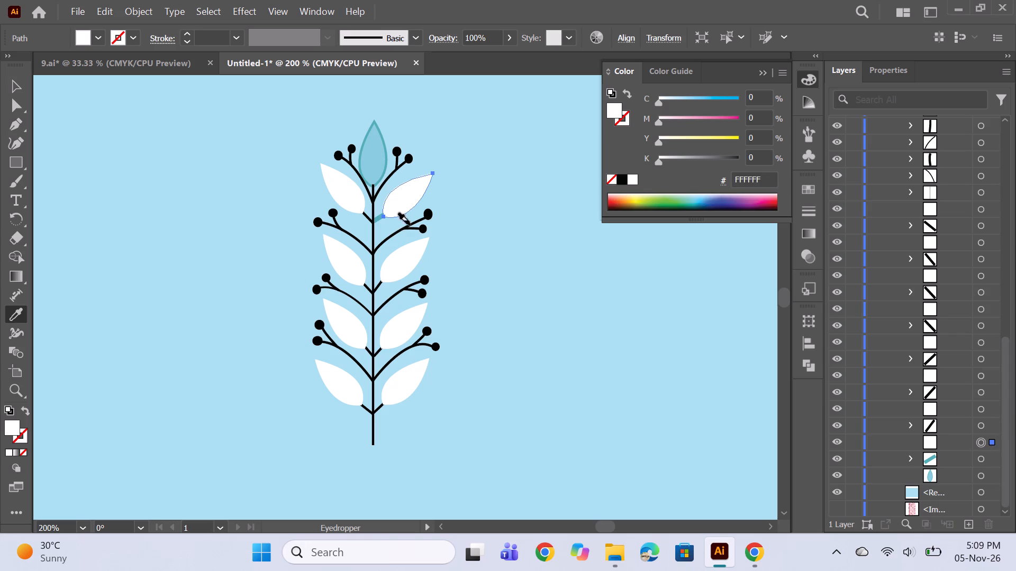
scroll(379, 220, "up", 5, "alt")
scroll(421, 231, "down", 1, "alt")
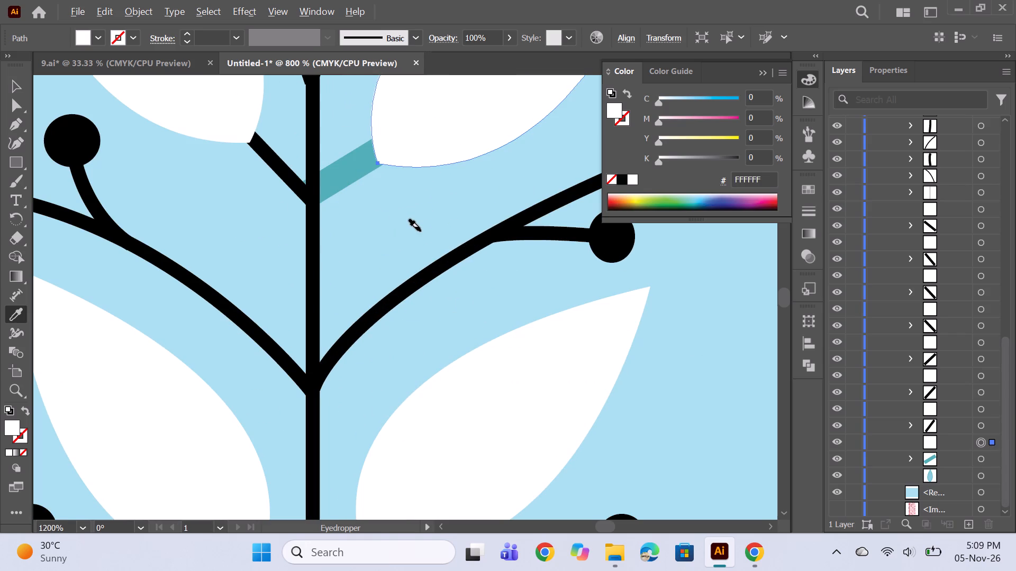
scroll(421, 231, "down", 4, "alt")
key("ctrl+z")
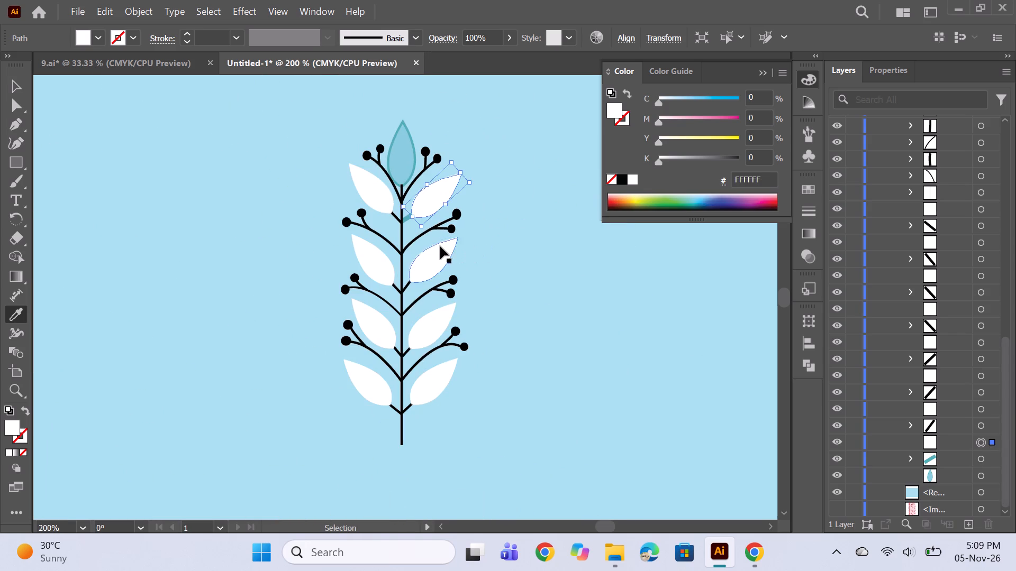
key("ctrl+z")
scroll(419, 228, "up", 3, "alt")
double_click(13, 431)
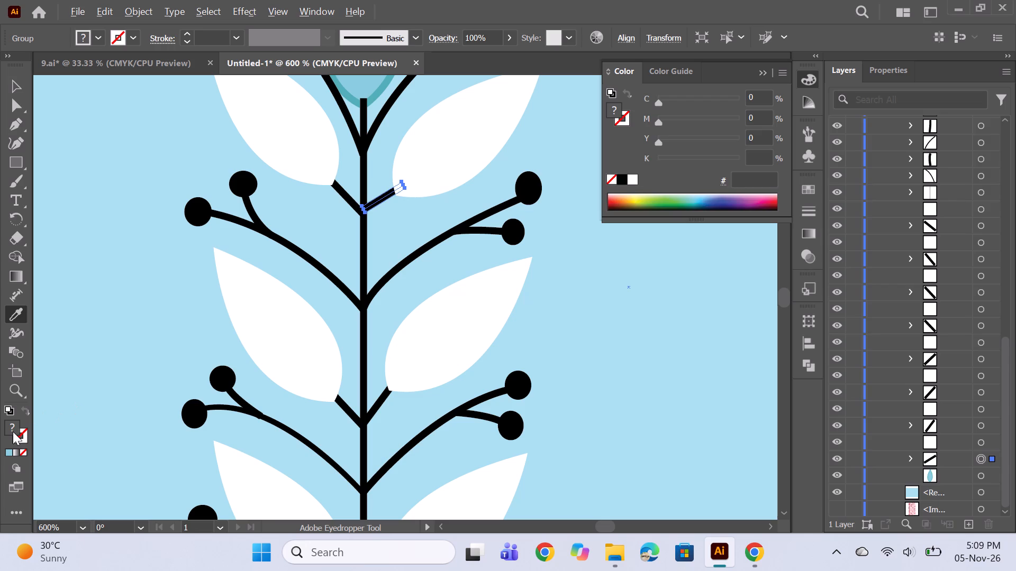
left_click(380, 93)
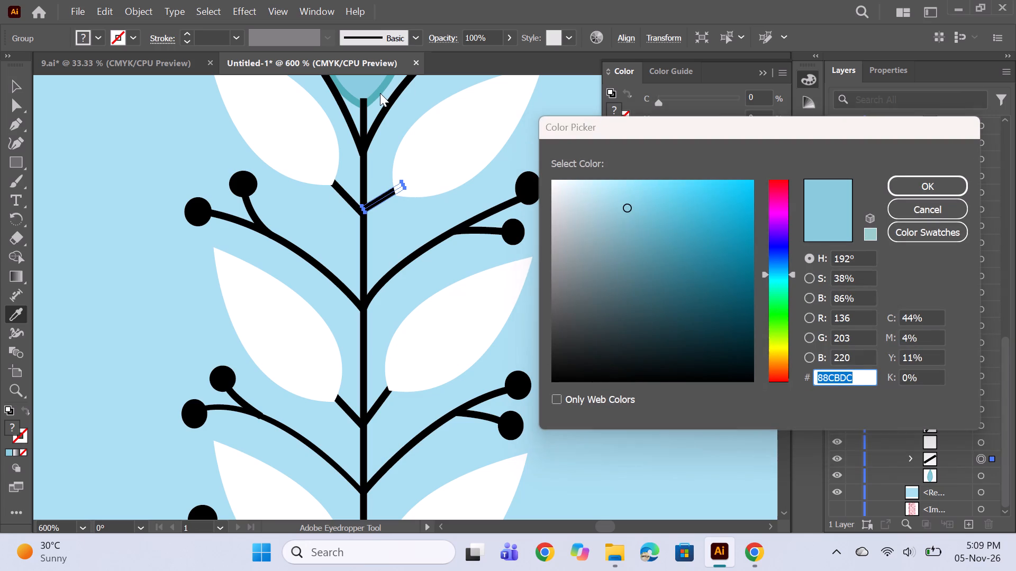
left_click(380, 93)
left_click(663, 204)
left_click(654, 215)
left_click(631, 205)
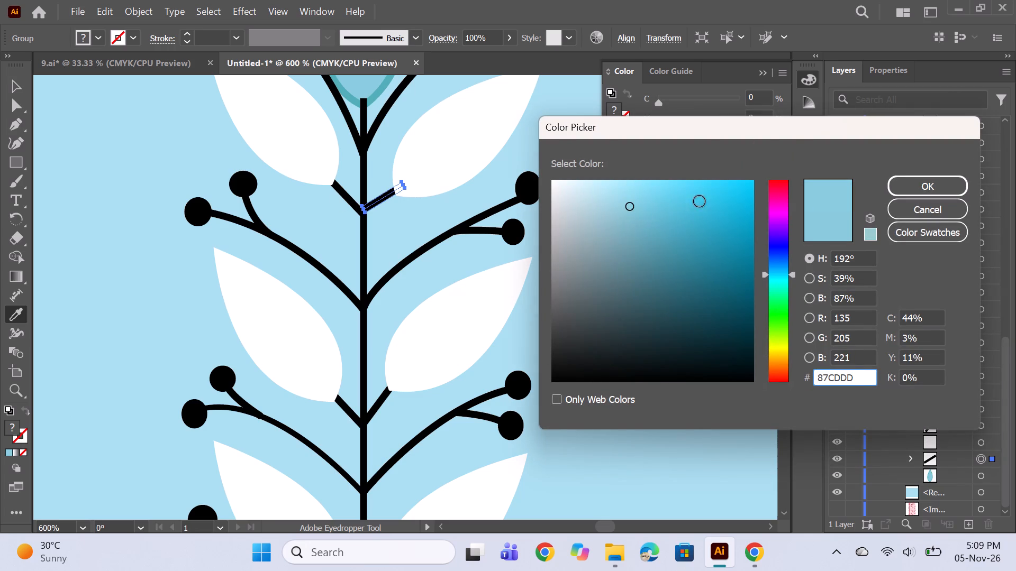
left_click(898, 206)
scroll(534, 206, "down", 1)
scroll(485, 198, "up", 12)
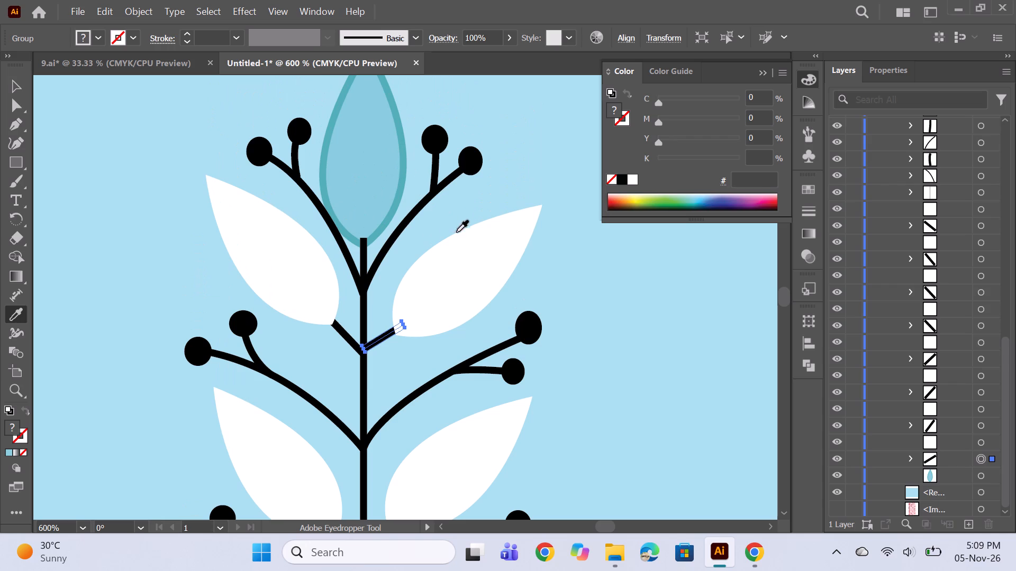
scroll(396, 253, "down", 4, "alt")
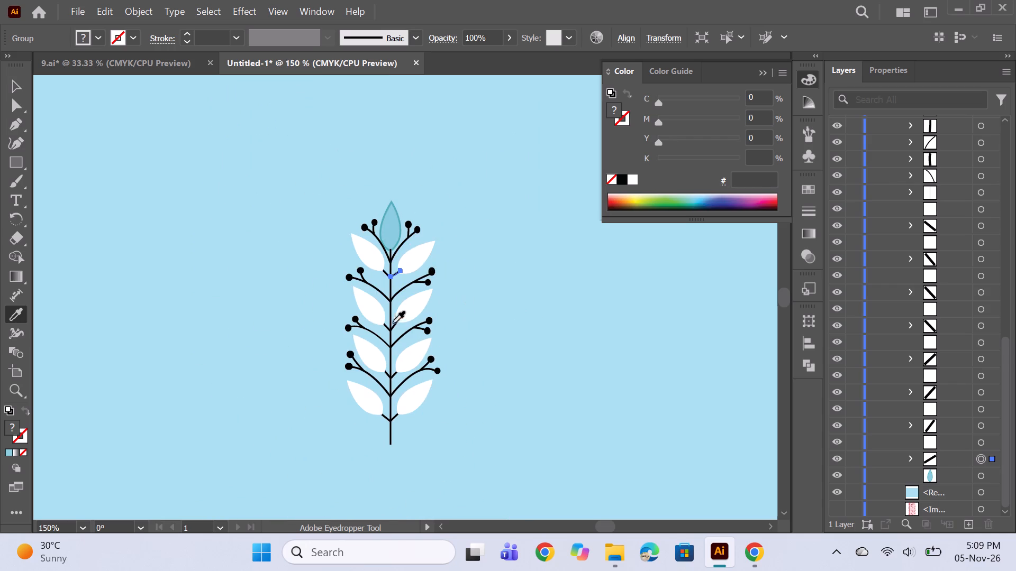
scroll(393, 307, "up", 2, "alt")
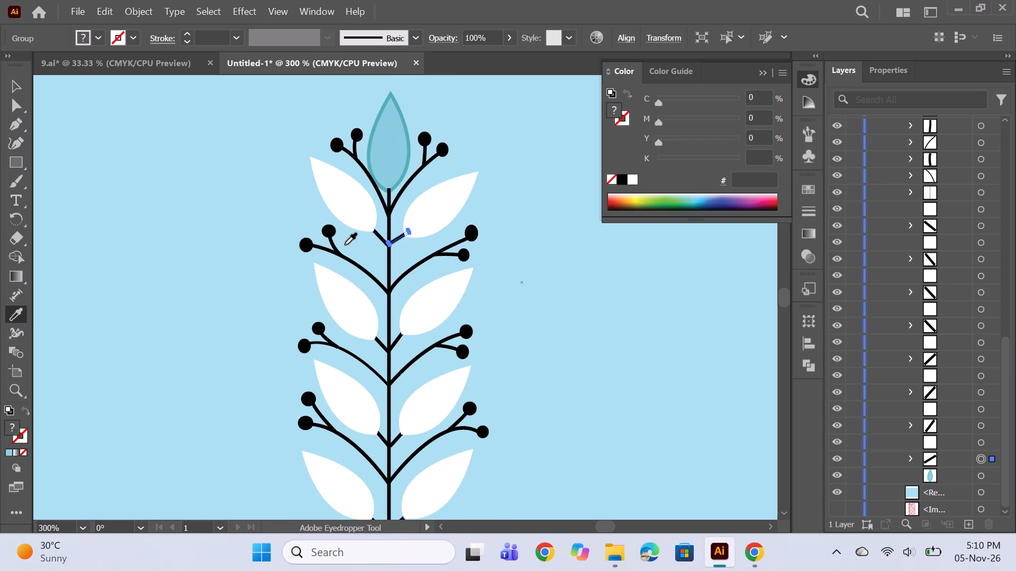
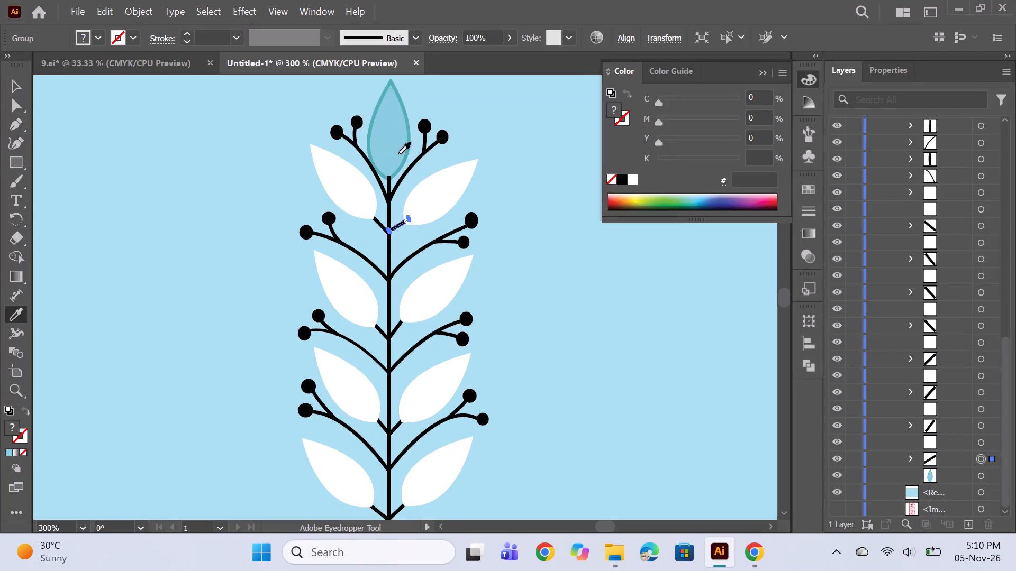
Copy the top leaf's fill and stroke onto the short stem of the uppermost right-hand leaf.
left_click(382, 148)
left_click(128, 36)
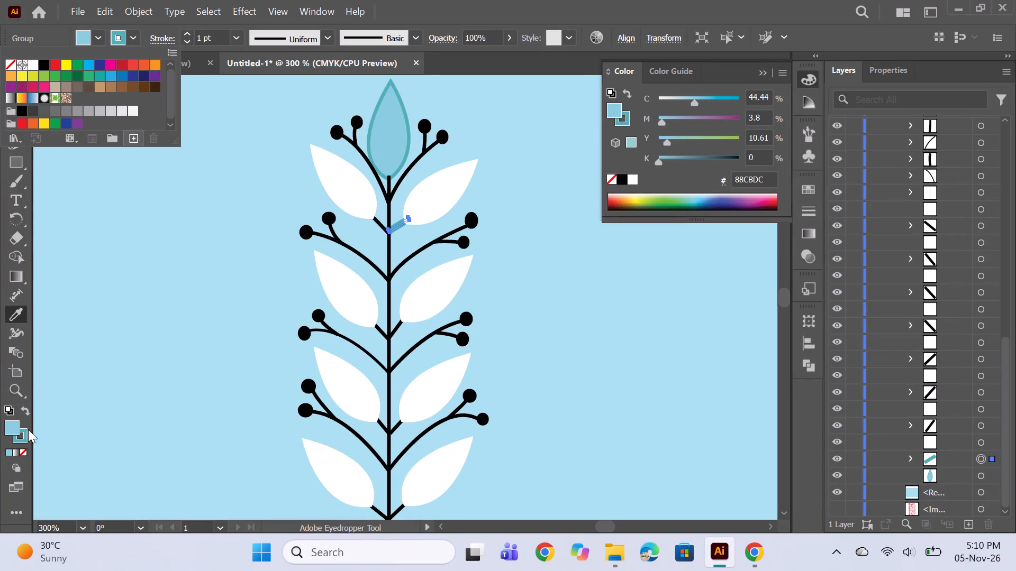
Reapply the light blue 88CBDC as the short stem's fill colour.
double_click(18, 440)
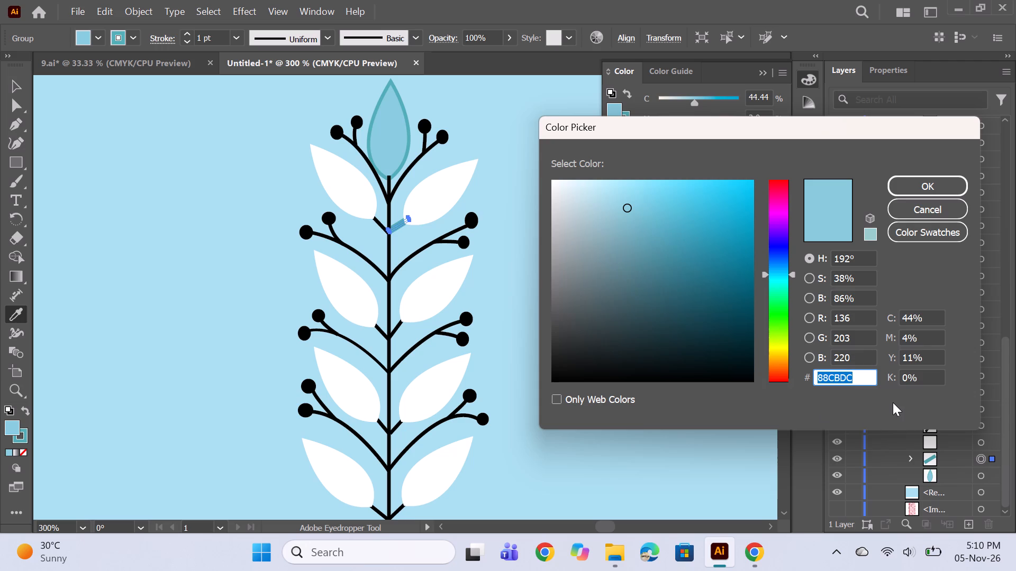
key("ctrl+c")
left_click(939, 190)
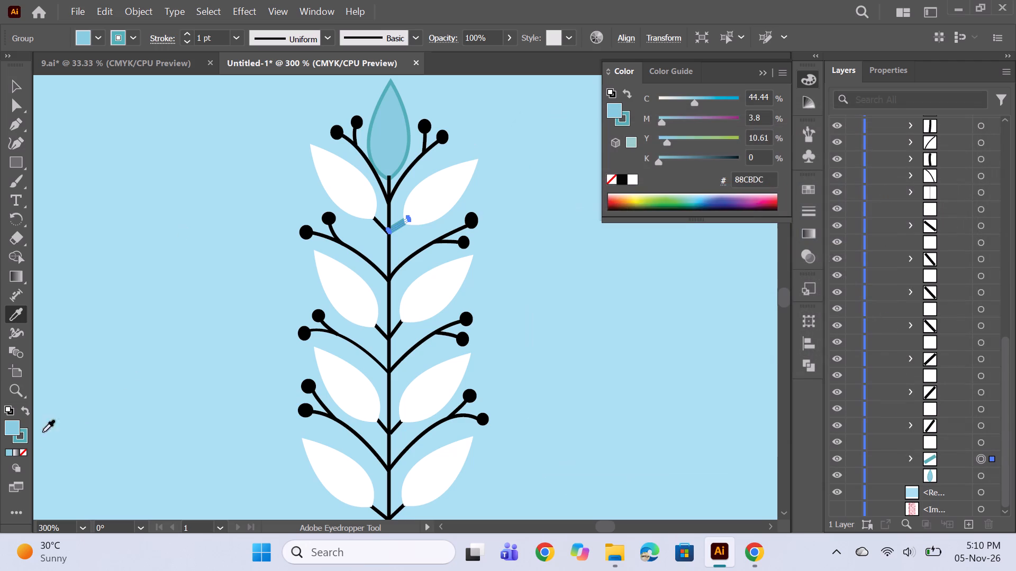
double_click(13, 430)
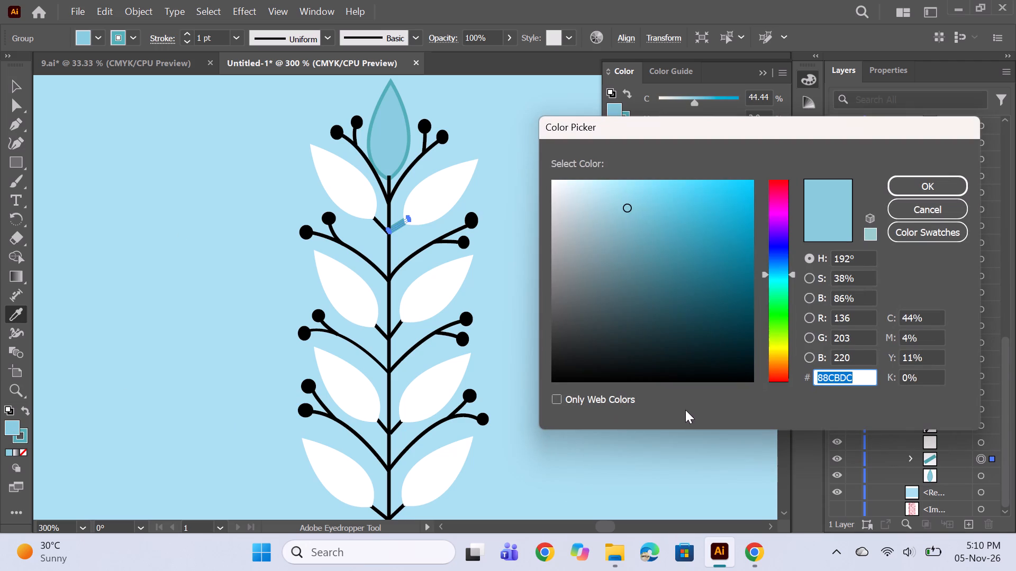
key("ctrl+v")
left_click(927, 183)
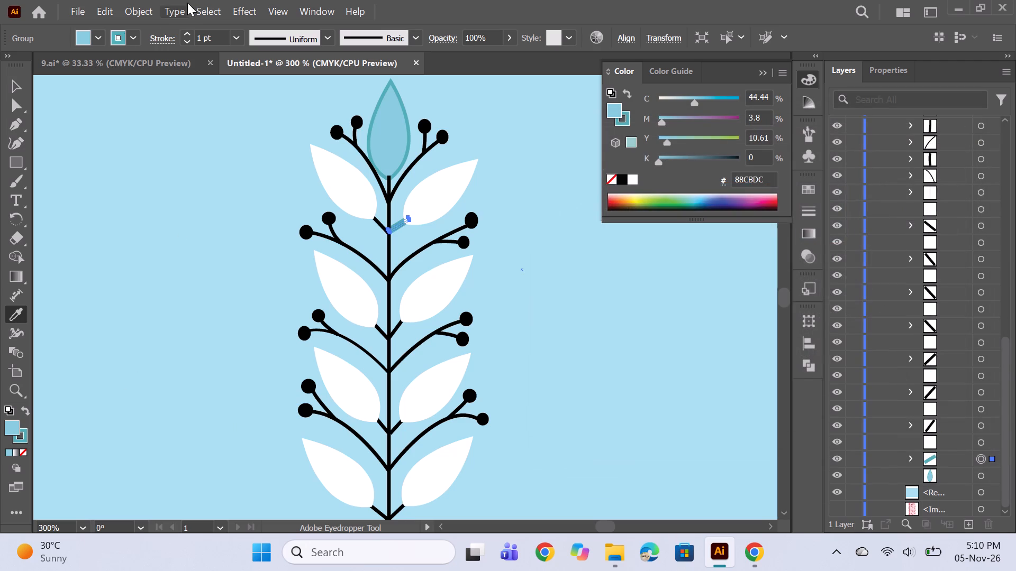
Set the short stem's fill to its teal stroke colour 53AEB6 and remove the stem's stroke.
double_click(17, 441)
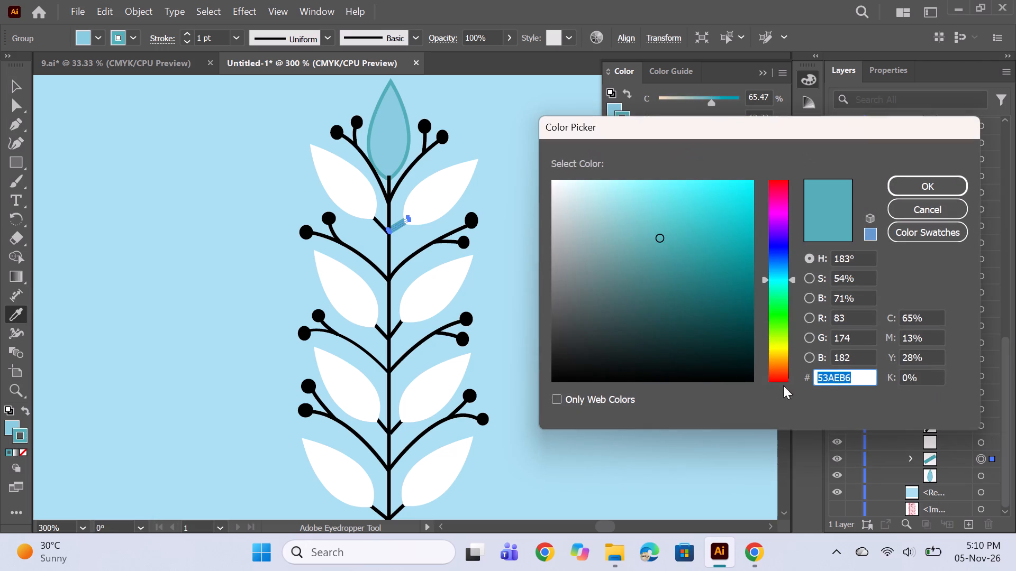
left_click_drag(856, 379, 770, 383)
key("ctrl+c")
left_click(937, 188)
double_click(8, 427)
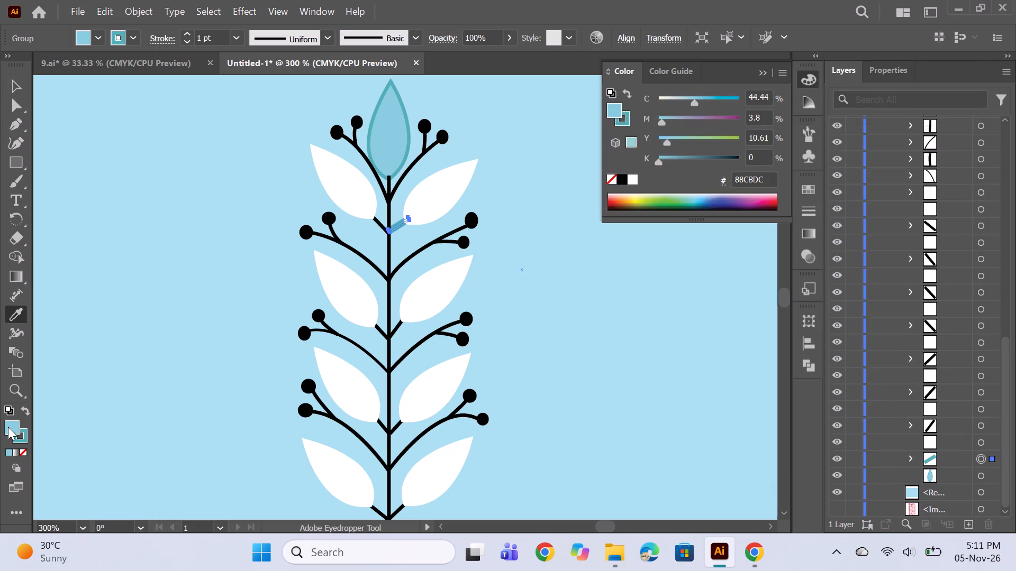
key("ctrl+v")
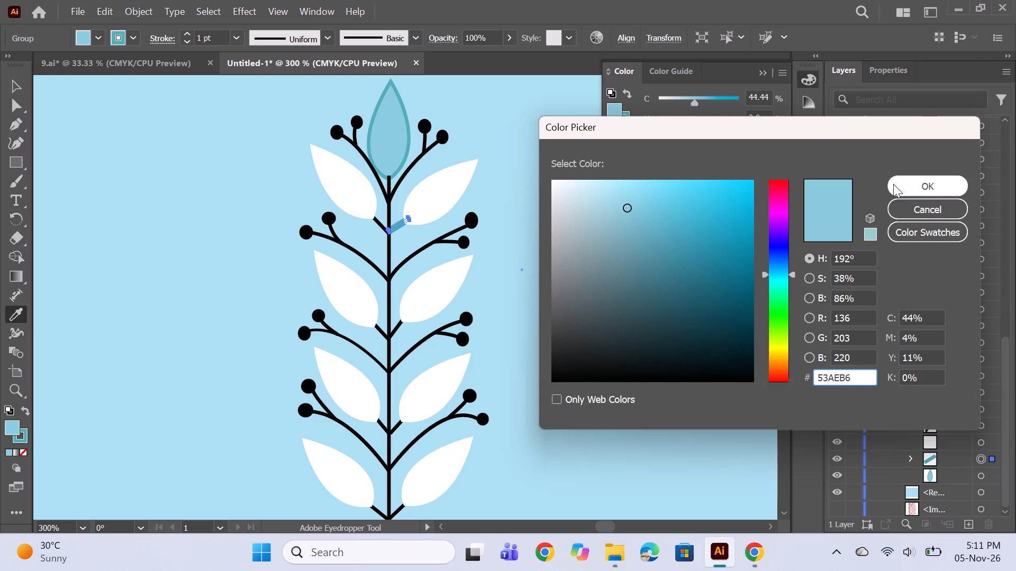
left_click(919, 187)
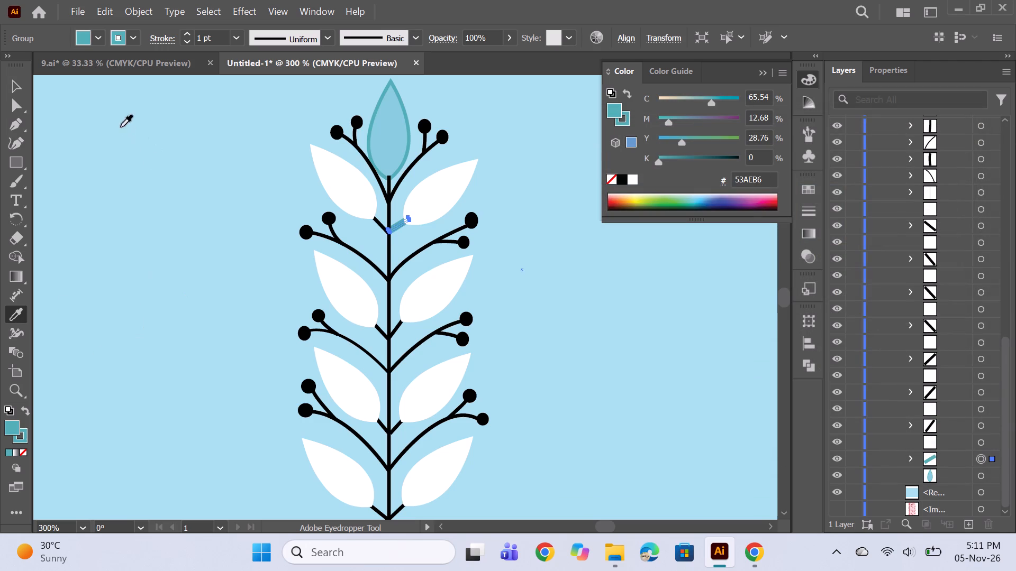
left_click(132, 36)
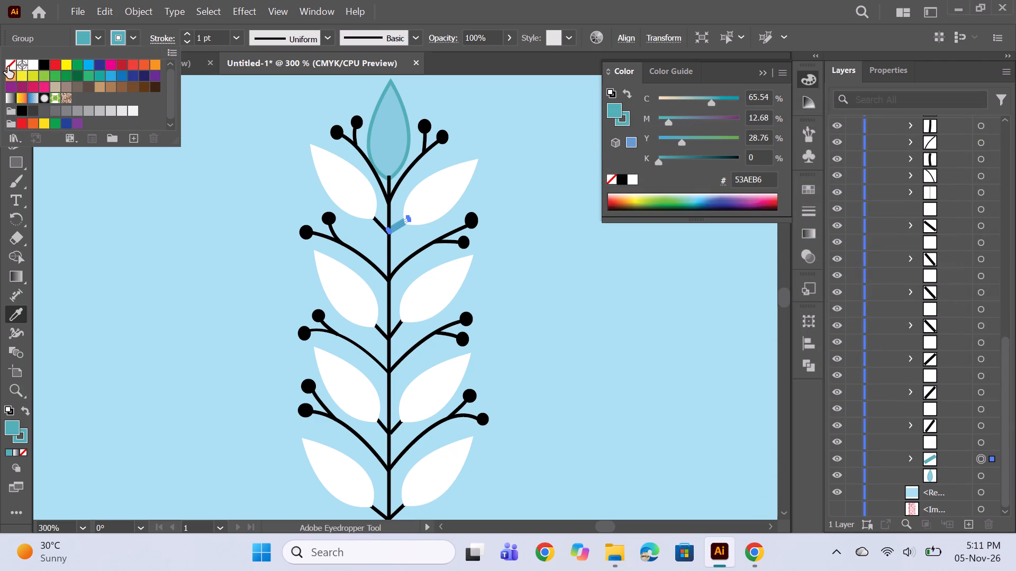
left_click(8, 66)
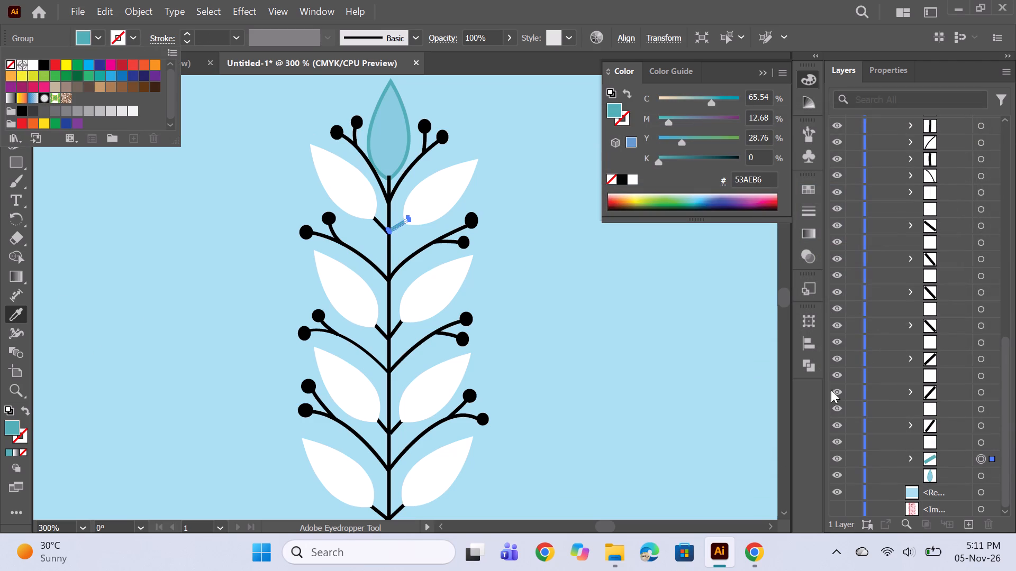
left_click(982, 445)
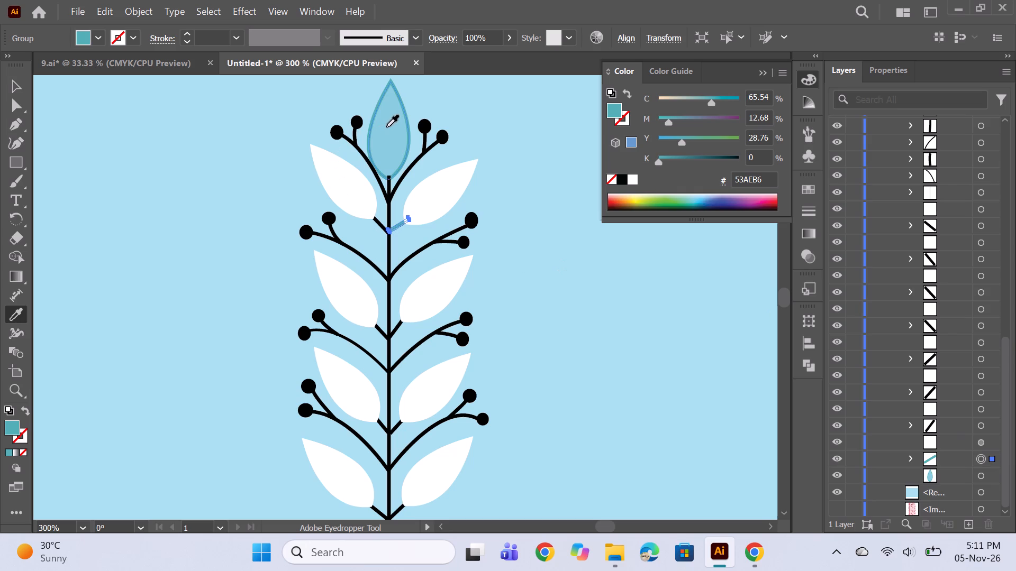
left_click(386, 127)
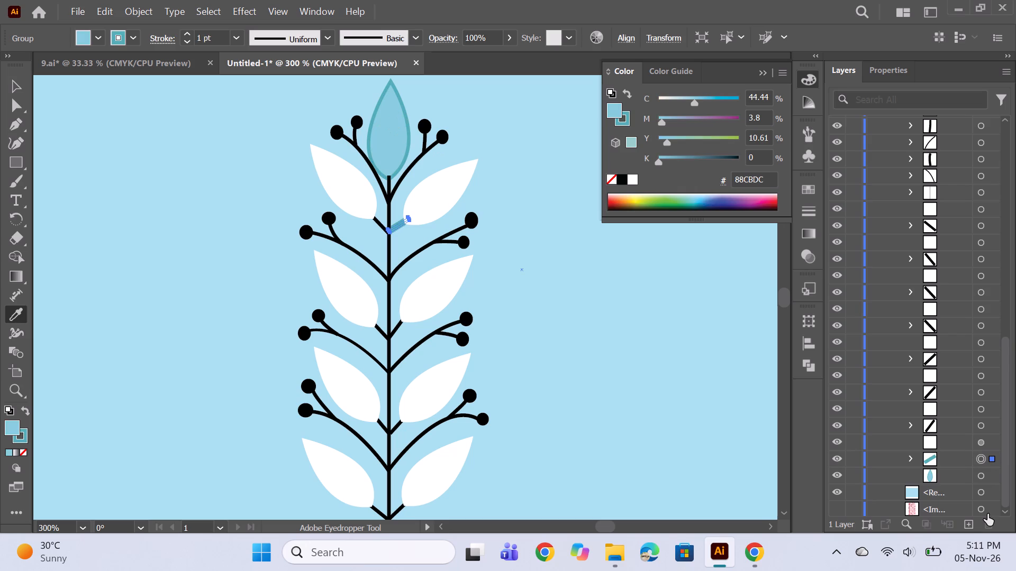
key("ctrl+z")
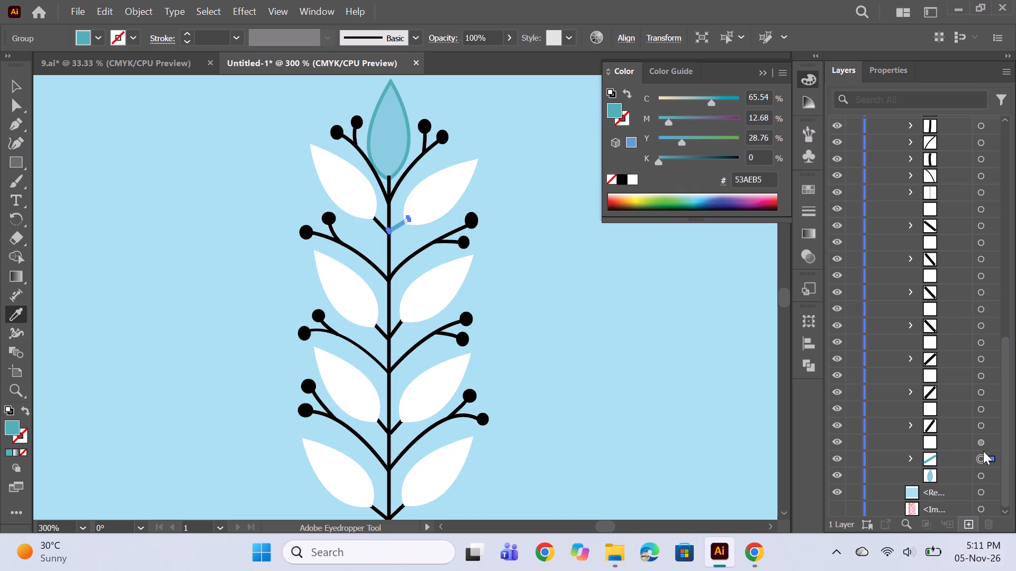
Copy the top leaf's light blue fill and teal stroke onto the uppermost right-hand leaf.
left_click(987, 439)
left_click(388, 141)
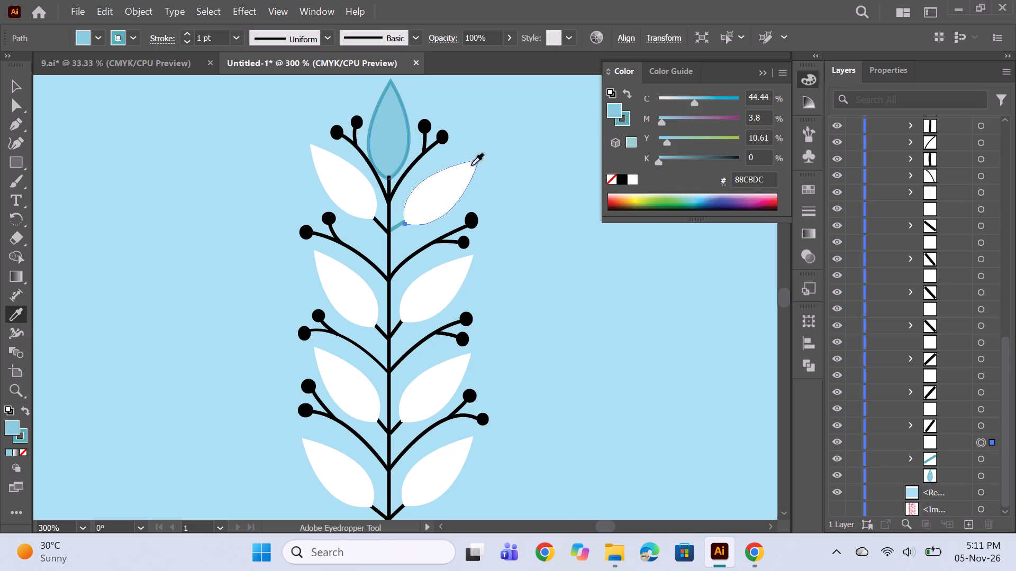
Recolour the three lower right-hand leaves and their short stems by sampling the finished right-hand leaves and teal stems above them.
left_click(978, 426)
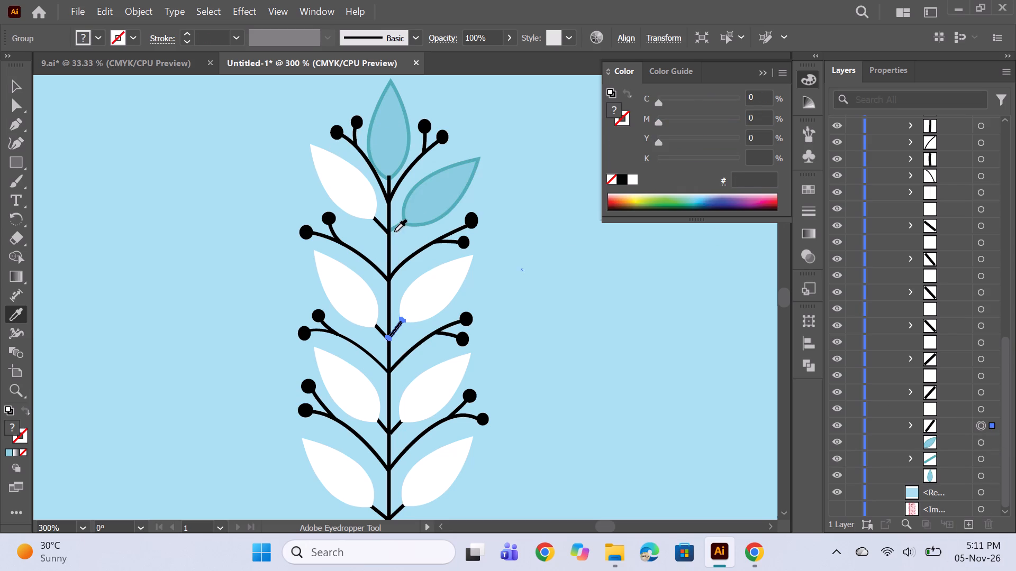
left_click(393, 229)
left_click(981, 411)
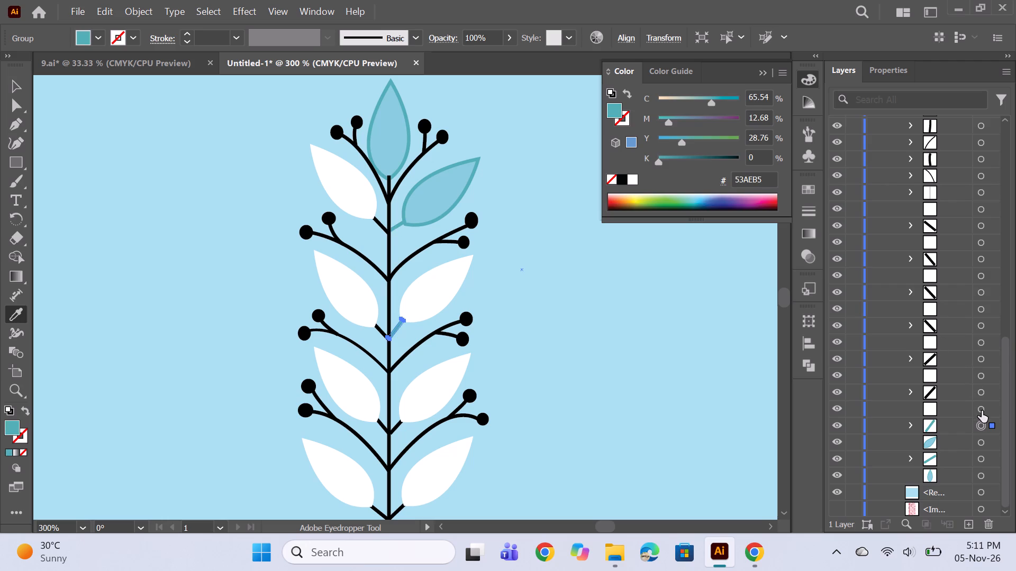
left_click(427, 193)
left_click(981, 391)
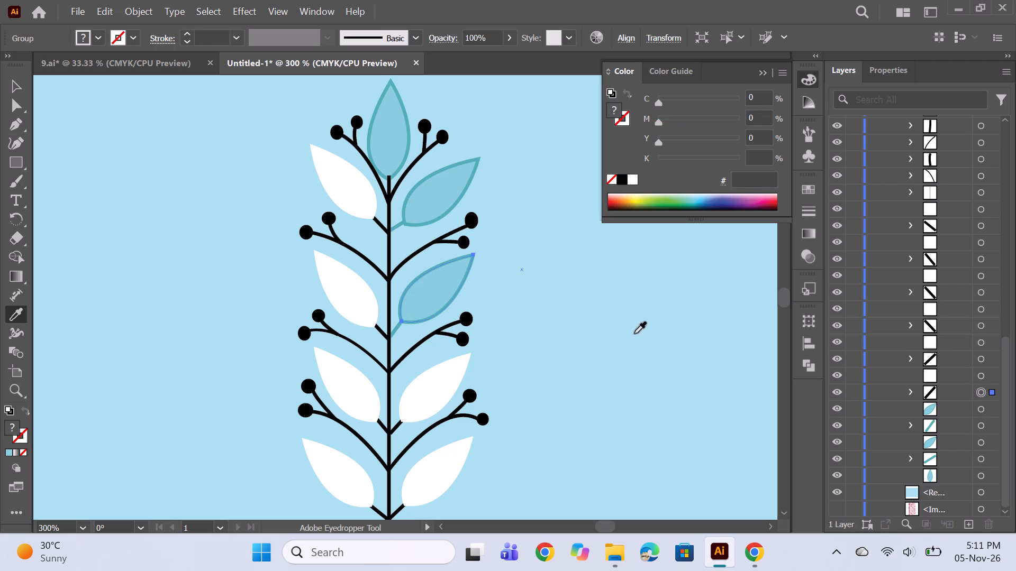
left_click(394, 329)
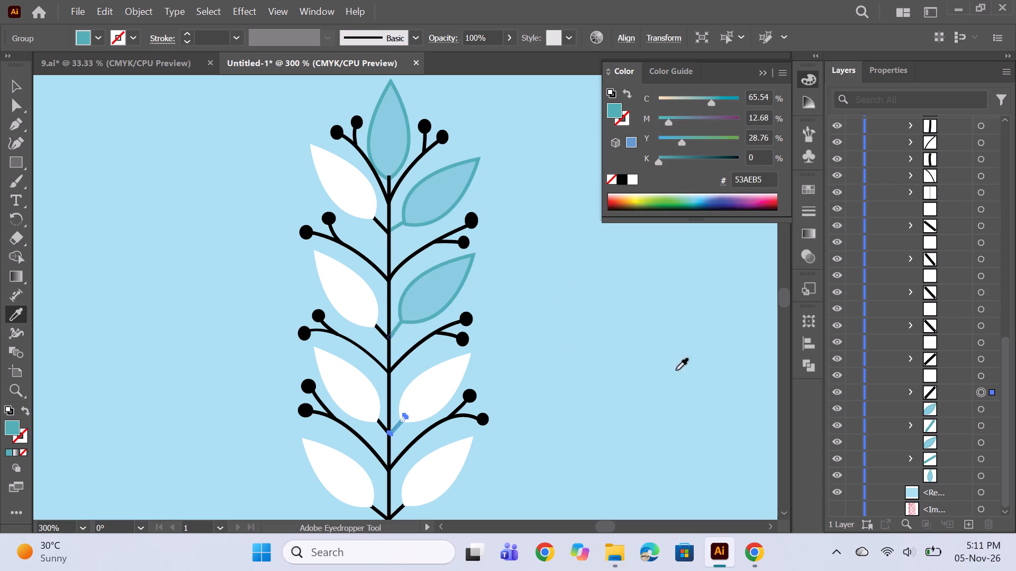
left_click(981, 374)
left_click(438, 292)
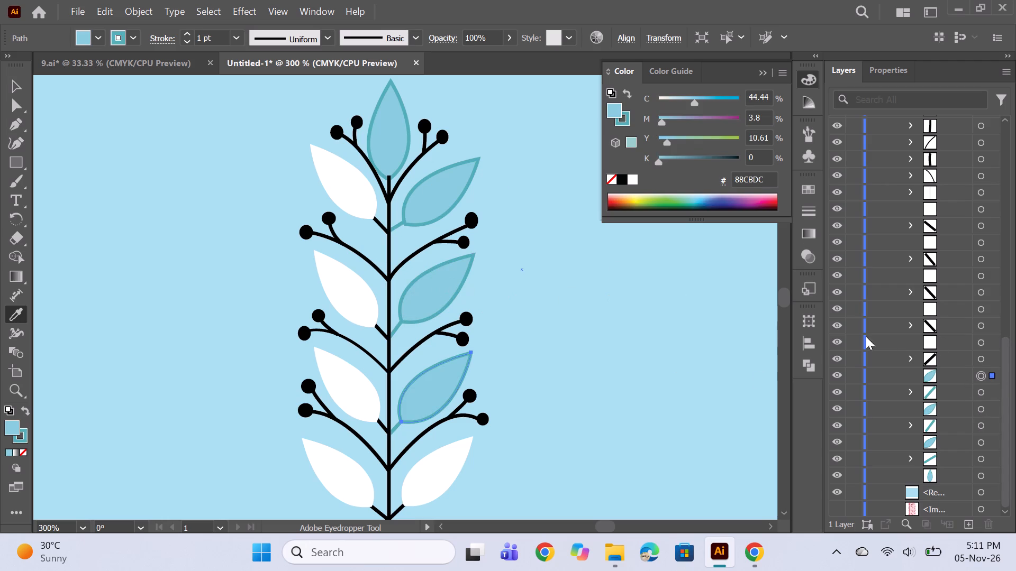
left_click(981, 356)
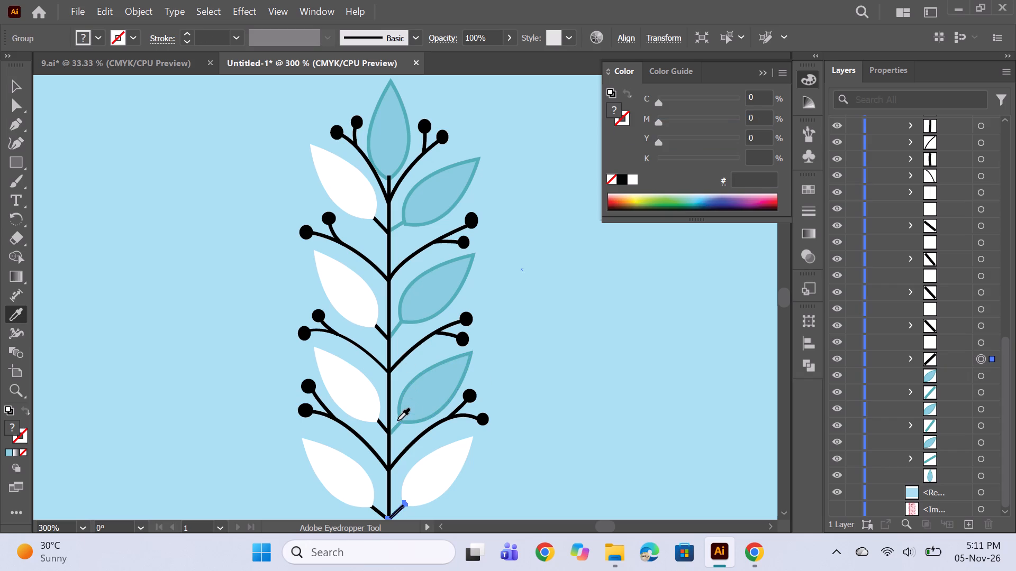
left_click(396, 428)
left_click(984, 344)
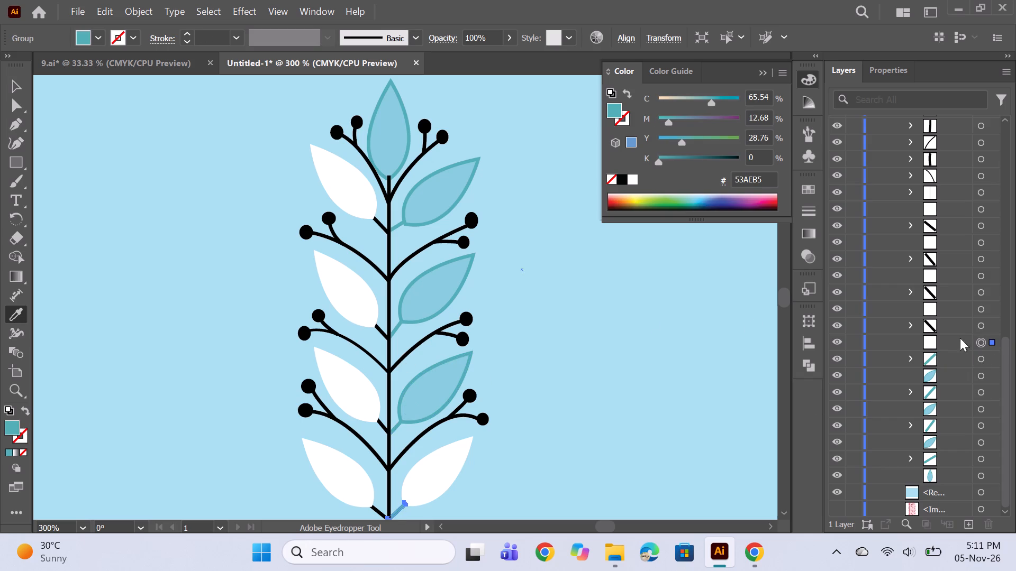
left_click(444, 381)
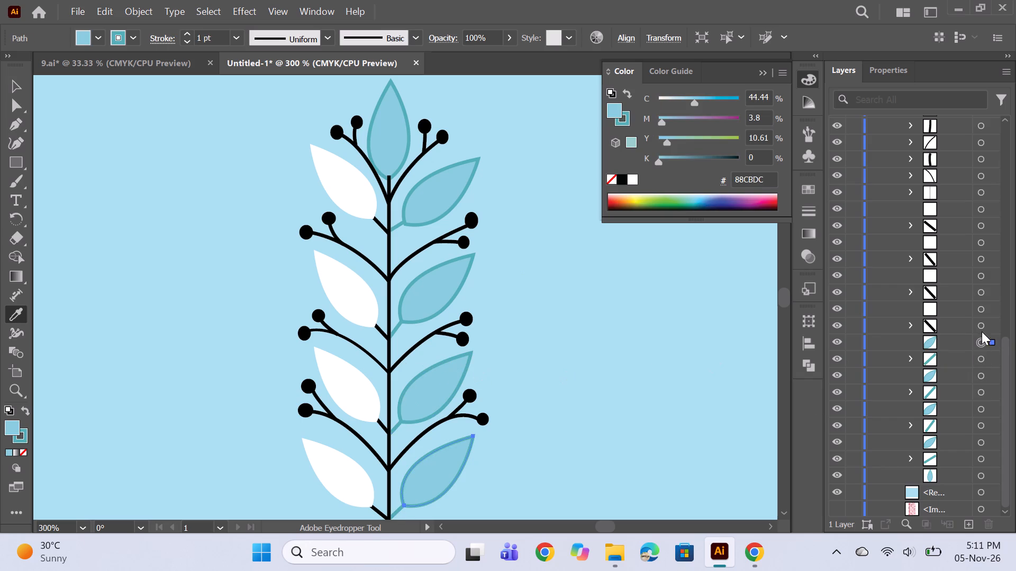
Recolour the upper two left-hand leaves and their short stems with the sampled leaf appearance and solid teal stem fill.
left_click(982, 328)
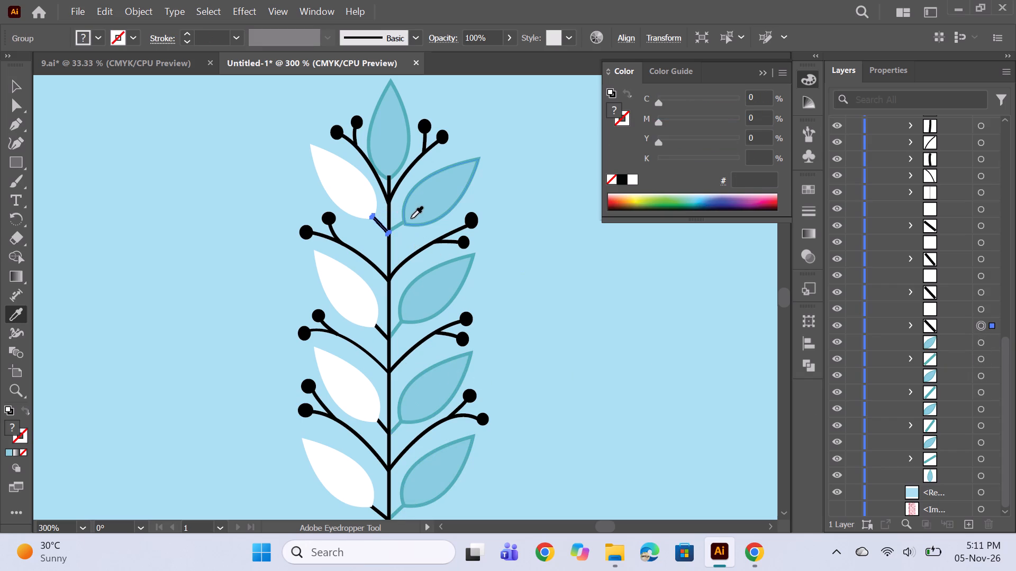
left_click(393, 226)
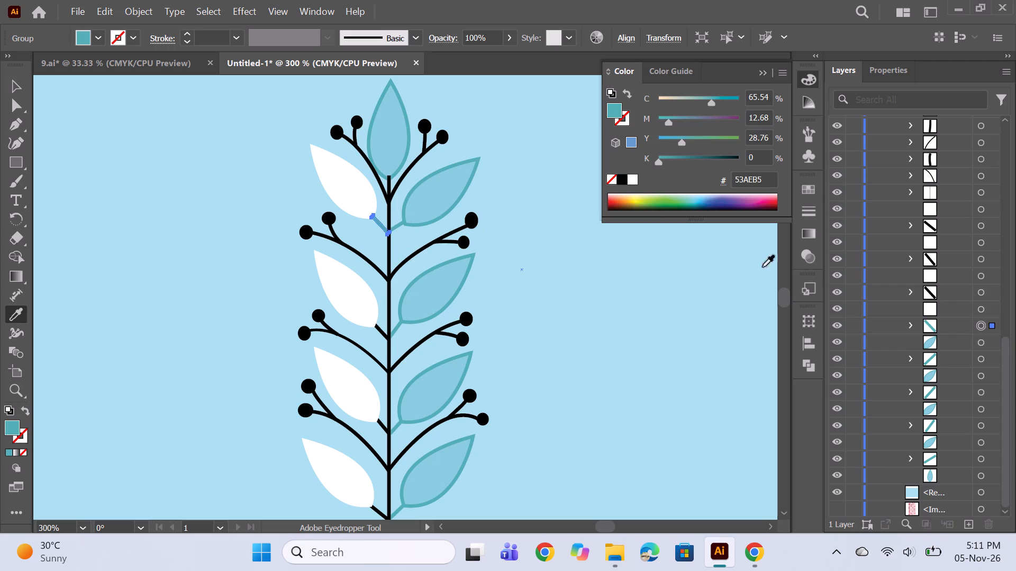
left_click(984, 311)
left_click_drag(457, 200, 446, 198)
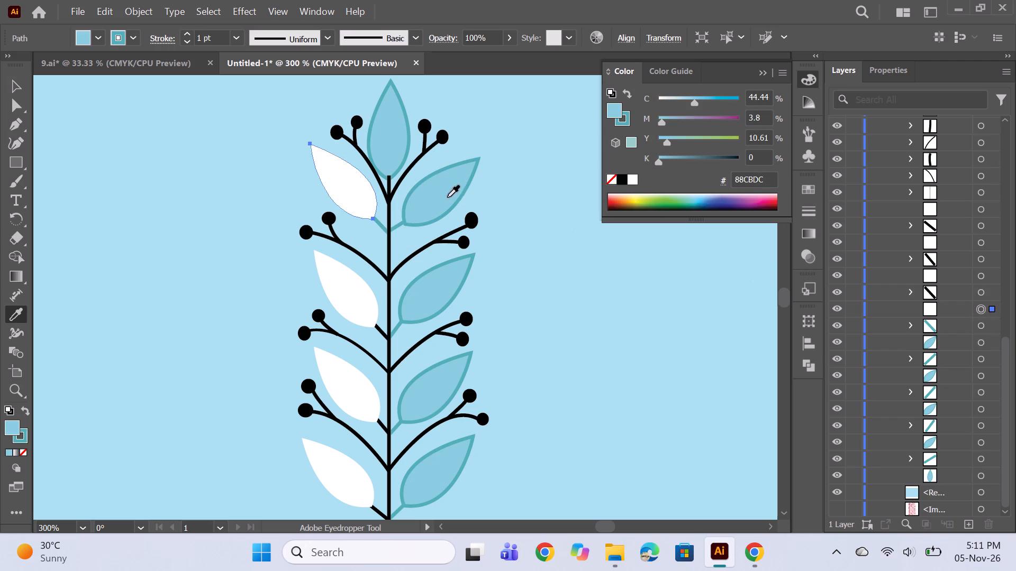
left_click(979, 292)
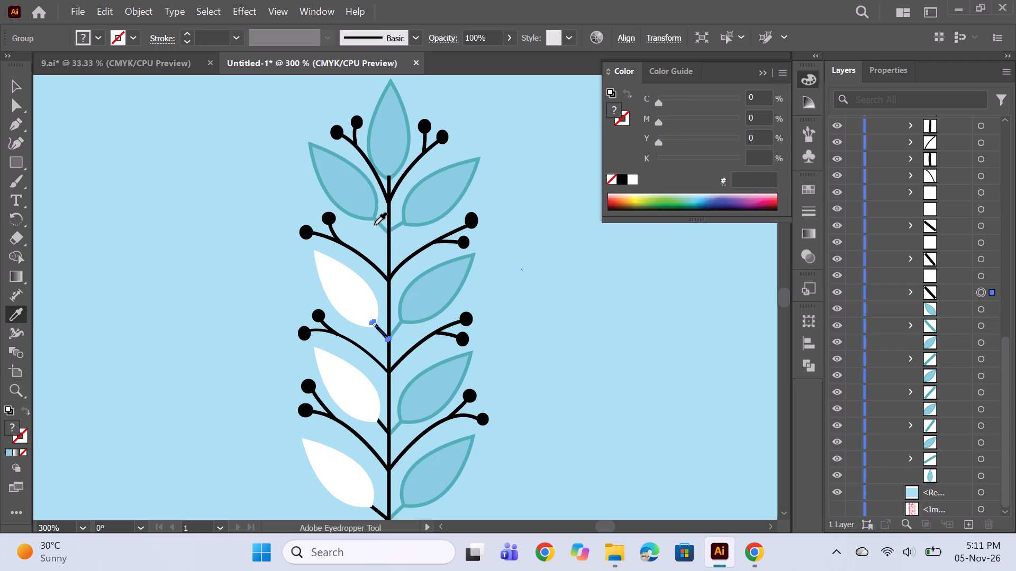
left_click(379, 223)
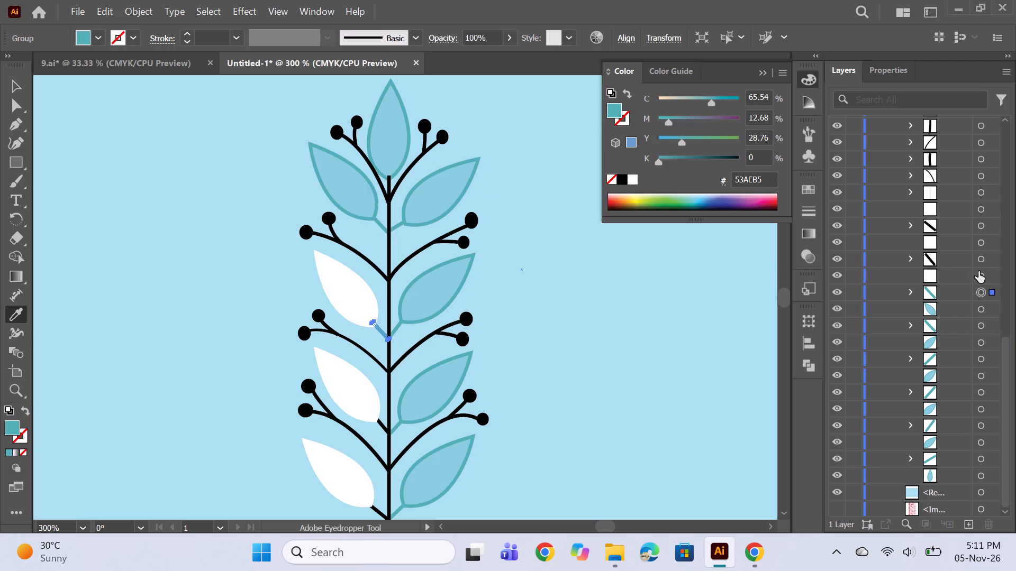
left_click(979, 272)
left_click(338, 178)
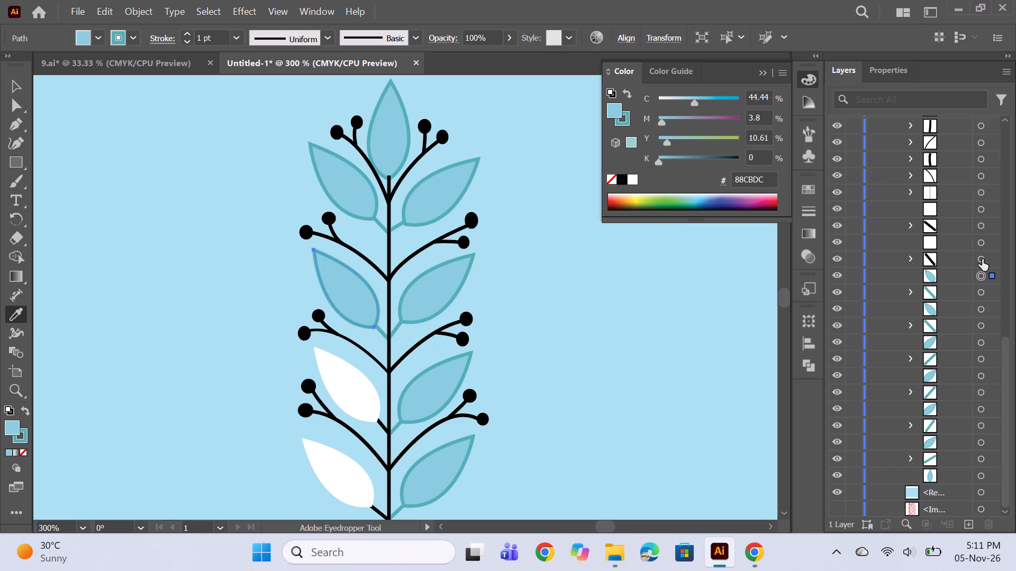
Recolour the lower two left-hand leaves and their short stems by sampling the uppermost left-hand leaf and its teal stem.
left_click(982, 259)
left_click(379, 224)
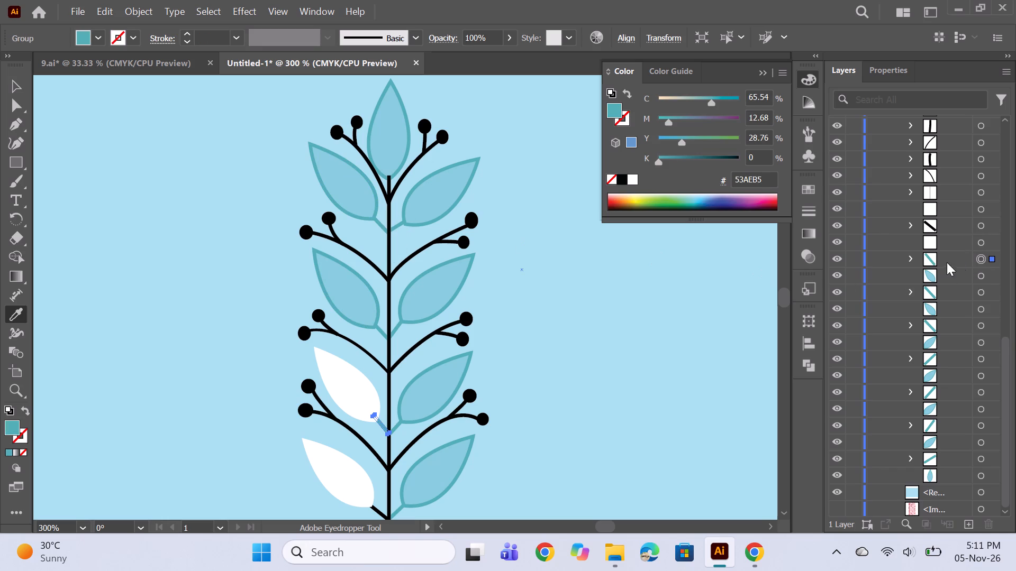
left_click(977, 244)
left_click(346, 203)
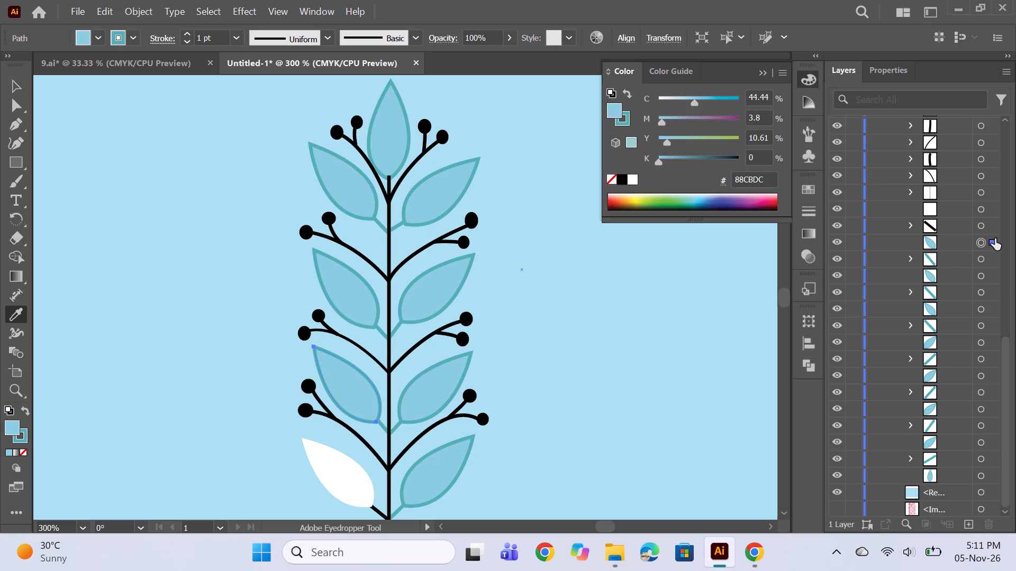
left_click(987, 227)
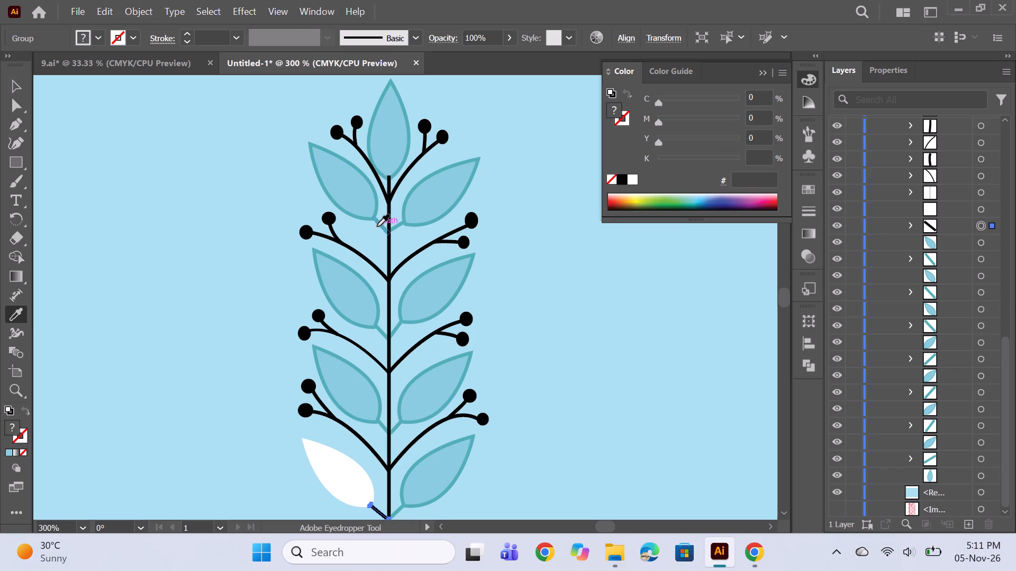
left_click(378, 223)
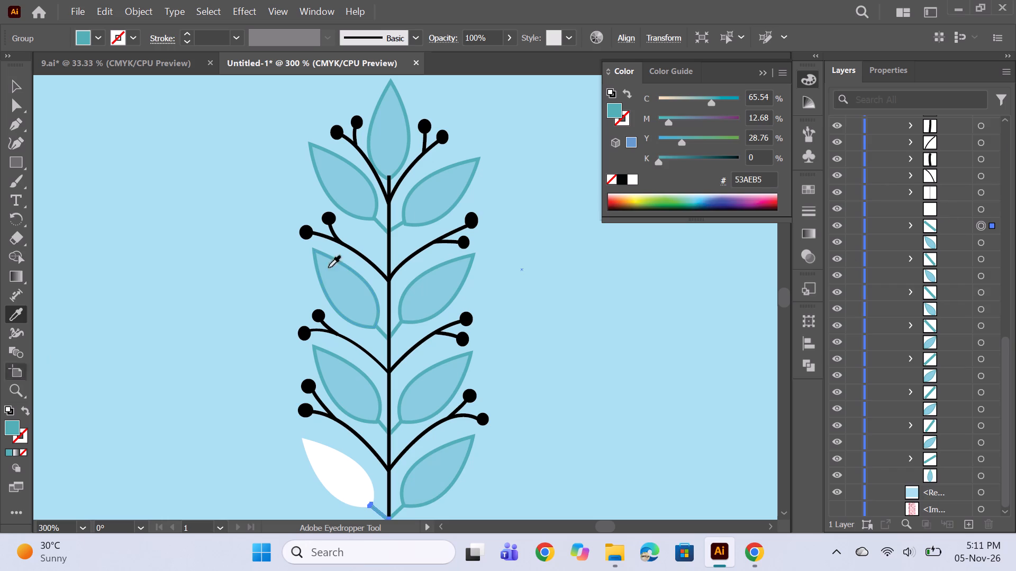
left_click(981, 210)
left_click(339, 192)
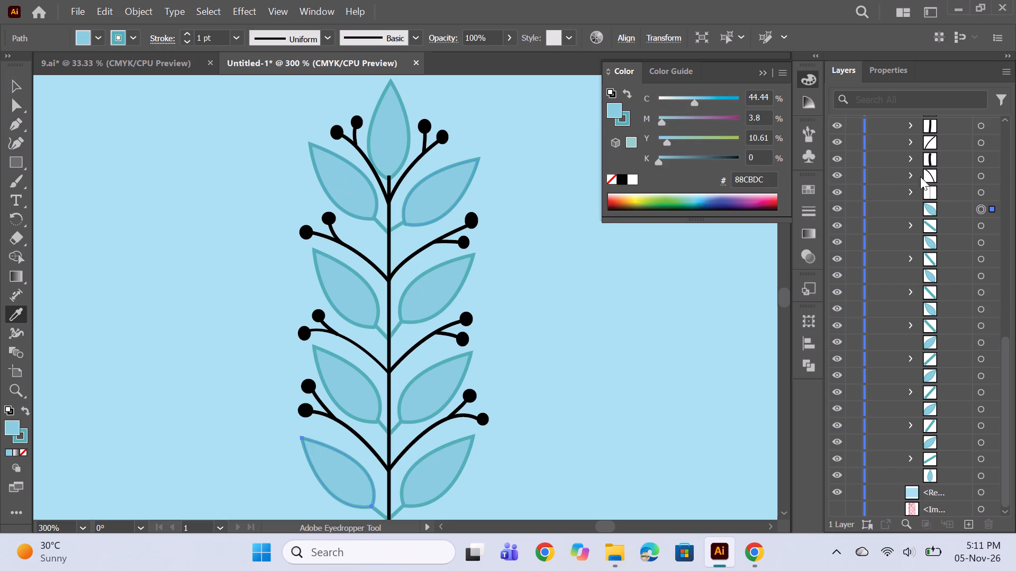
Recolour the central vertical stem with the teal fill (53AEB5) sampled from a short leaf stem.
left_click(981, 191)
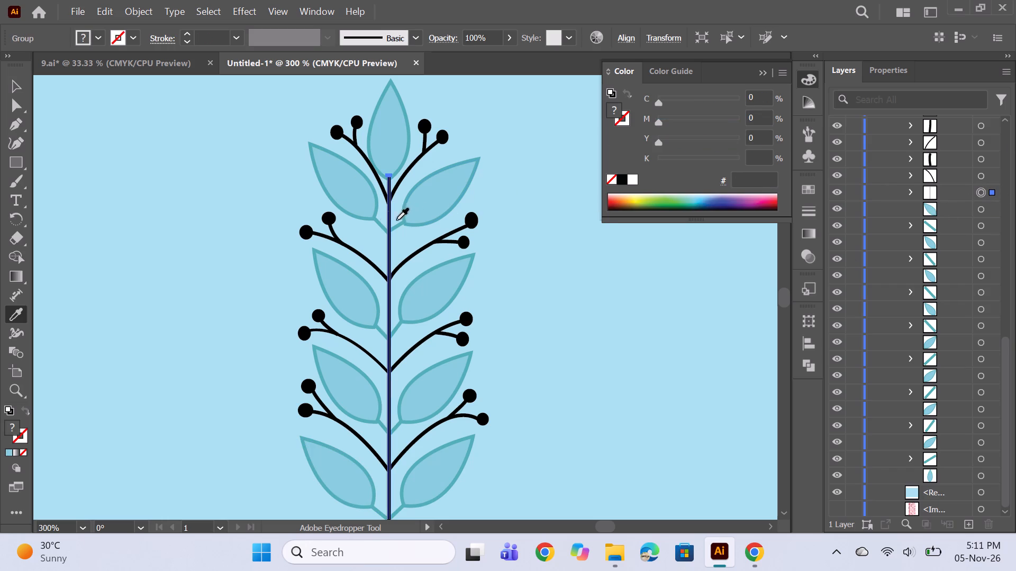
left_click(383, 227)
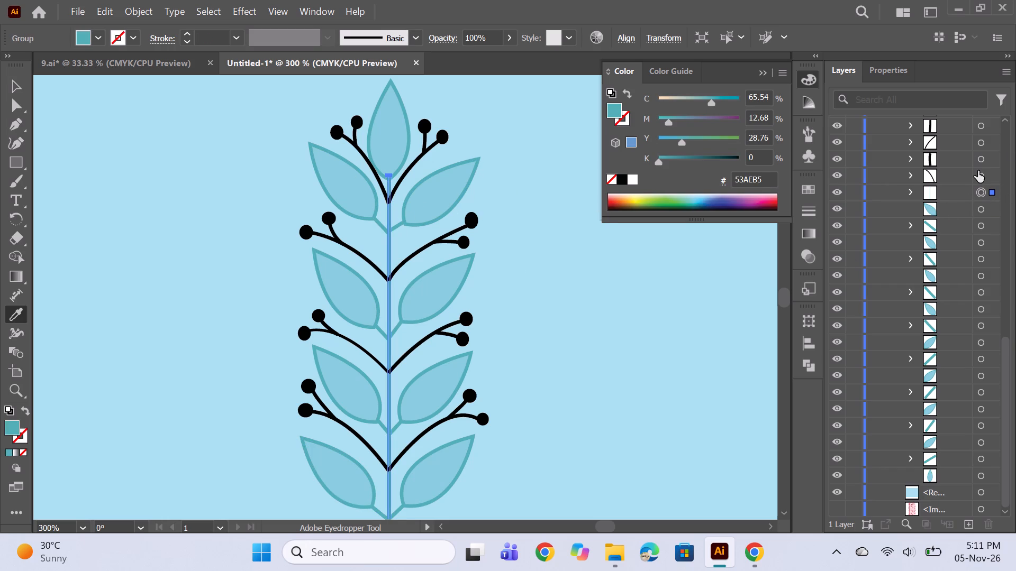
Recolour the four black berry stalks beside the top leaf with the teal fill sampled from the finished stems.
left_click(978, 171)
left_click(376, 223)
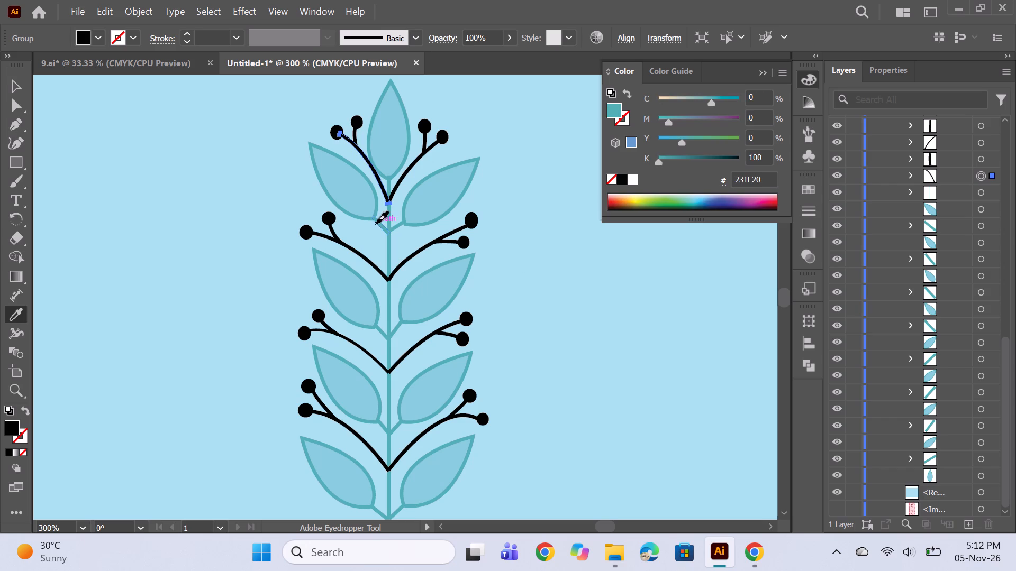
left_click(982, 162)
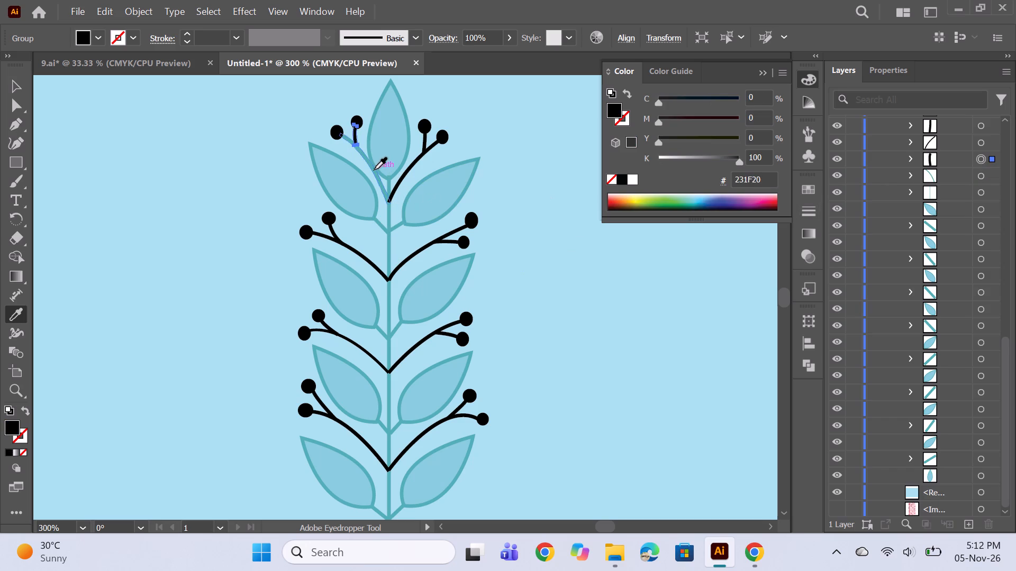
left_click(372, 169)
scroll(959, 273, "up", 3)
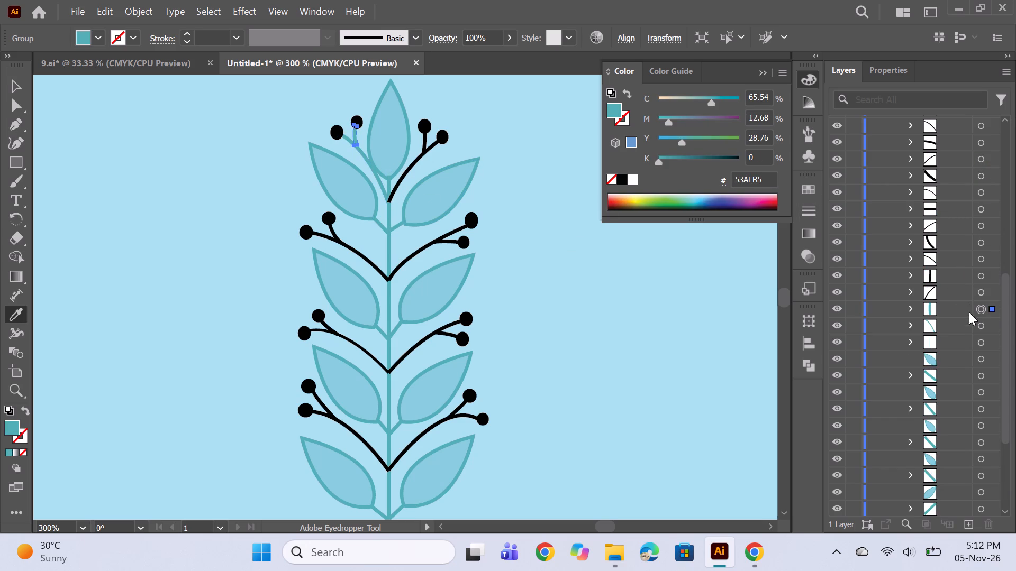
left_click(981, 294)
left_click(382, 189)
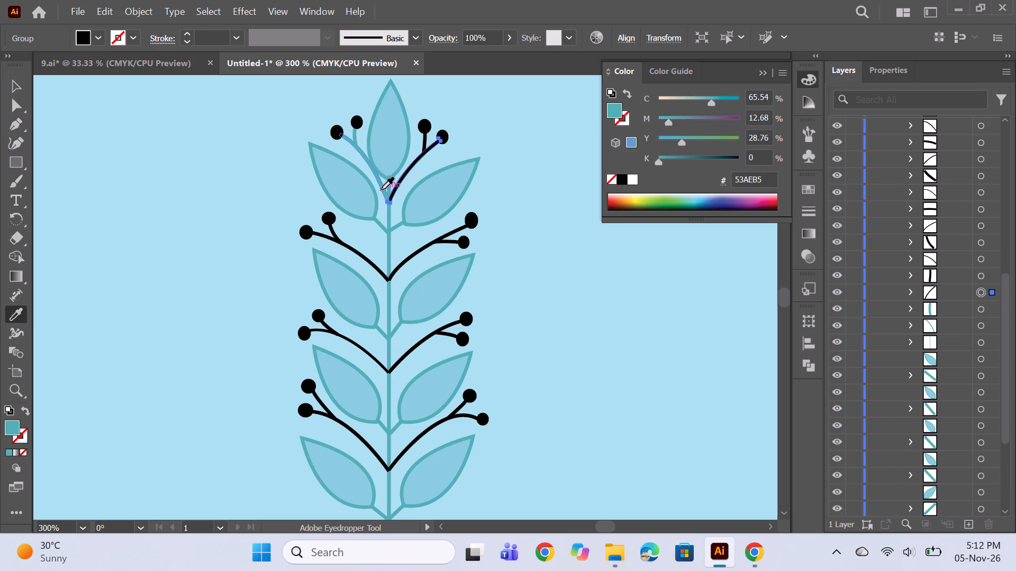
left_click(978, 278)
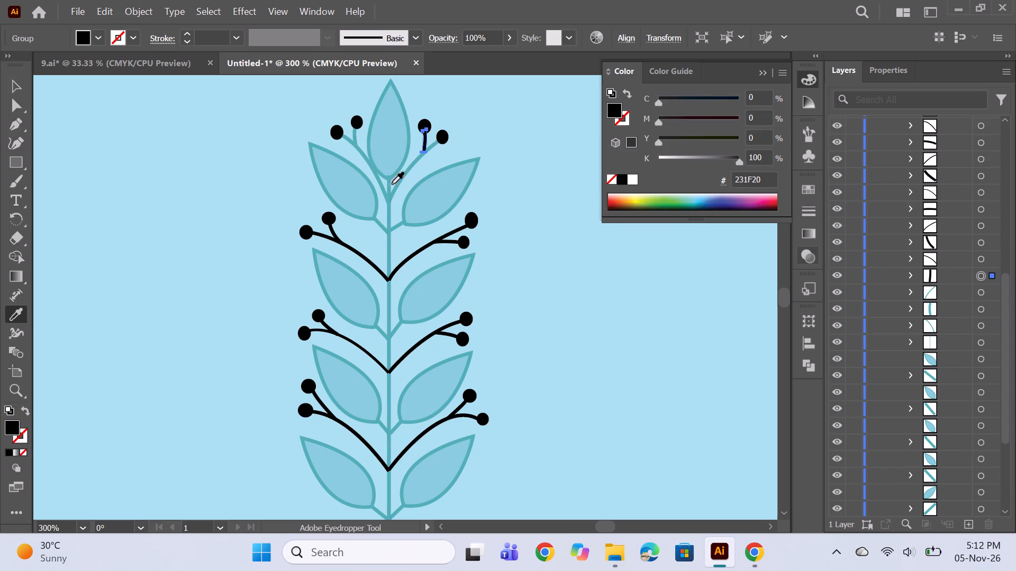
left_click(396, 190)
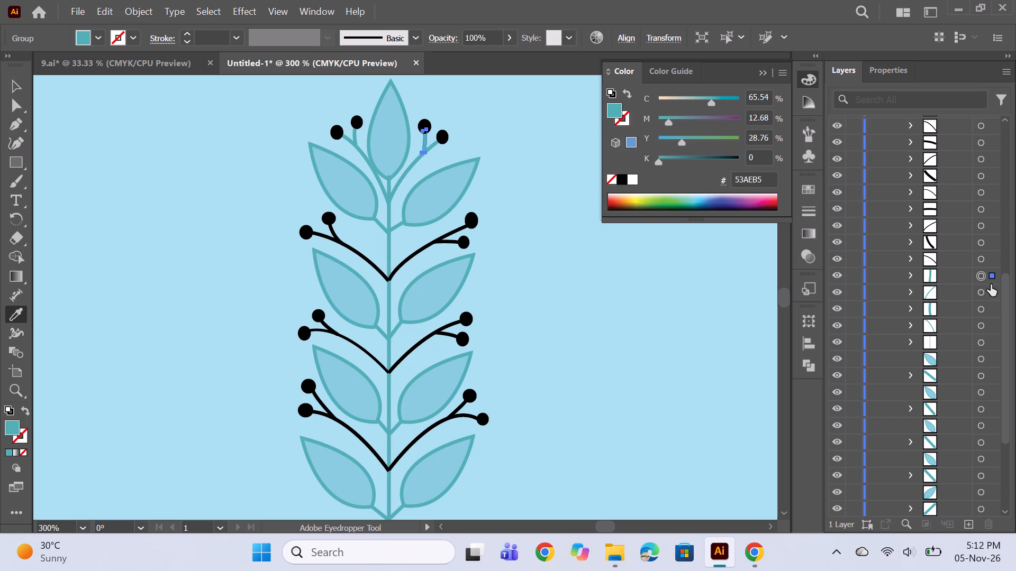
Recolour the second tier's four berry stalks, left and right of the stem, by sampling the teal top-right stalks.
left_click(986, 260)
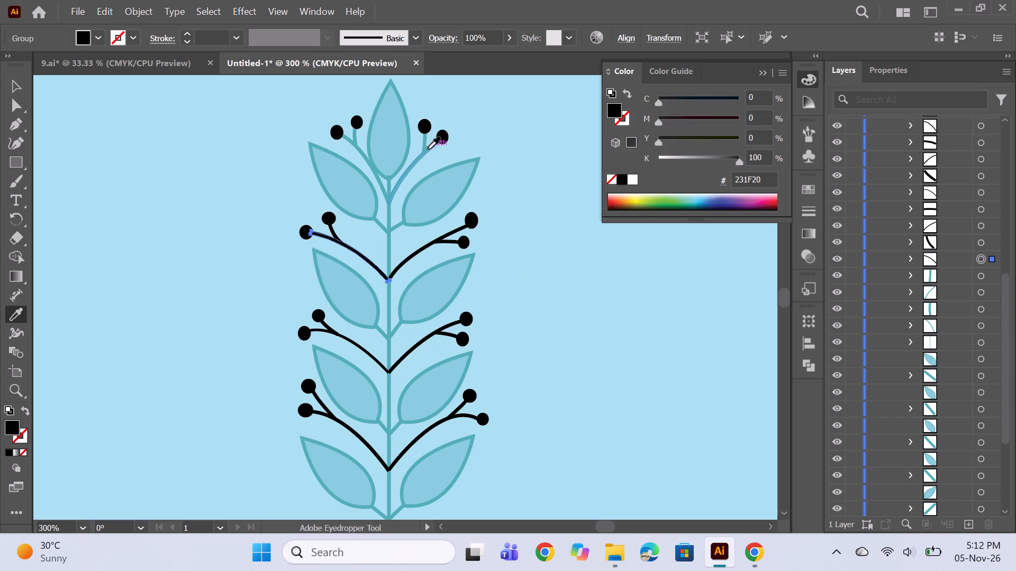
left_click(428, 149)
left_click(982, 243)
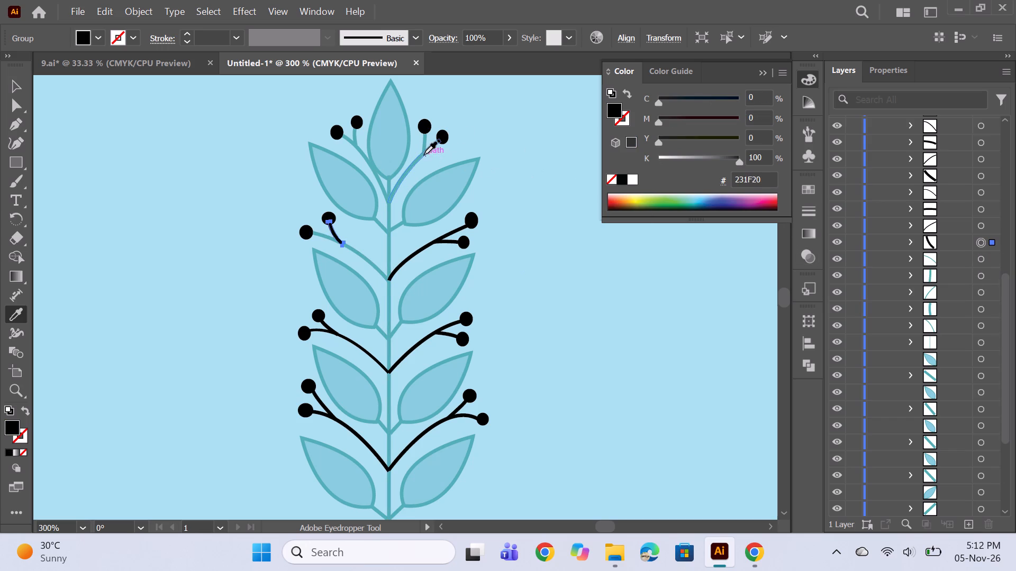
left_click(425, 153)
left_click(982, 222)
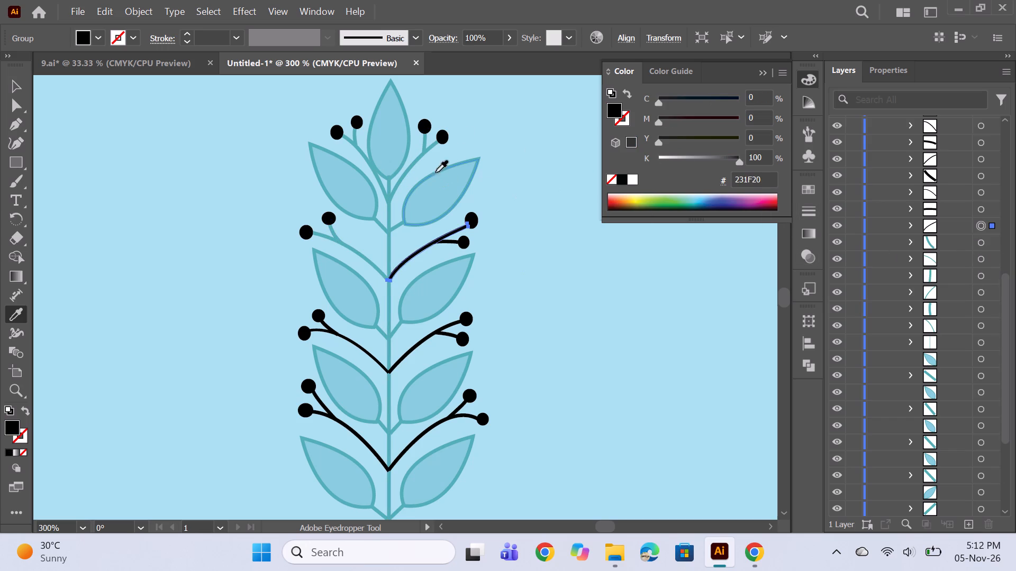
left_click(423, 150)
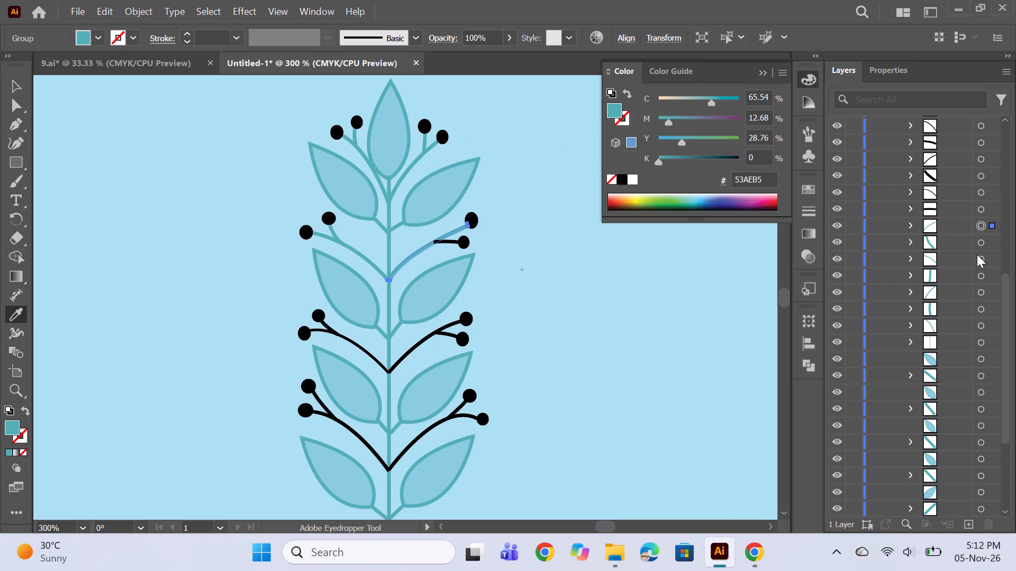
left_click(979, 214)
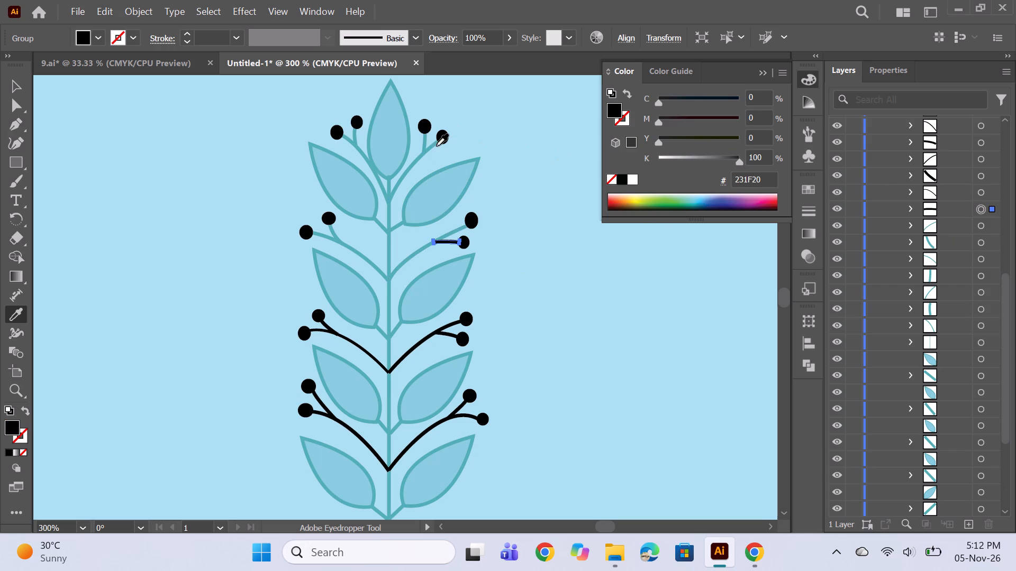
left_click(428, 149)
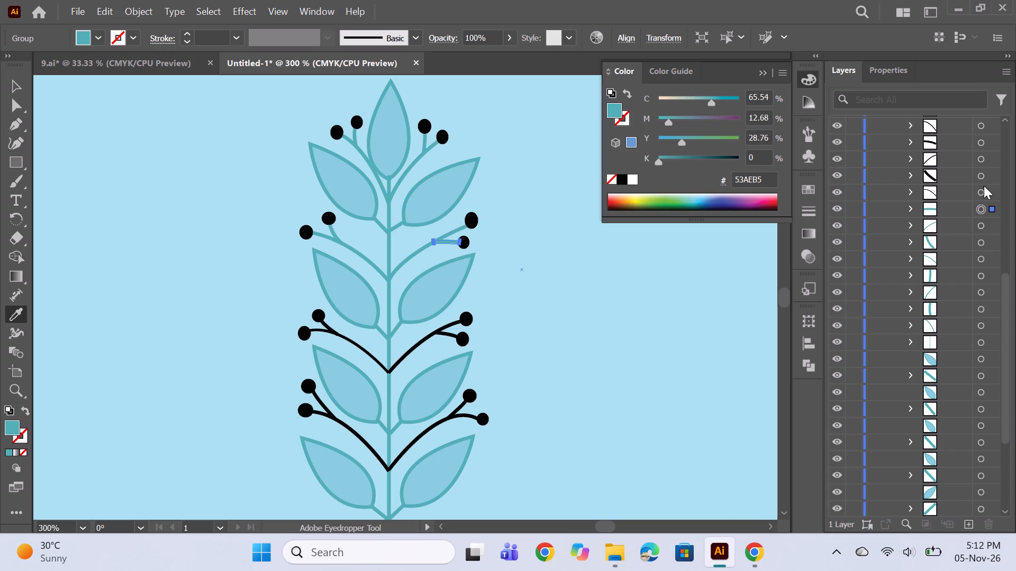
Recolour the third tier's four berry stalks on both sides of the stem with the teal of the top-right stalks.
left_click(984, 188)
left_click(422, 153)
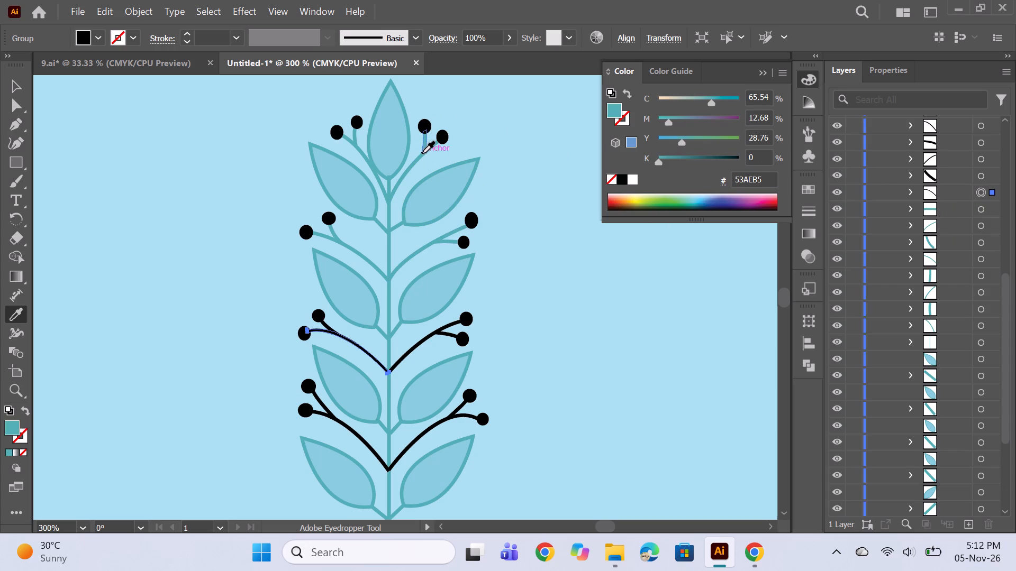
left_click(986, 178)
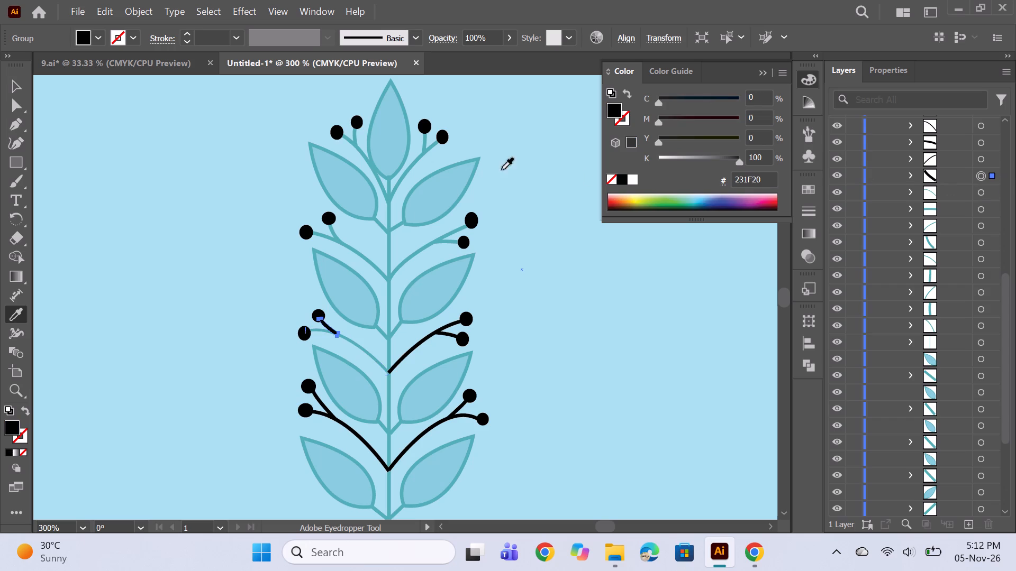
left_click(425, 153)
left_click(982, 159)
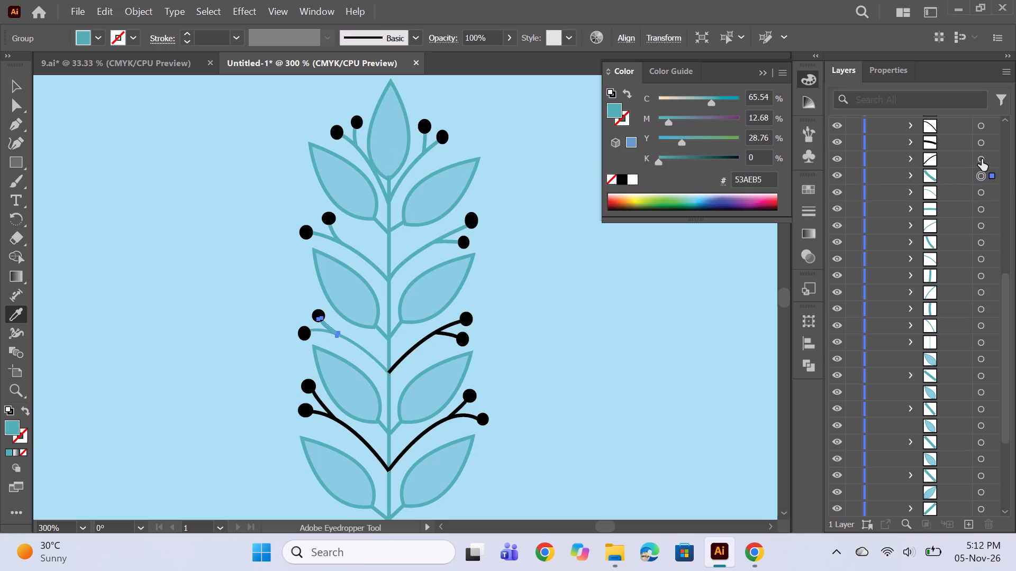
left_click(422, 150)
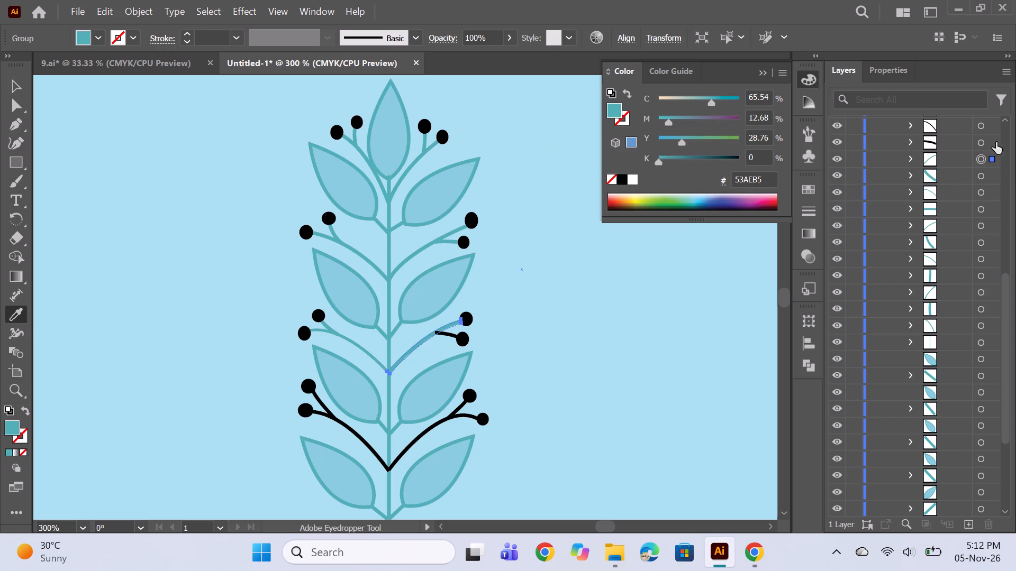
left_click(980, 146)
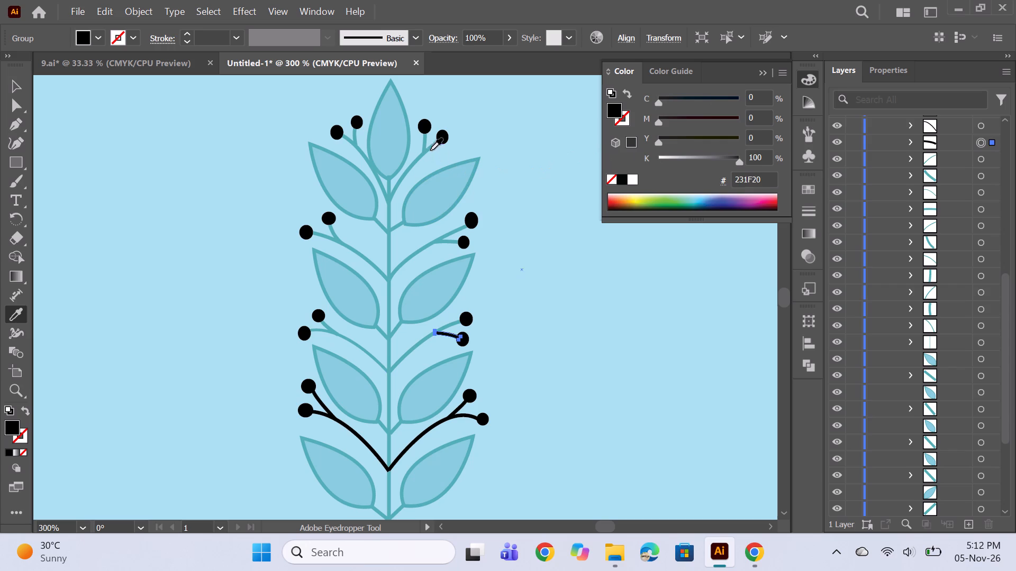
left_click(429, 150)
Recolour the lowest tier's four berry stalks on both sides of the stem with the teal of the top-right stalks.
scroll(919, 249, "up", 3)
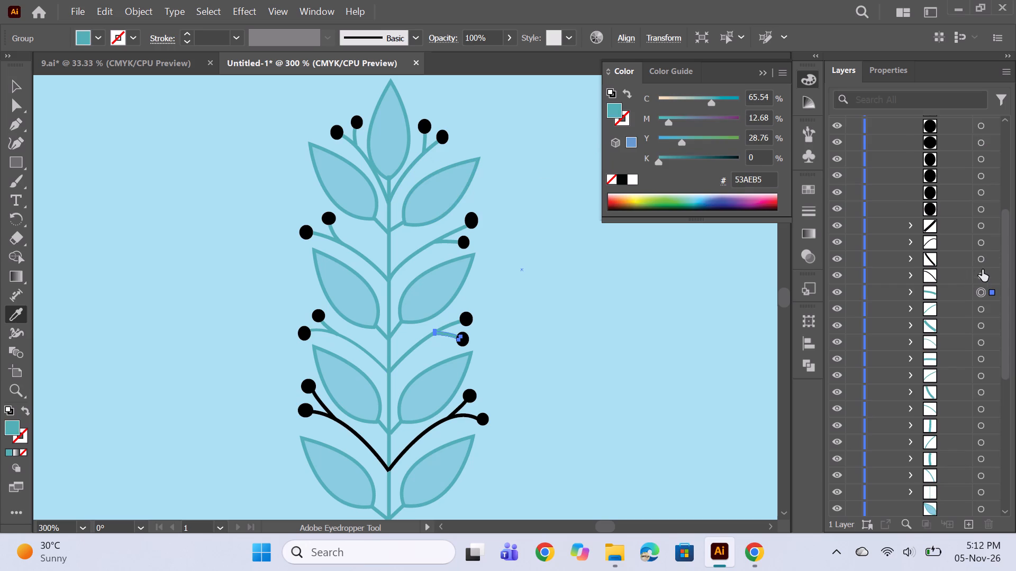
left_click(981, 272)
left_click(430, 150)
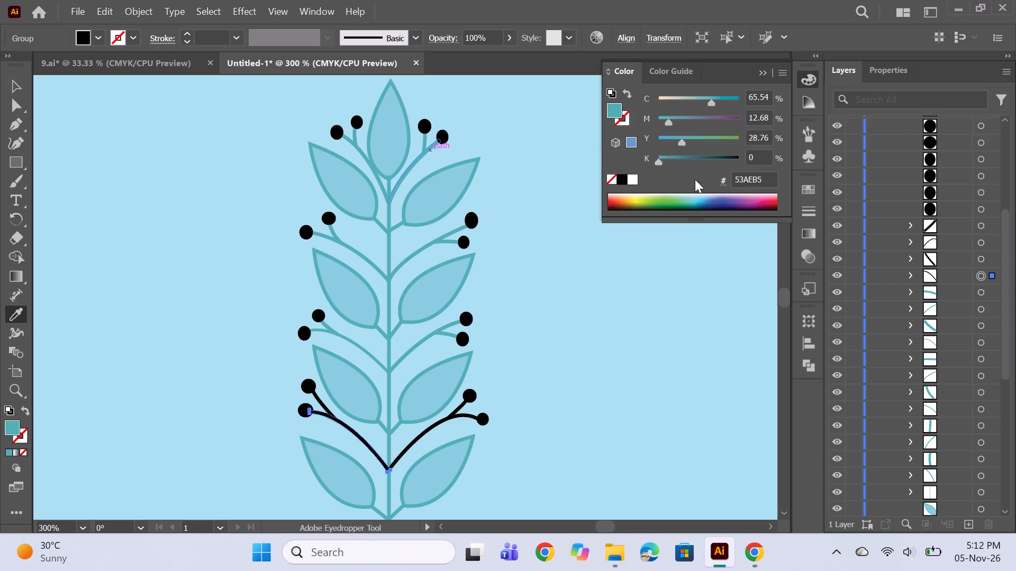
left_click(982, 257)
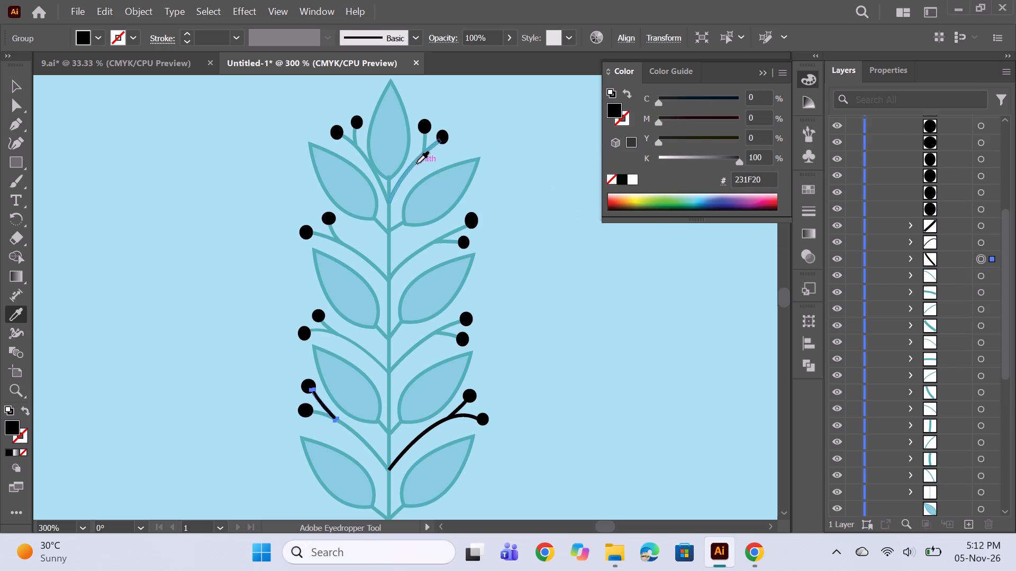
left_click(416, 158)
left_click(979, 243)
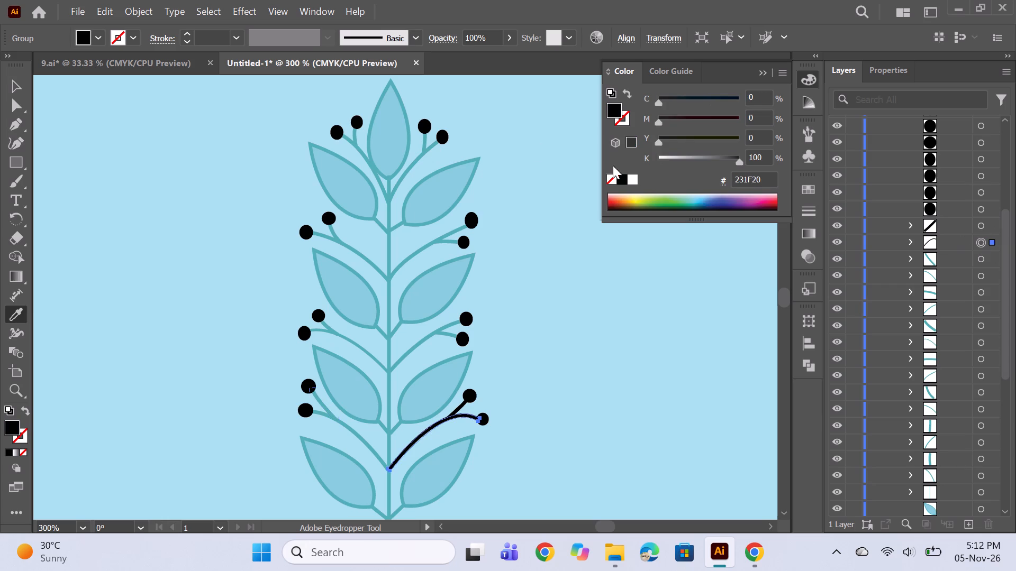
left_click(415, 161)
left_click(984, 226)
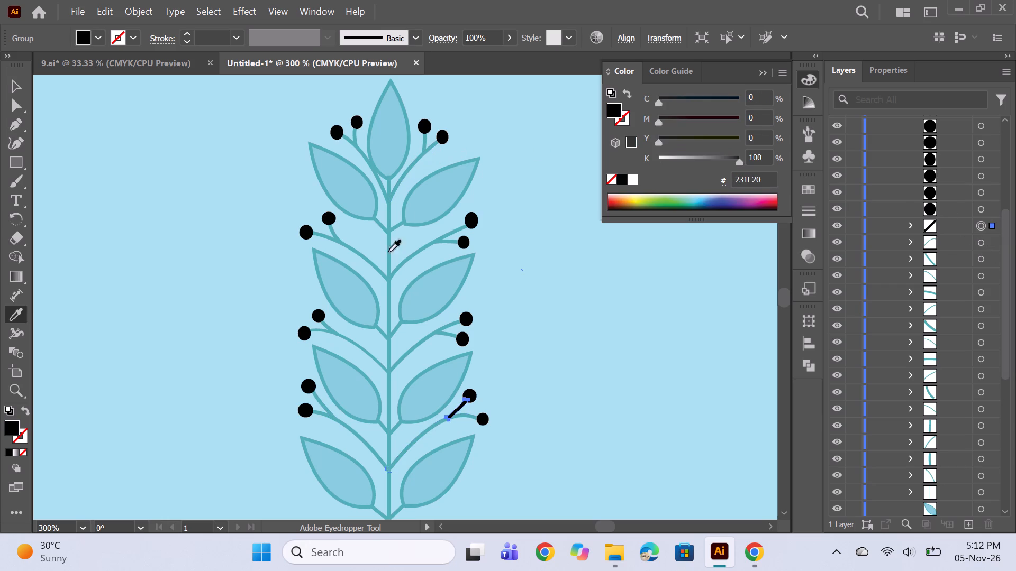
left_click(425, 155)
Fill the four black berries of the top tier, beside the top leaf, with the teal (53AEB5) sampled from the stems.
left_click(982, 206)
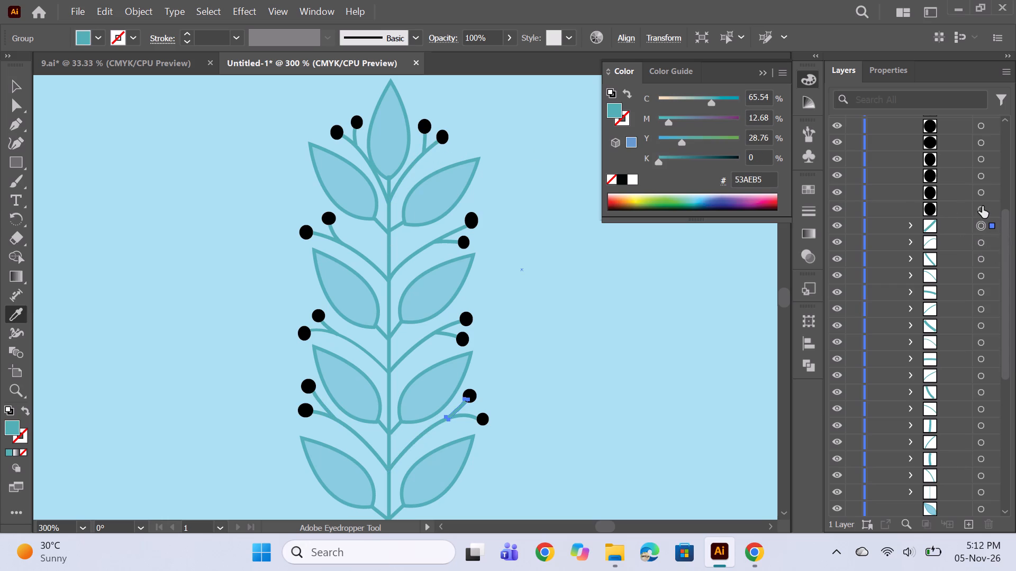
left_click(403, 175)
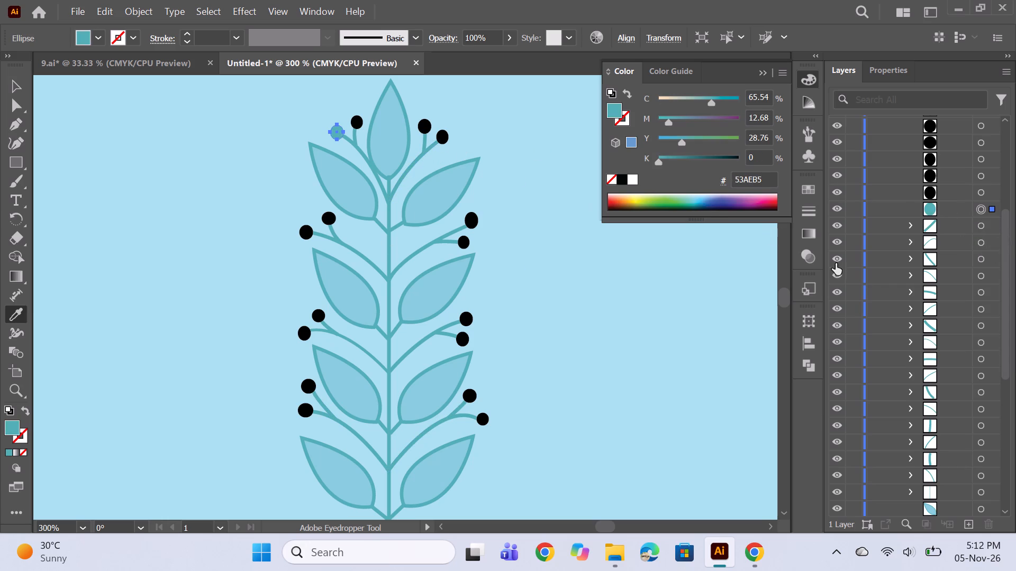
scroll(942, 278, "up", 4)
left_click(980, 392)
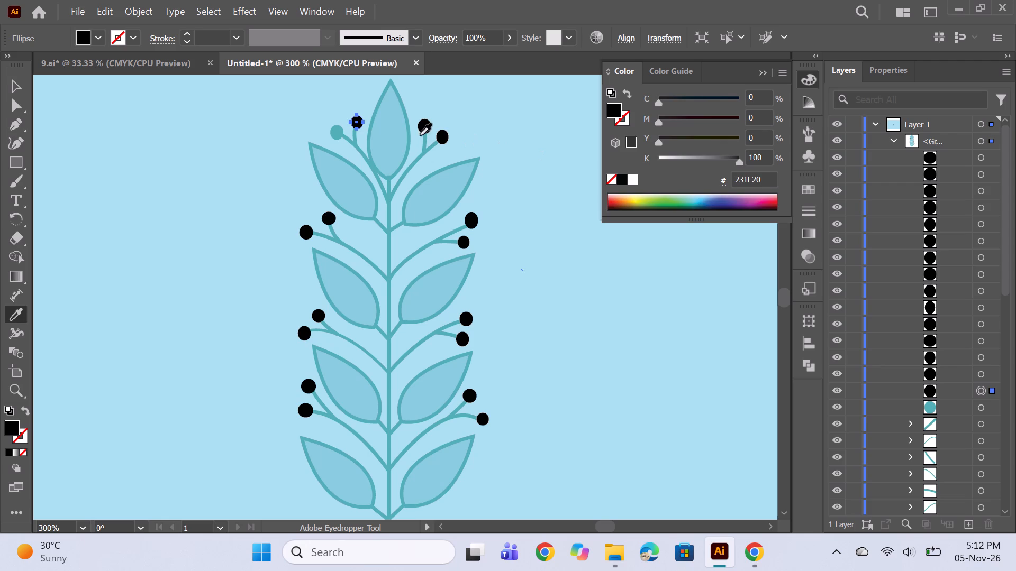
left_click(422, 152)
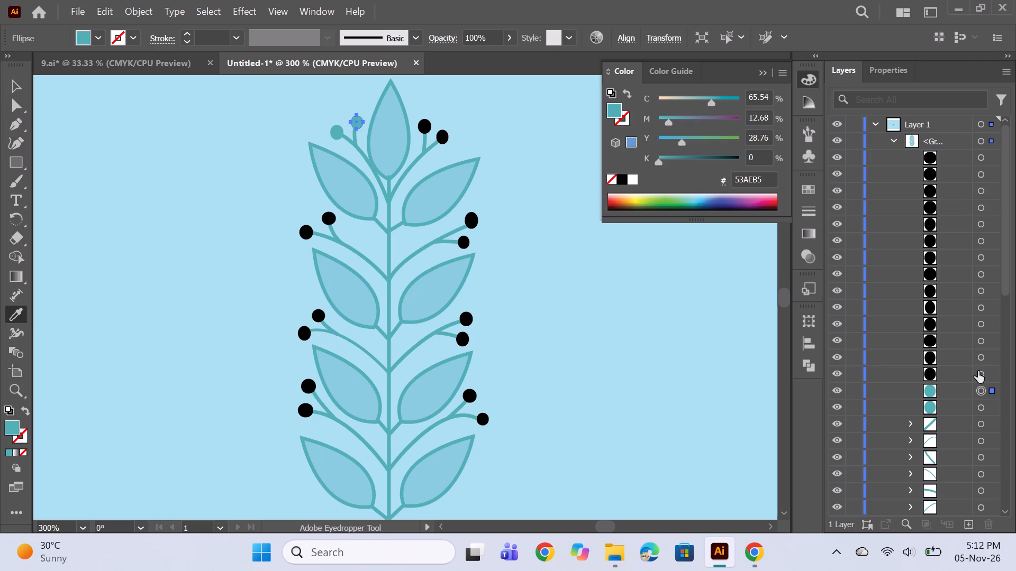
left_click(978, 371)
left_click(421, 148)
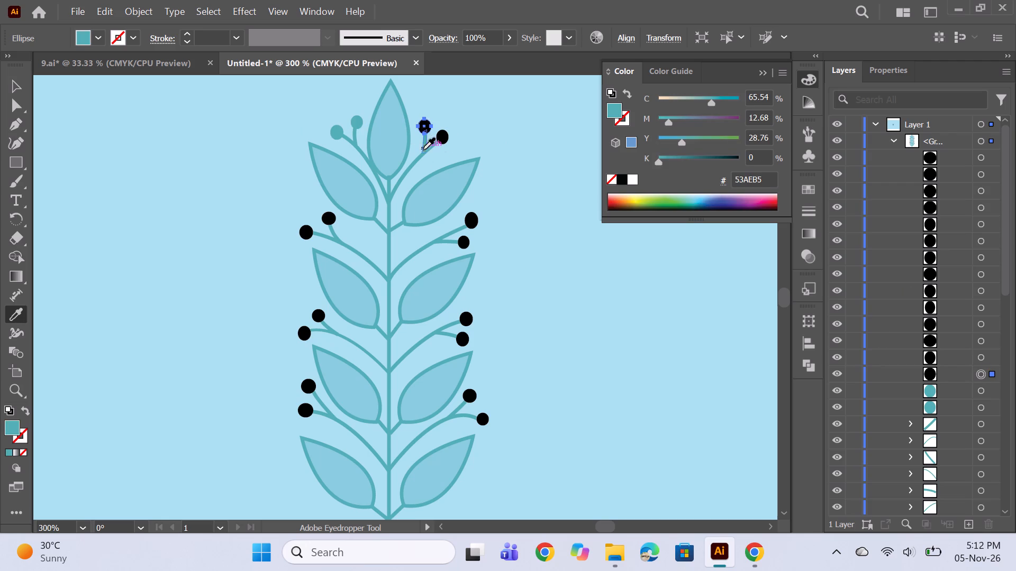
left_click(977, 358)
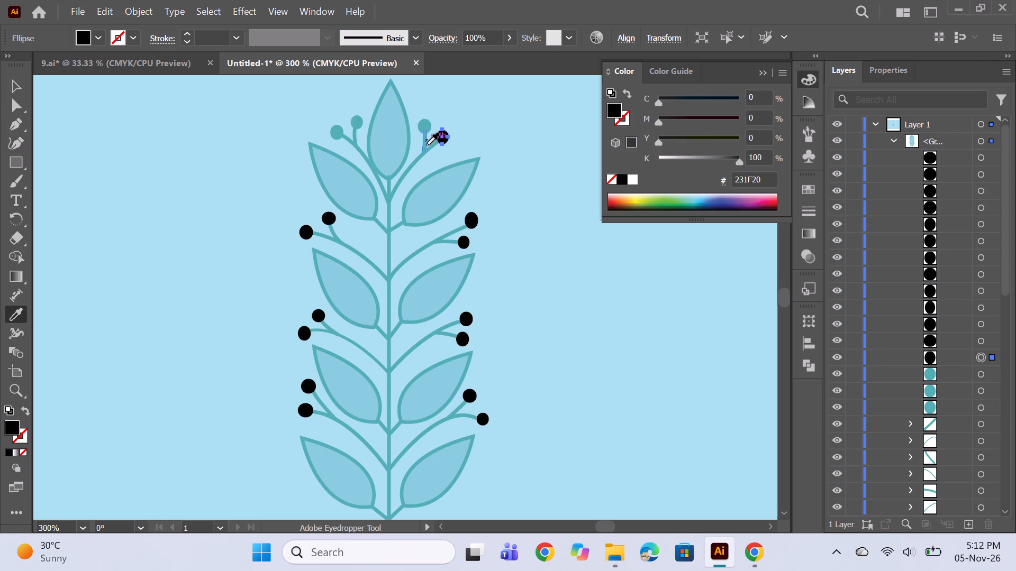
left_click(423, 150)
Fill the second tier's four berries, two on each side of the stem, with the teal sampled from the top-right stalks.
left_click(984, 343)
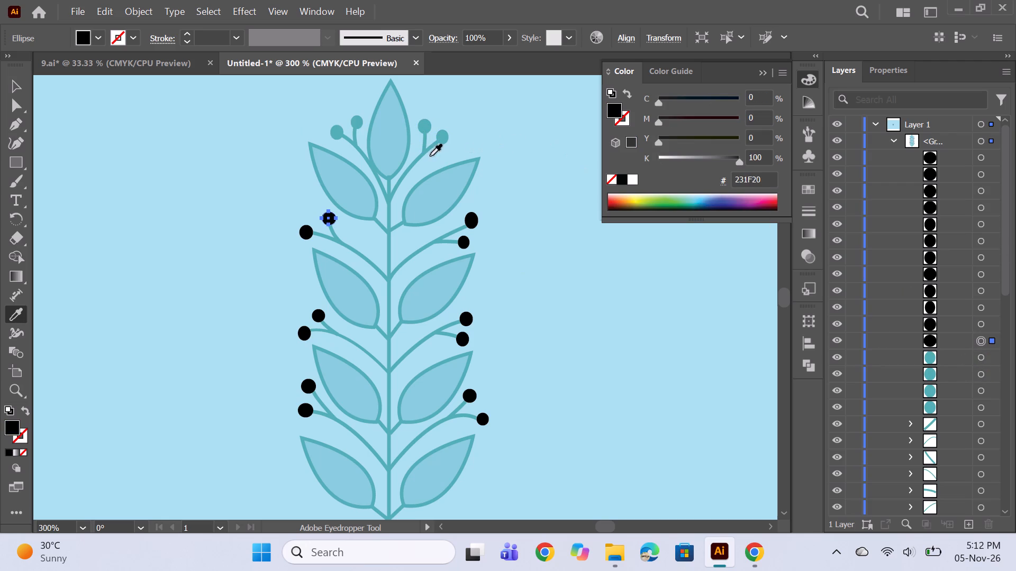
left_click(423, 151)
left_click(979, 326)
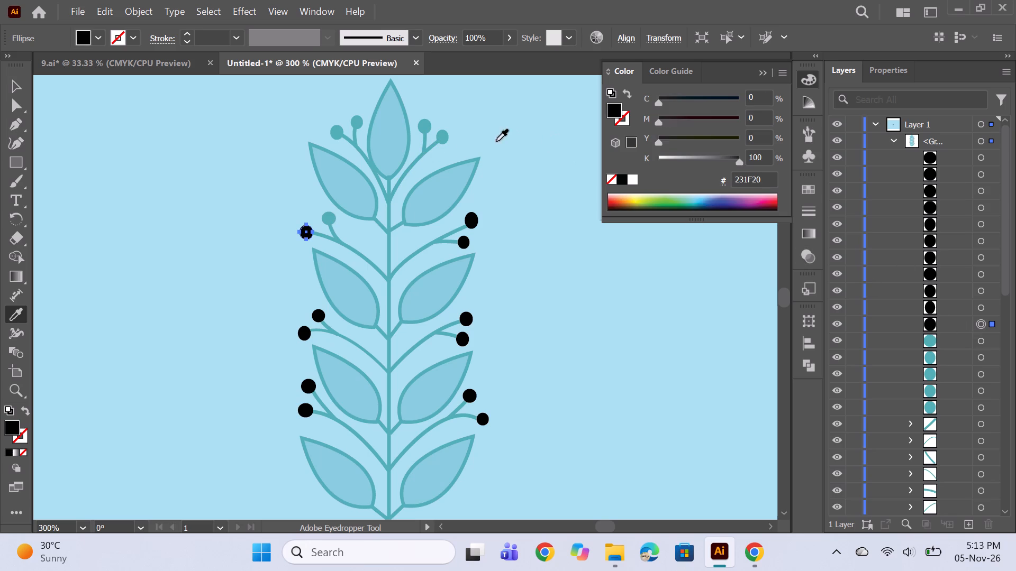
left_click(412, 161)
left_click(985, 307)
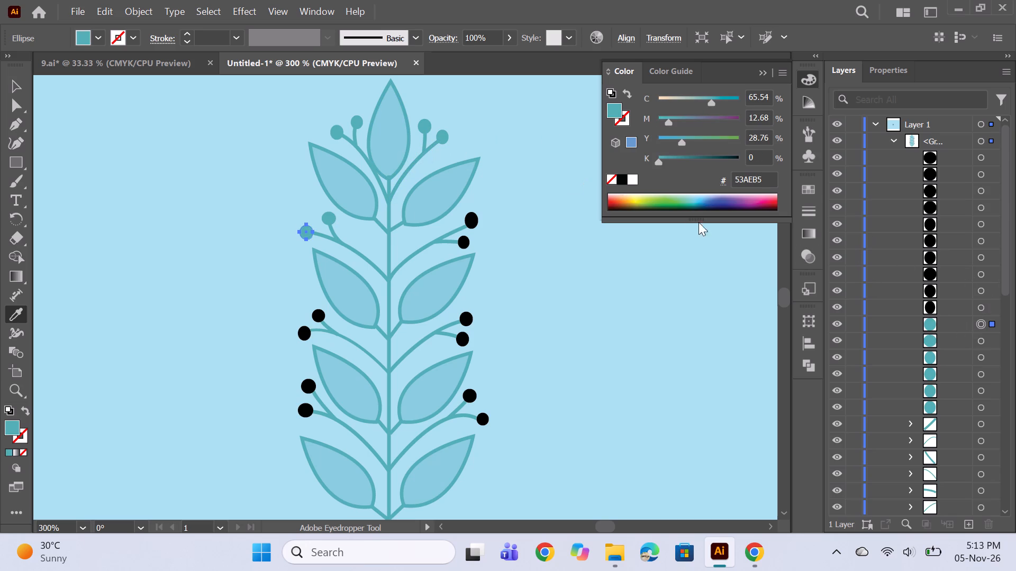
left_click(427, 150)
left_click(984, 293)
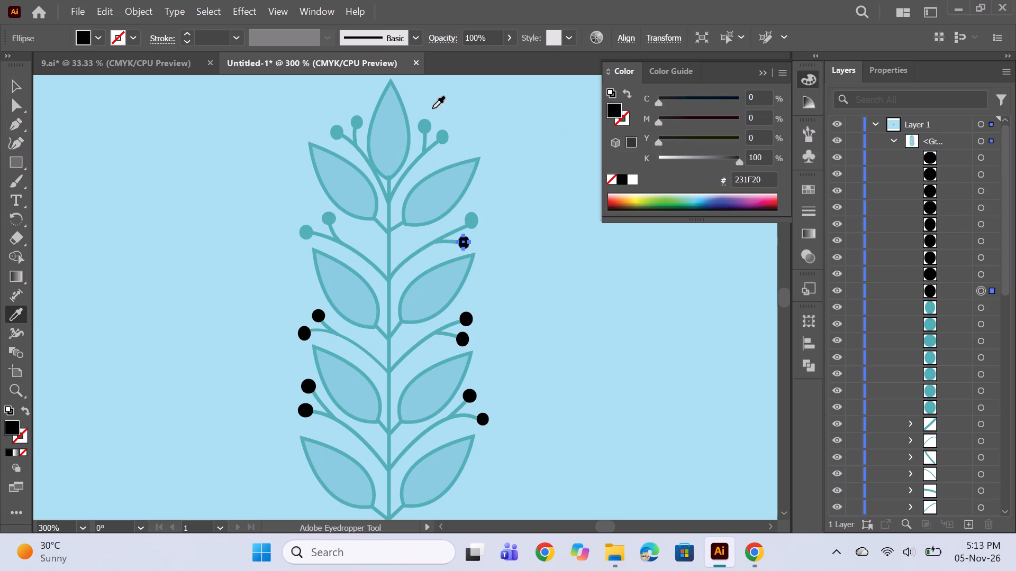
left_click(421, 152)
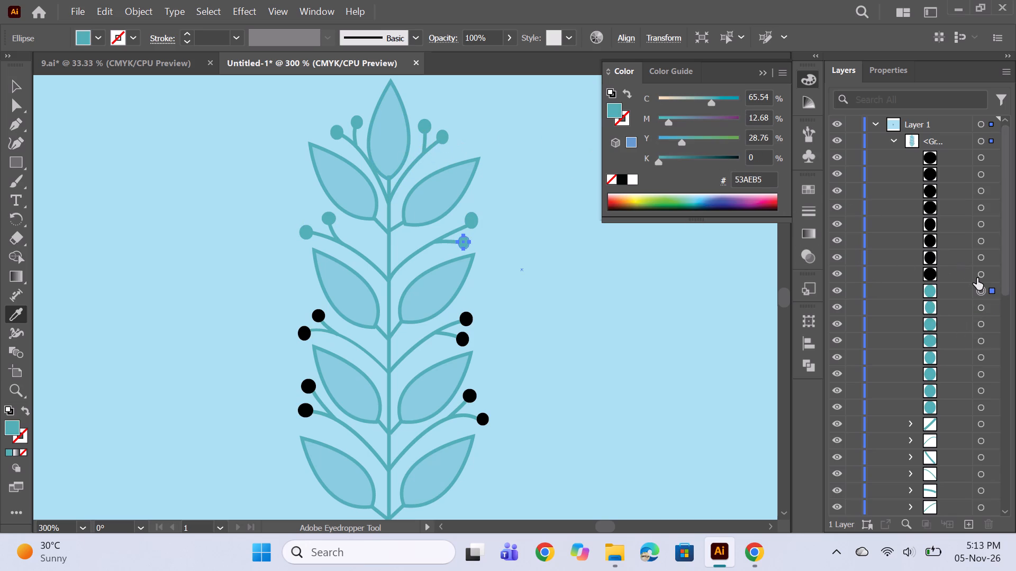
Fill the third tier's four black berries, two on each side of the stem, with the teal (53AEB5) sampled from the top-right berries.
left_click(977, 278)
left_click(422, 156)
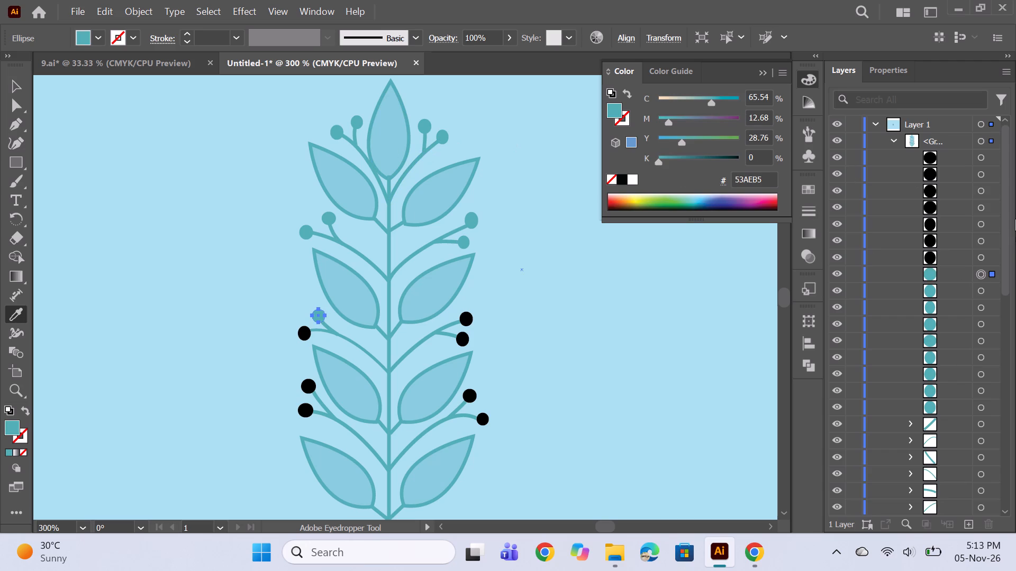
left_click(985, 260)
left_click(439, 140)
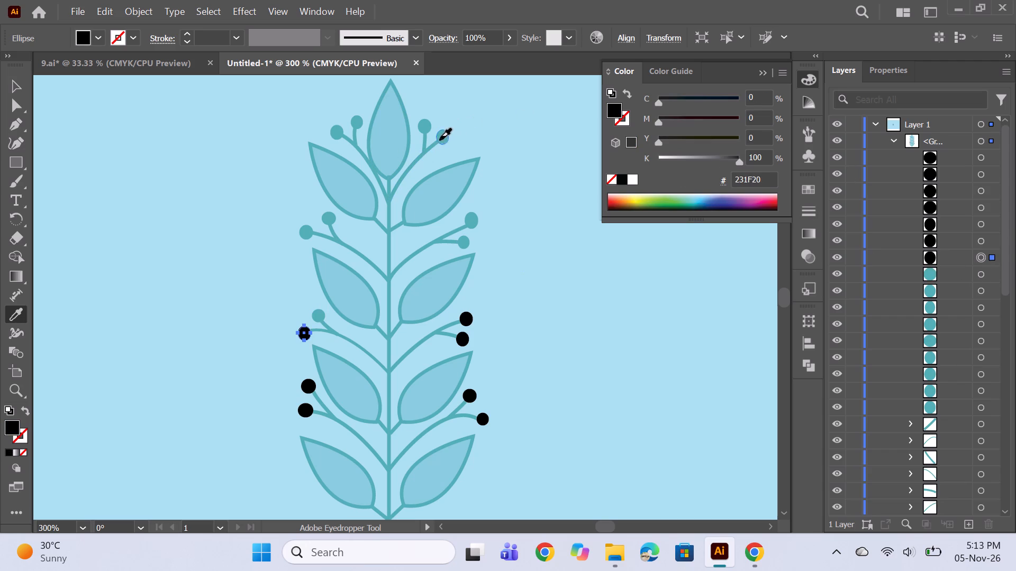
left_click(975, 241)
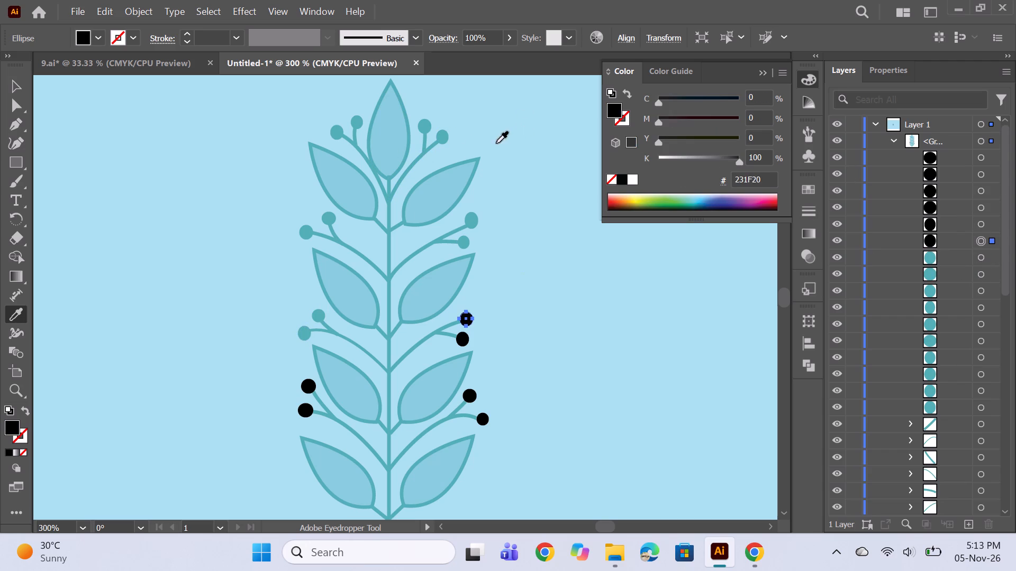
left_click(442, 139)
left_click(981, 226)
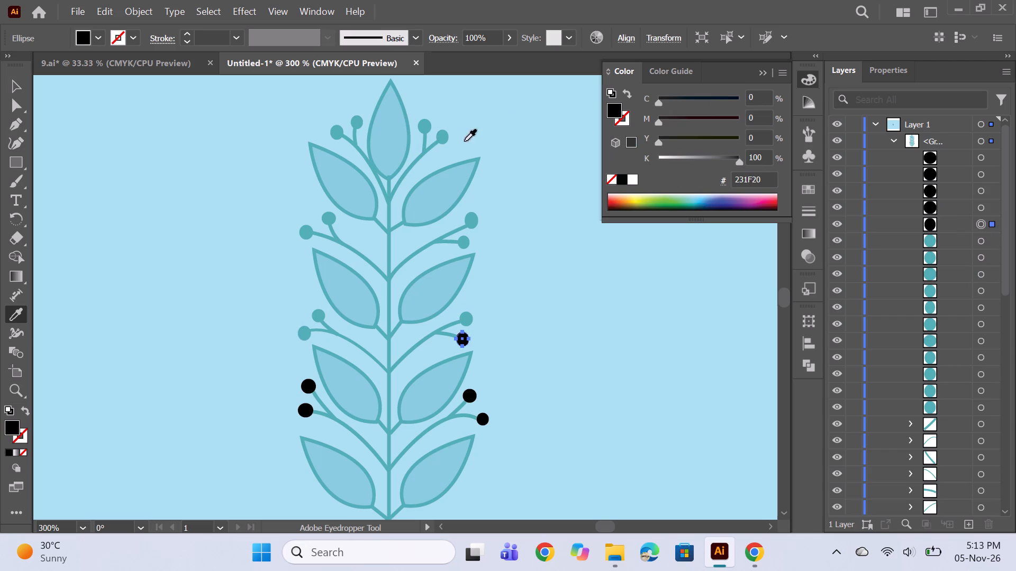
left_click(441, 139)
Fill the lowest tier's four black berries on both sides of the stem with the teal (53AEB5) sampled from the top-right berry.
left_click(981, 211)
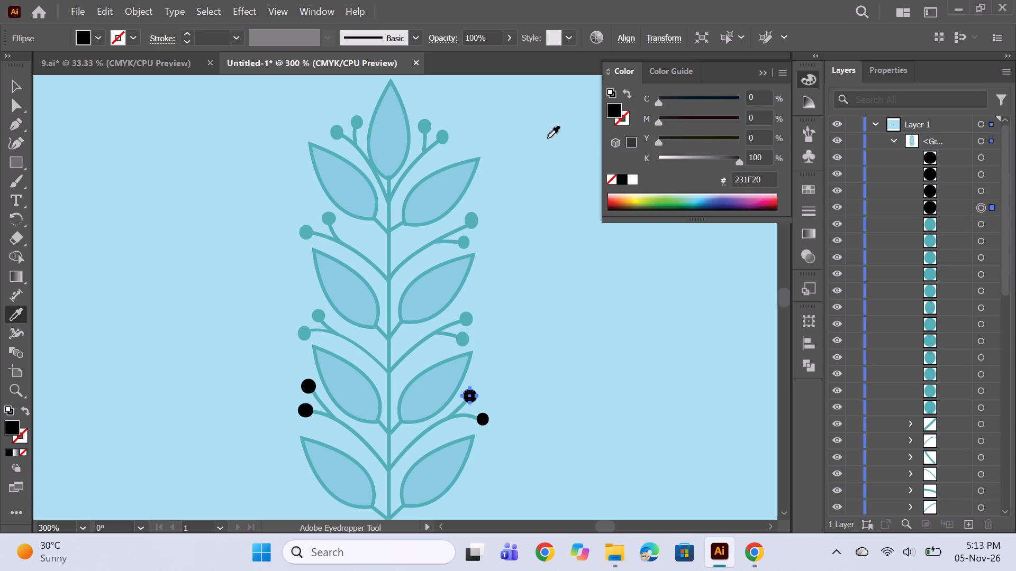
left_click(444, 140)
left_click(984, 190)
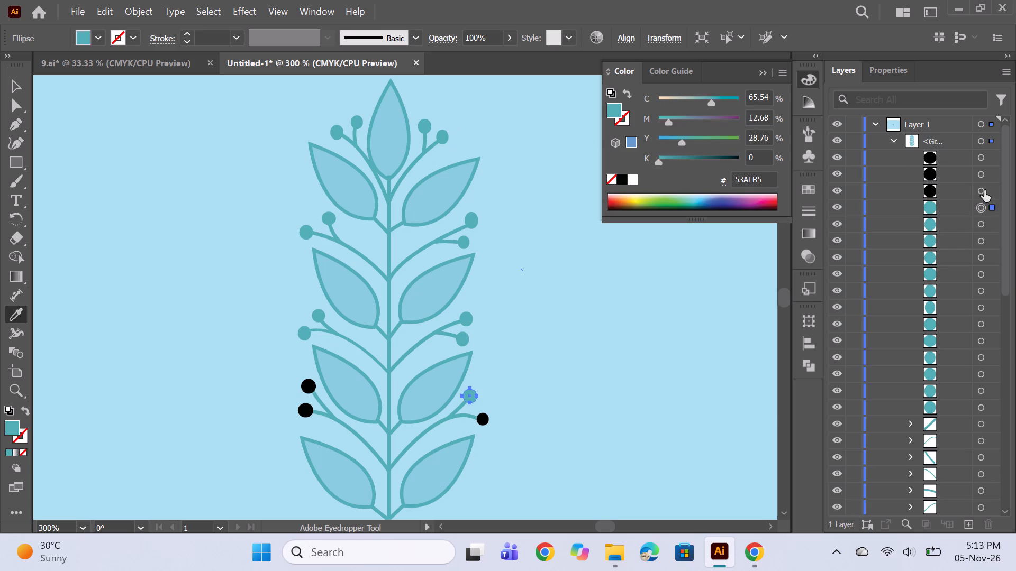
left_click(438, 136)
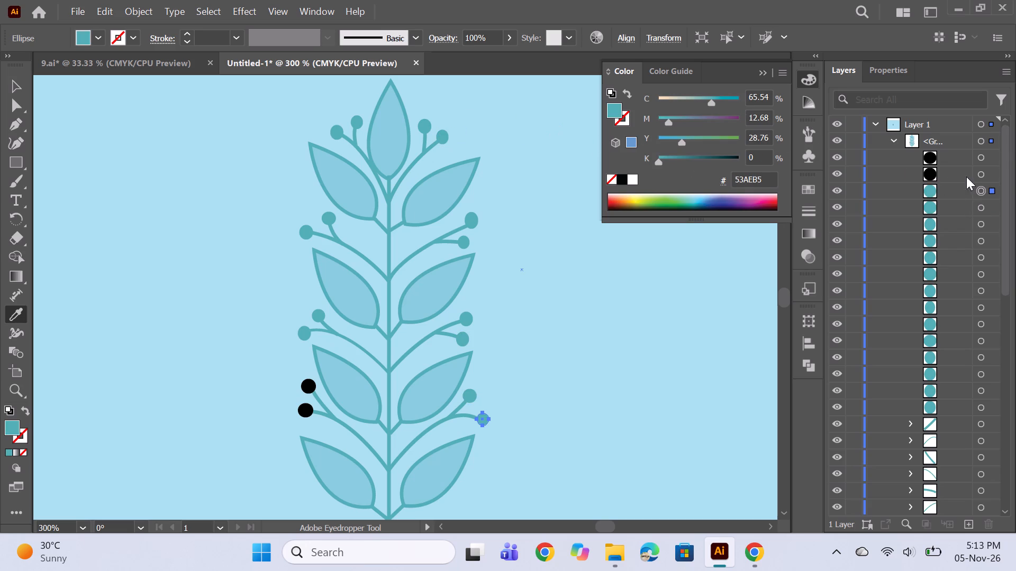
left_click(981, 176)
left_click(442, 139)
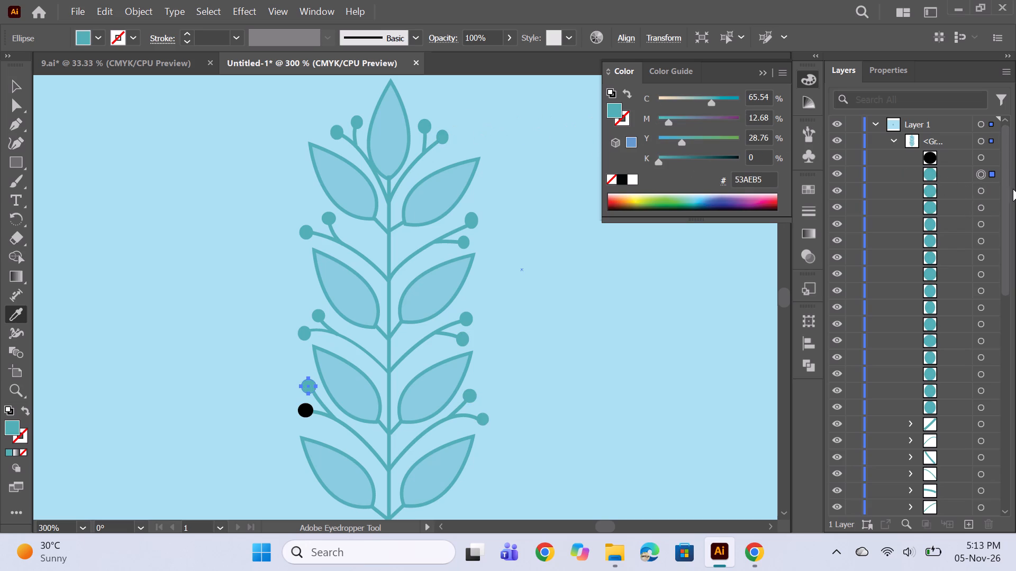
left_click(982, 159)
left_click(444, 134)
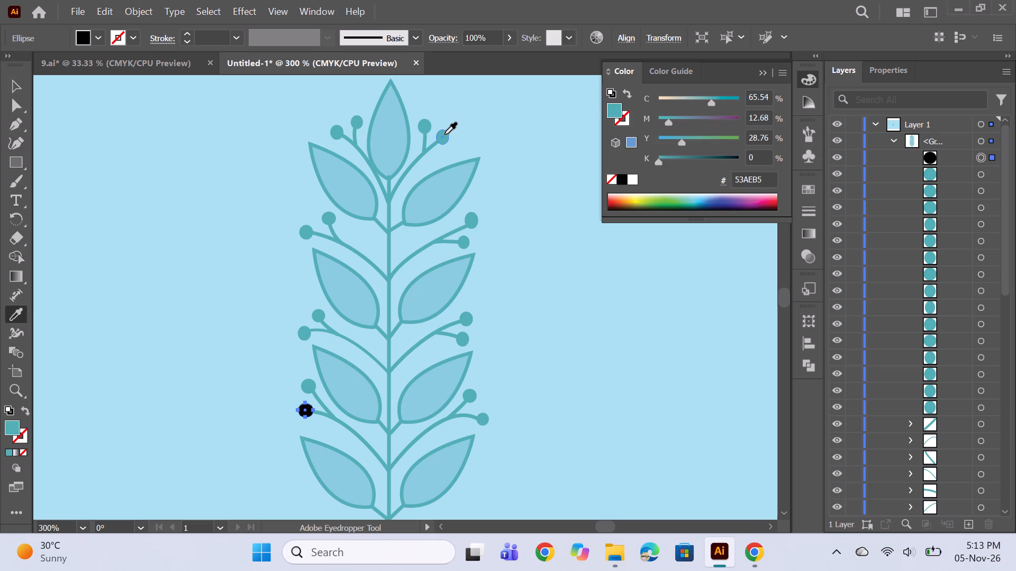
left_click(893, 143)
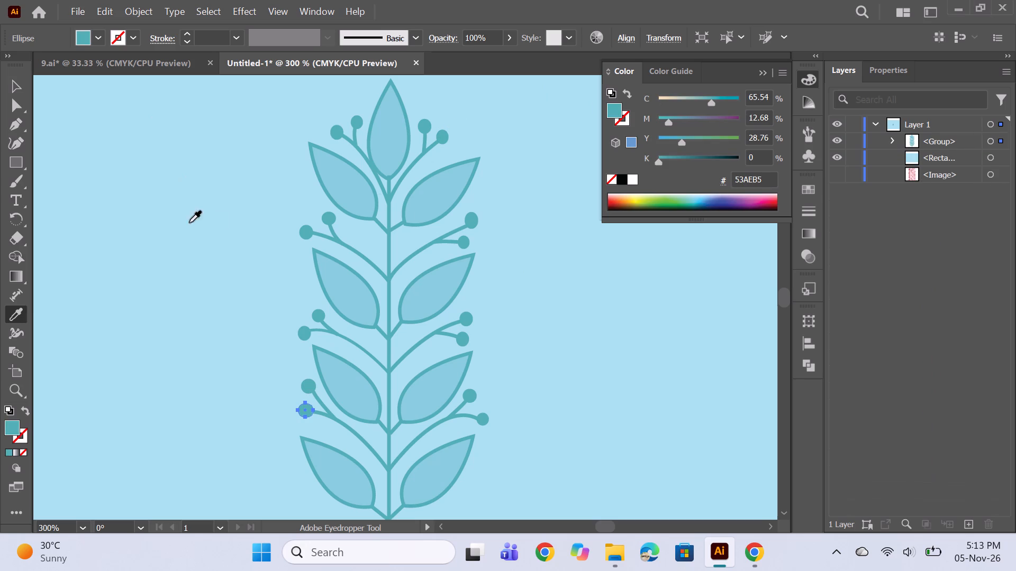
Scale the whole sprig group up proportionally from its centre to about 1.4 in wide.
scroll(369, 207, "down", 1, "alt")
left_click(512, 265, "ctrl")
scroll(405, 213, "down", 3, "alt")
scroll(459, 225, "down", 2, "alt")
left_click(7, 92)
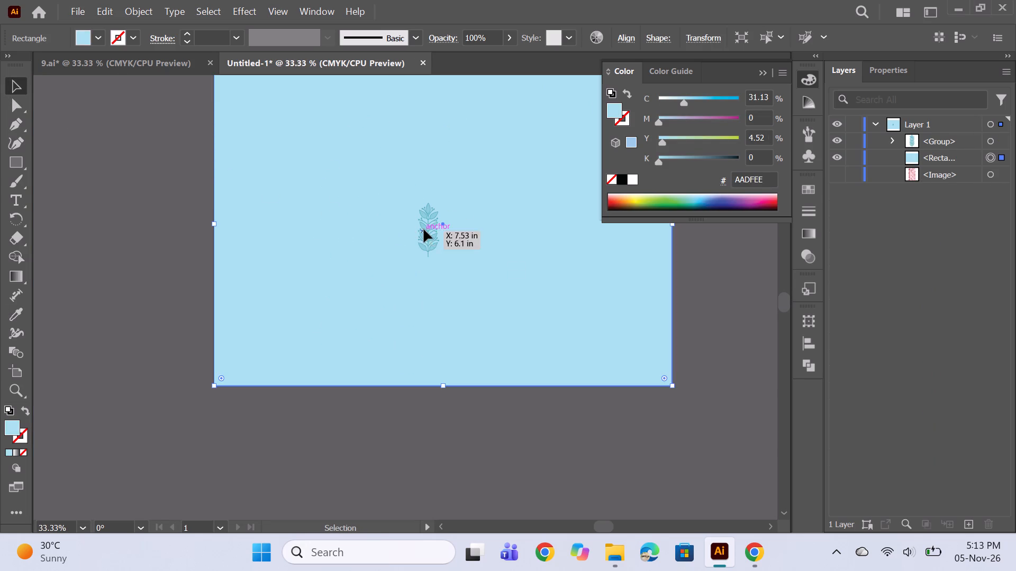
left_click(424, 229)
scroll(445, 220, "up", 3)
left_click_drag(416, 241, 409, 202, "alt+shift")
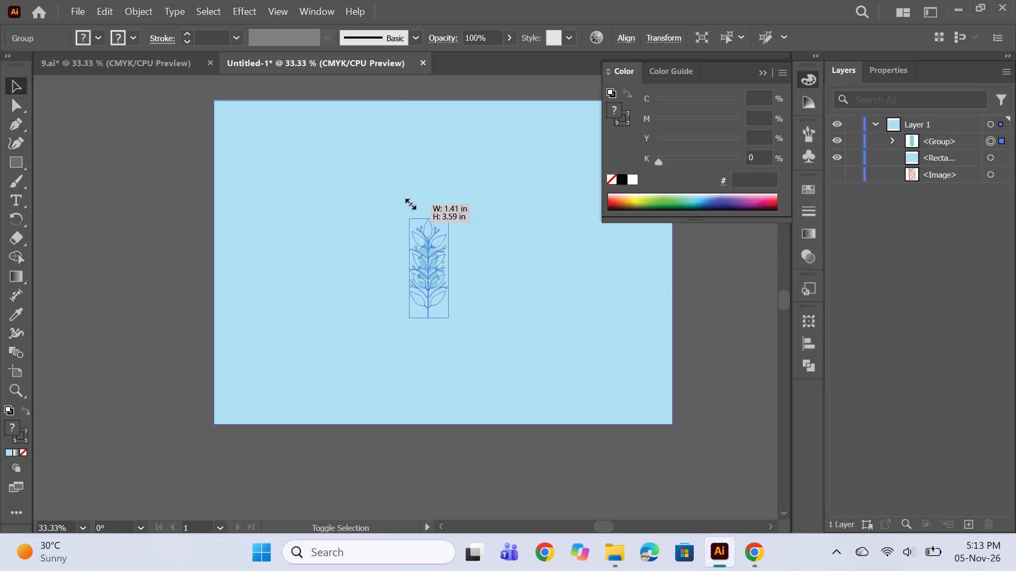
left_click_drag(409, 202, 410, 210, "alt+shift")
left_click(504, 229)
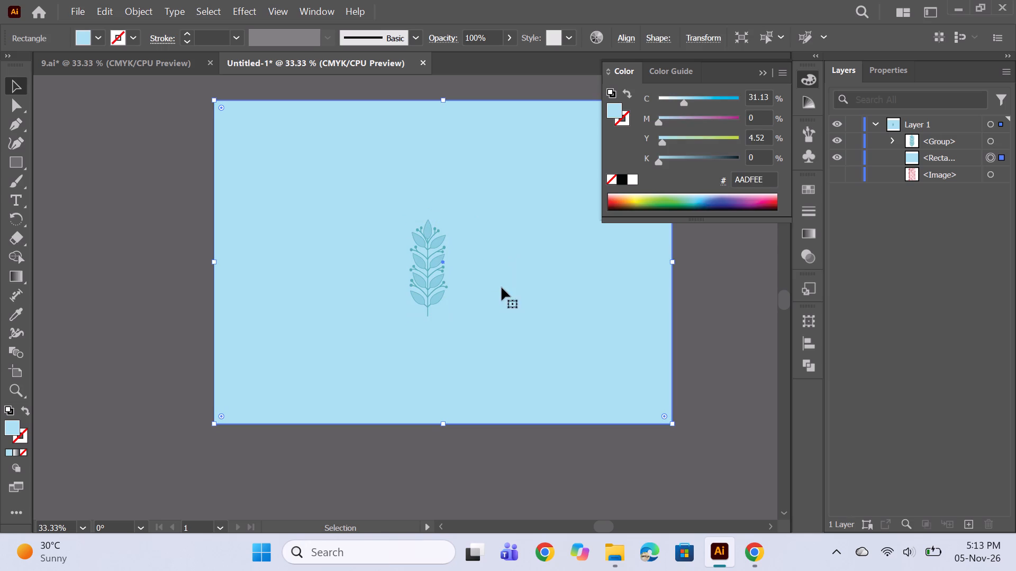
Enlarge the sprig group slightly more from its centre, keeping its proportions.
scroll(487, 242, "up", 2)
scroll(469, 260, "up", 1, "alt")
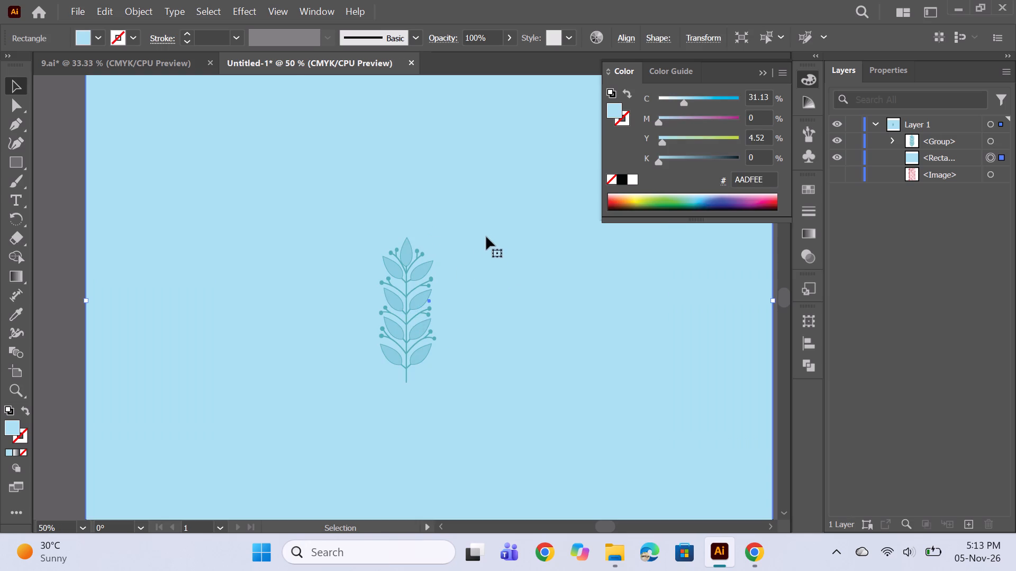
scroll(486, 237, "down", 1, "alt")
scroll(433, 273, "up", 1, "alt")
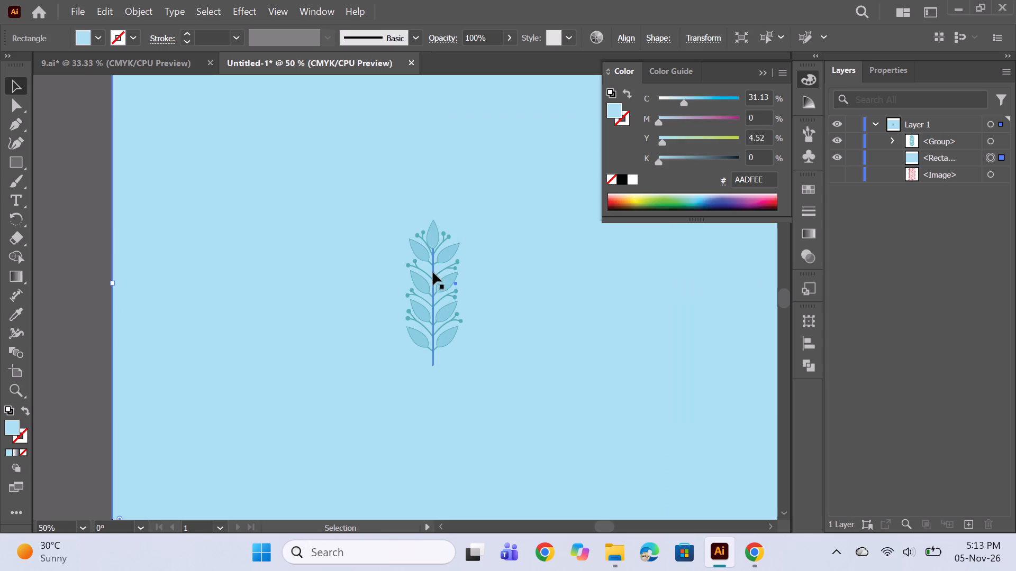
scroll(443, 273, "down", 4)
left_click(444, 269)
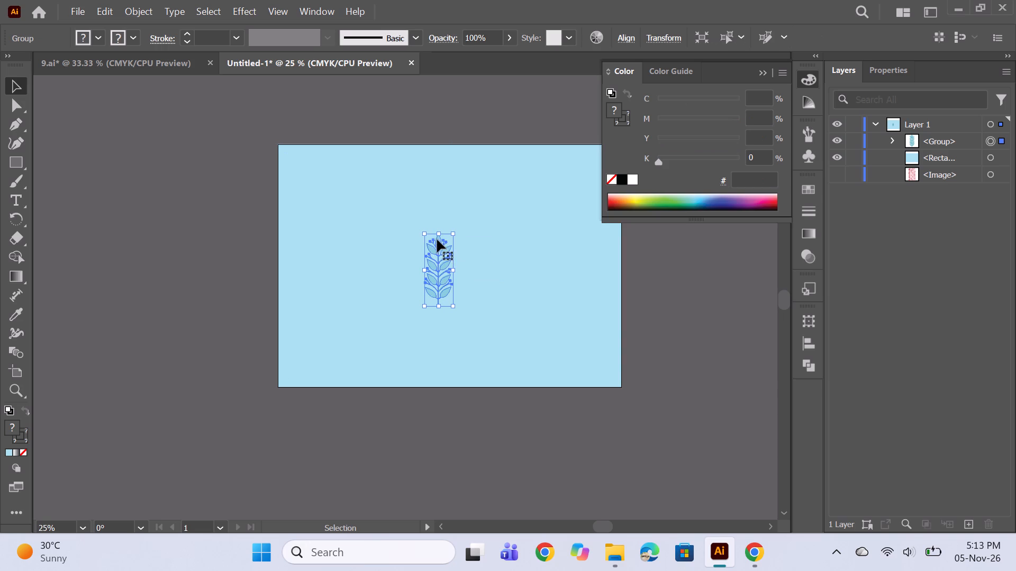
left_click(422, 232, "alt+shift")
left_click(484, 254)
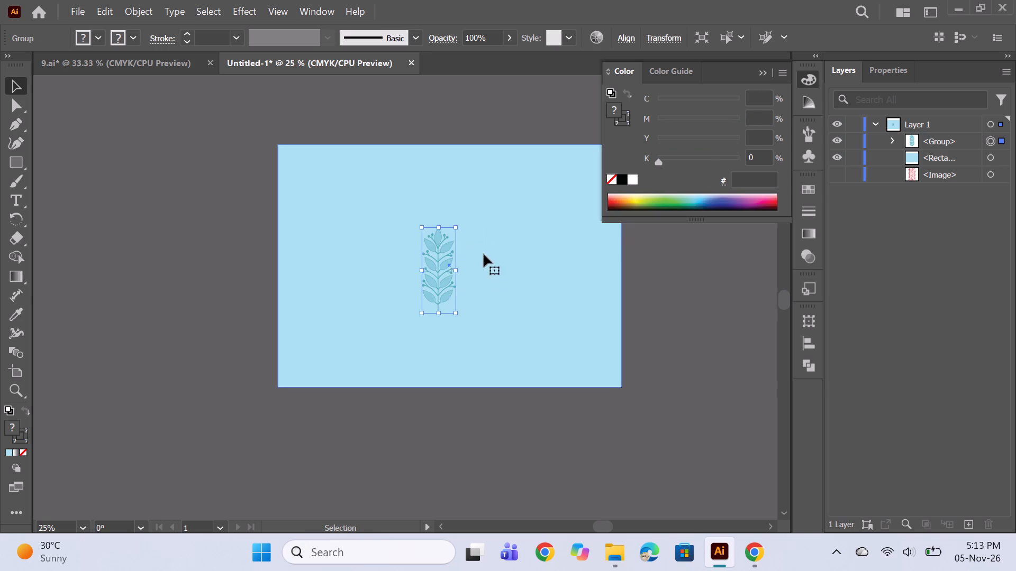
Examine the enlarged sprig against the light blue background, both up close and with the whole artboard in view.
scroll(446, 255, "down", 1)
scroll(445, 254, "up", 3, "alt")
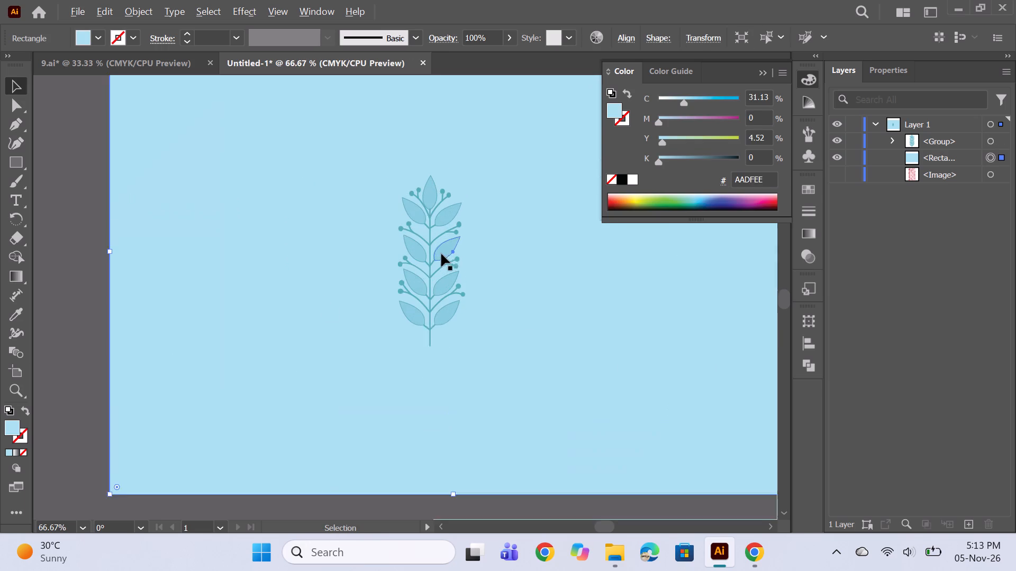
scroll(453, 259, "down", 4, "alt")
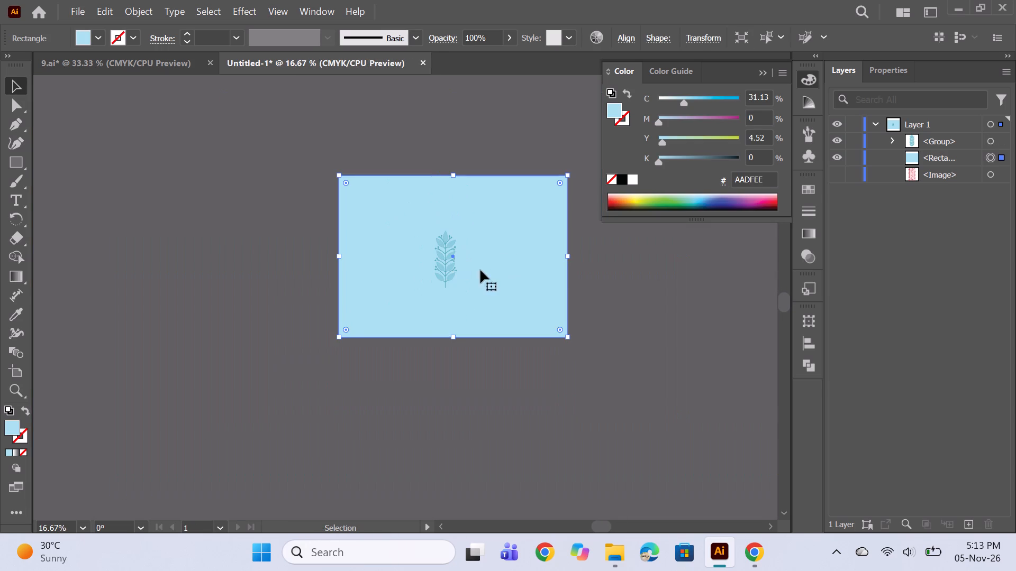
scroll(428, 261, "up", 2, "alt")
key("space")
key("space")
key("space")
key("space")
key("space")
key("space")
left_click_drag(555, 262, 479, 284)
scroll(479, 240, "down", 2)
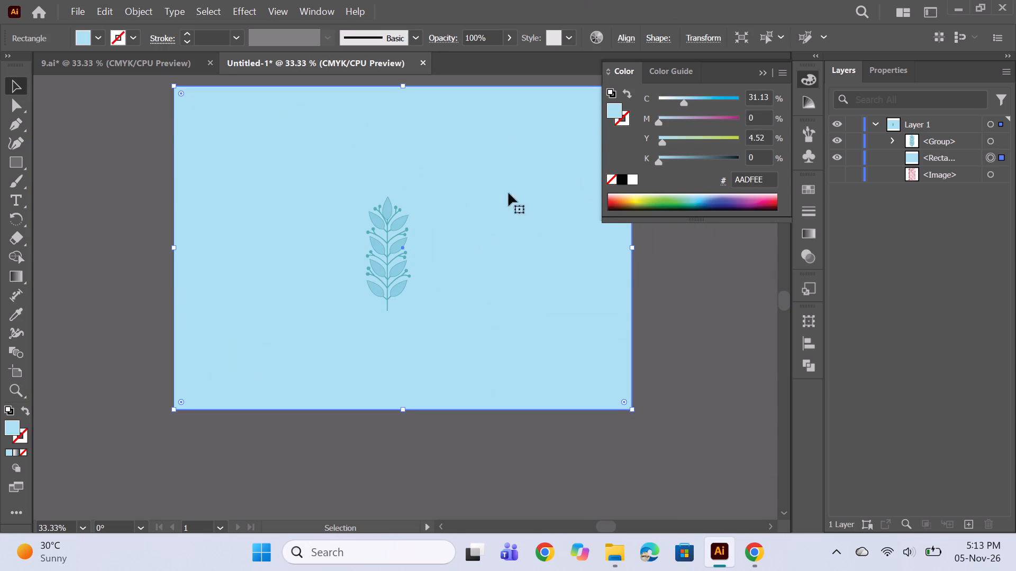
scroll(379, 227, "up", 2, "alt")
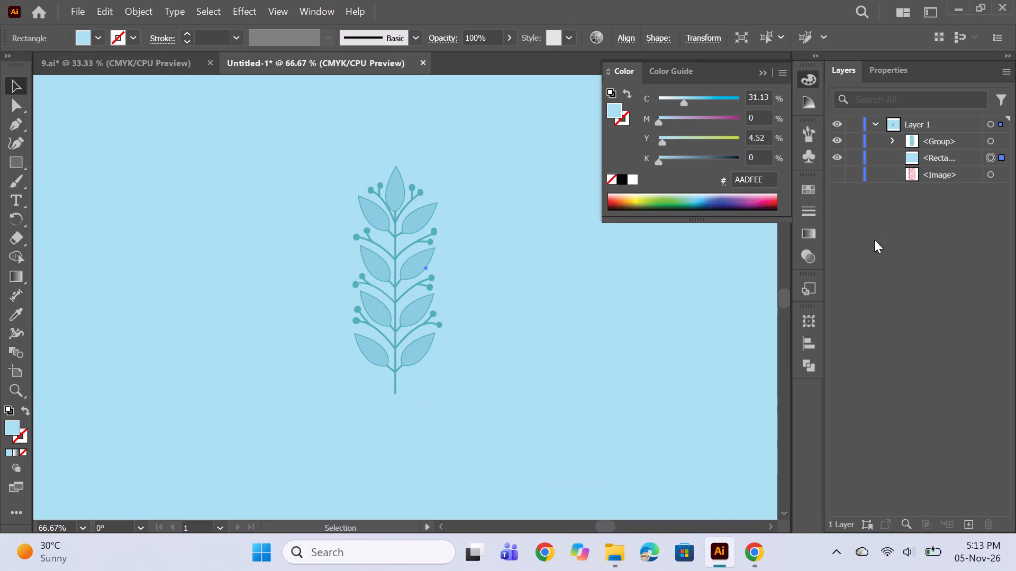
Set the stroke weight of the single leaf at the sprig's tip to 2 pt.
left_click(894, 140)
scroll(960, 260, "down", 2)
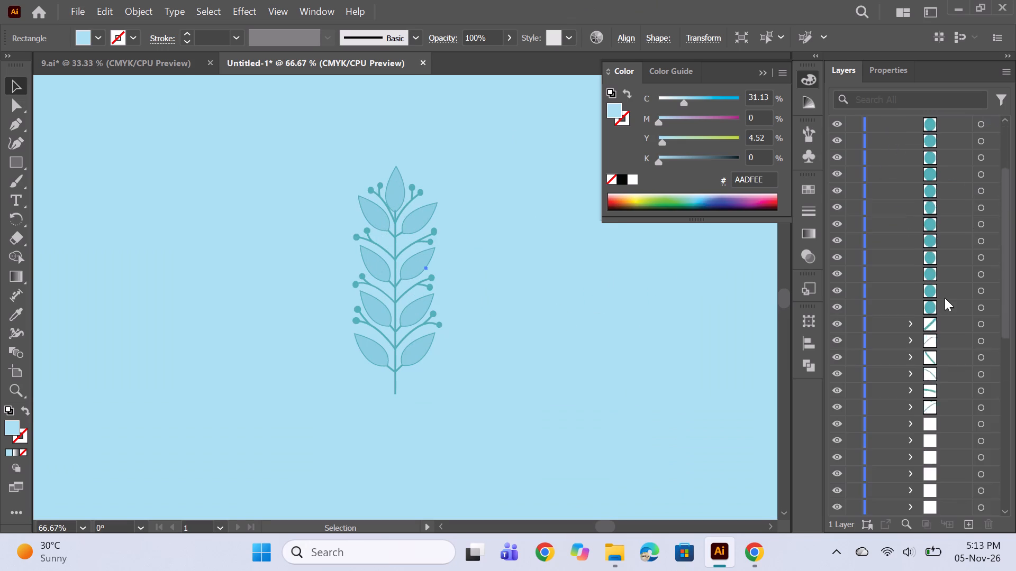
scroll(945, 298, "down", 13)
left_click(980, 477)
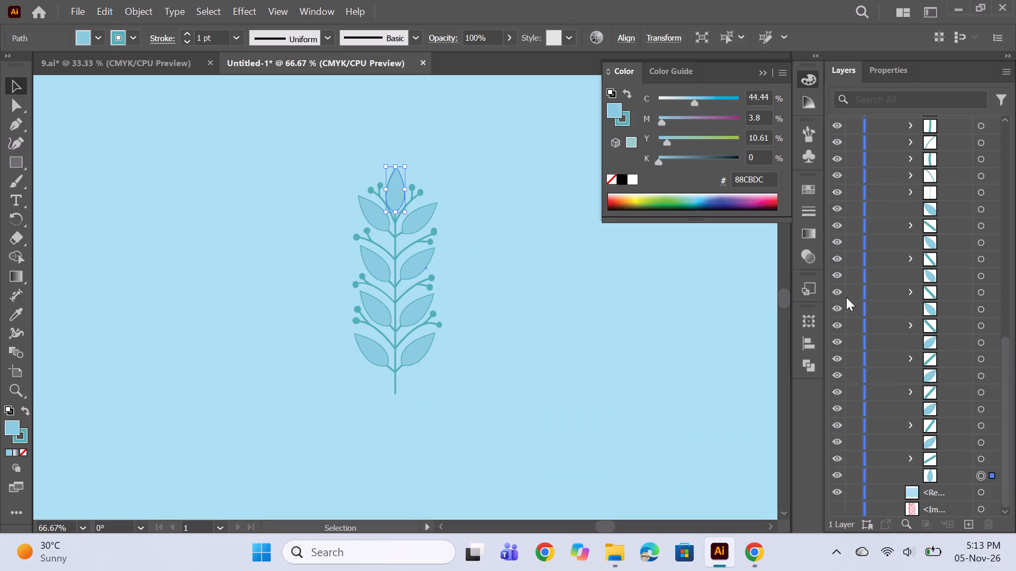
left_click(805, 210)
left_click(669, 202)
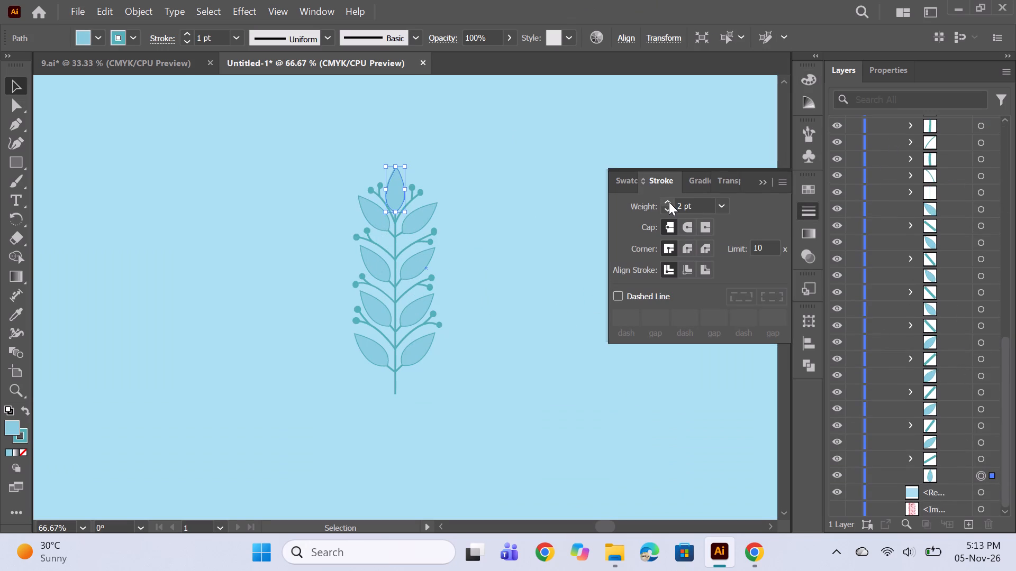
Set the stroke weight of the four leaves on the right side of the stem to 2 pt each.
left_click(984, 446)
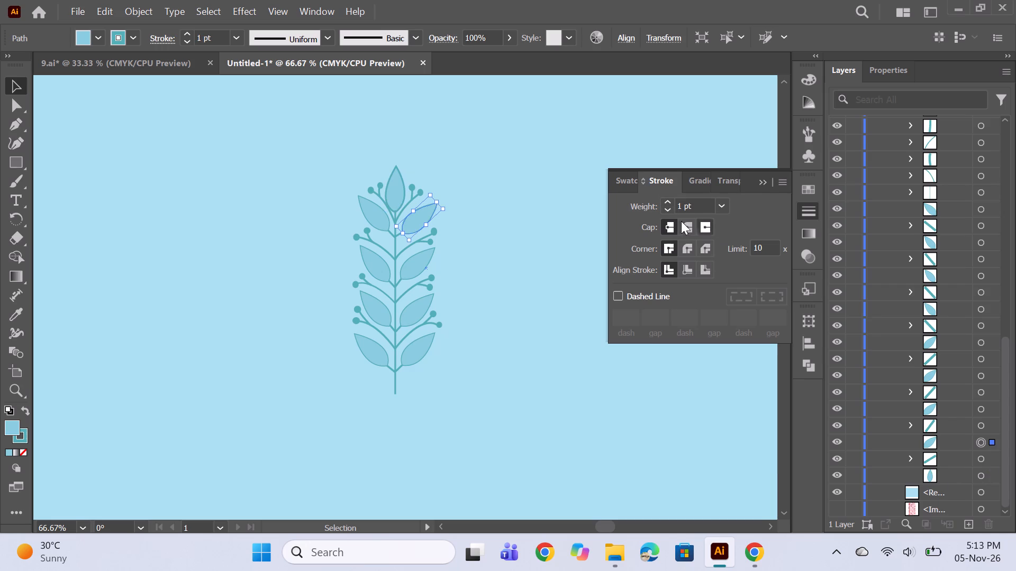
left_click(669, 202)
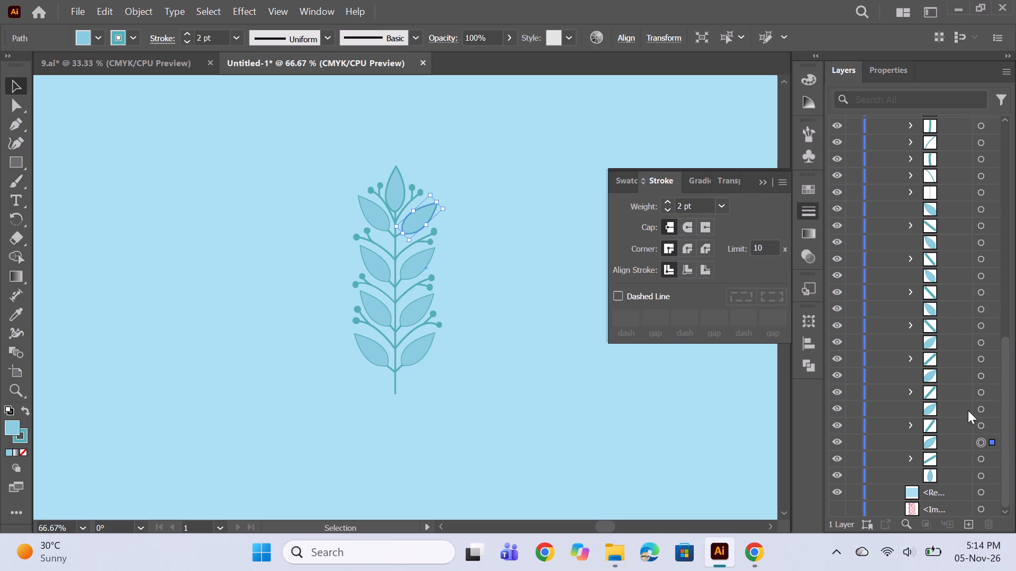
left_click(977, 407)
left_click(669, 202)
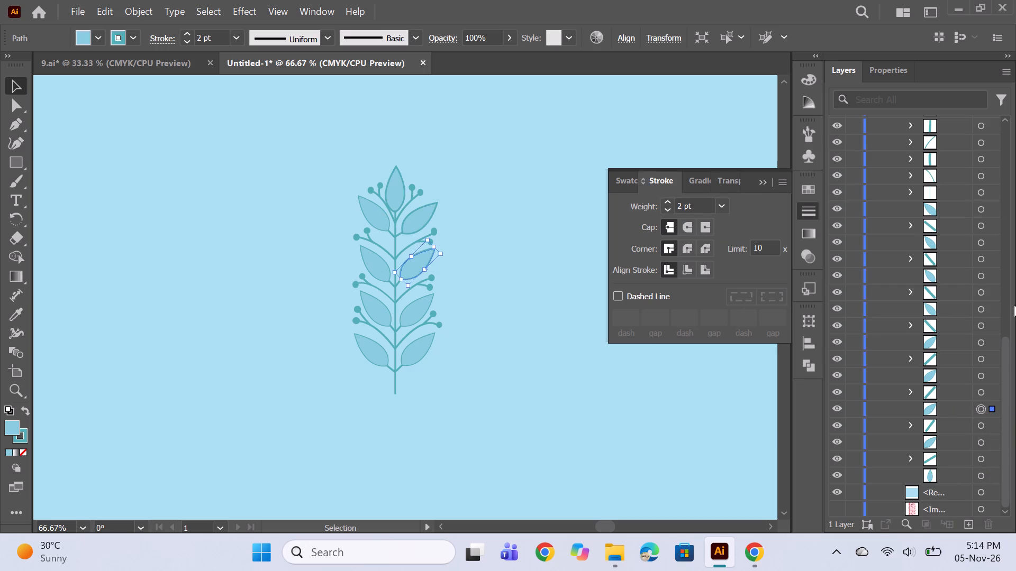
left_click(981, 382)
left_click(672, 203)
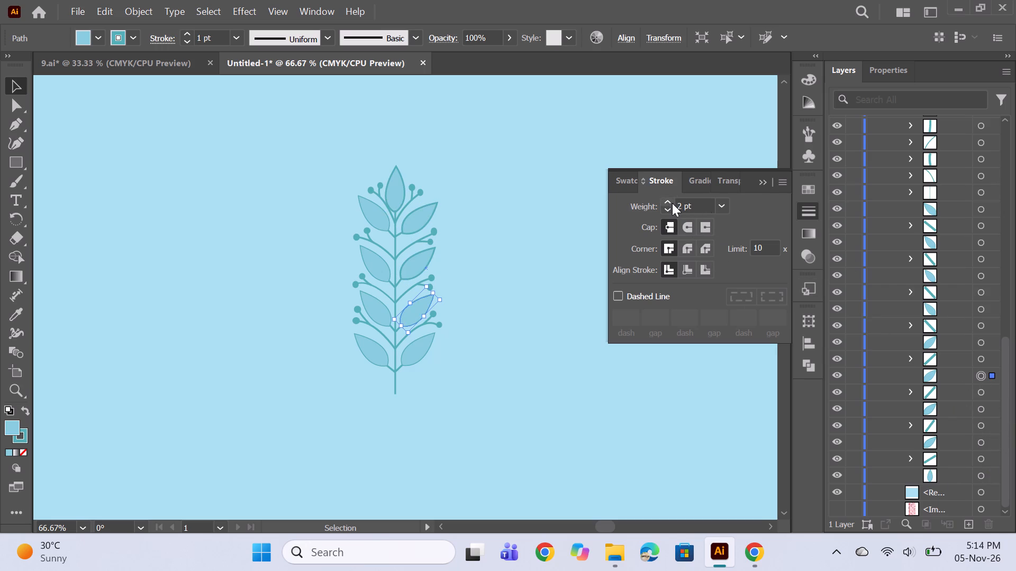
left_click(979, 337)
left_click(663, 200)
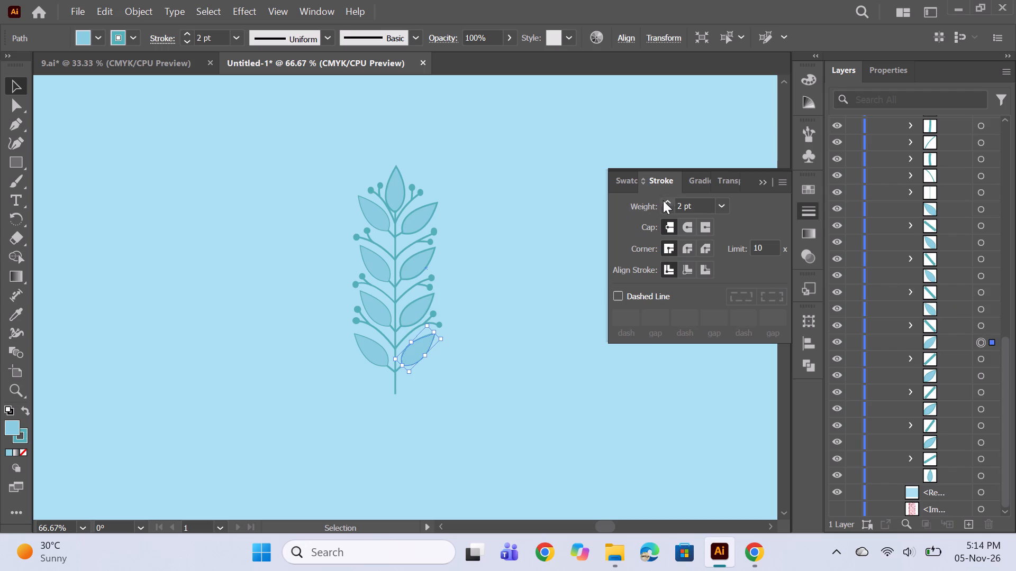
Set the stroke weight of the four leaves on the left side of the stem to 2 pt each.
left_click(977, 305)
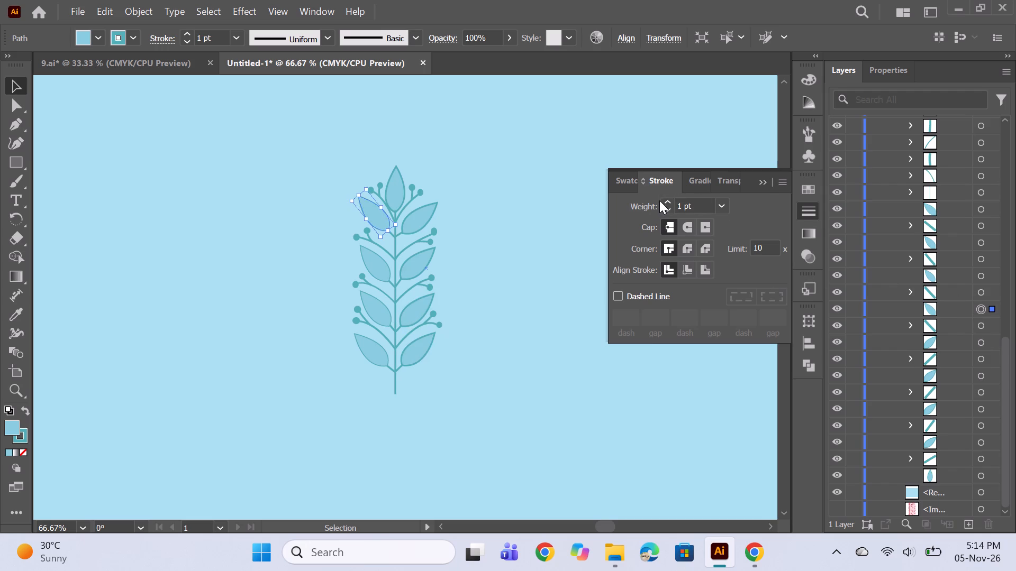
left_click(663, 198)
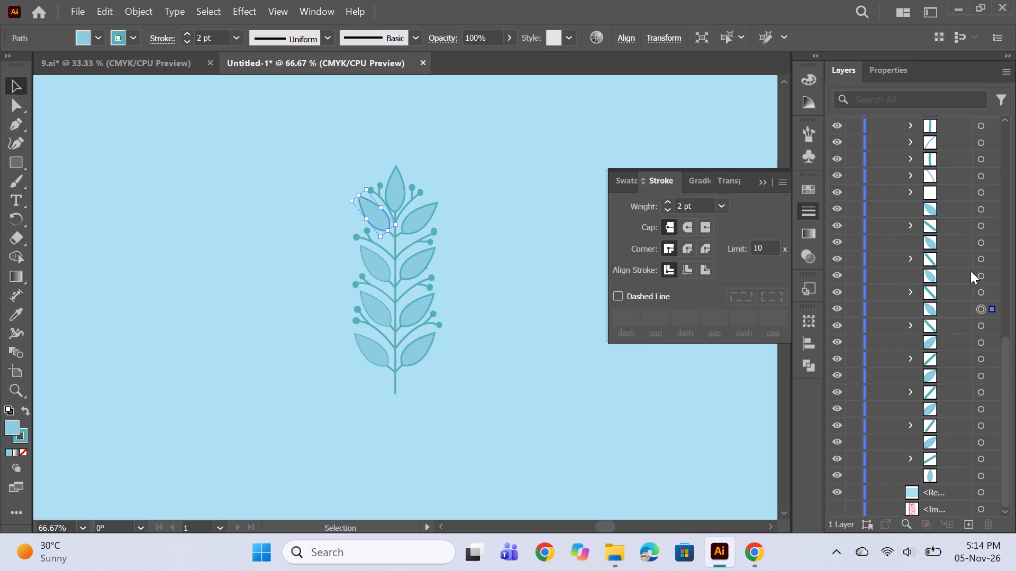
left_click(981, 274)
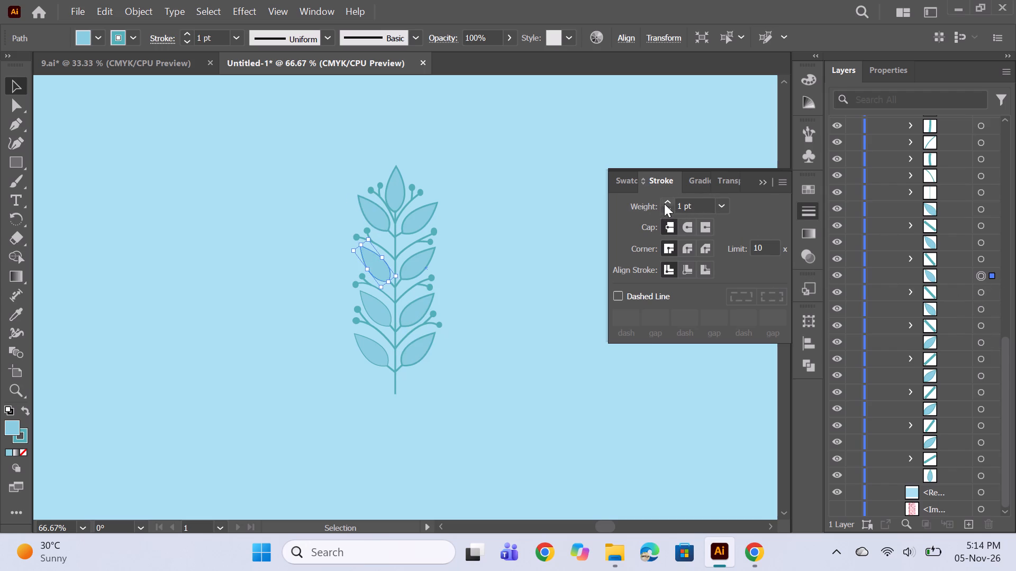
left_click(665, 202)
left_click(981, 237)
left_click(663, 200)
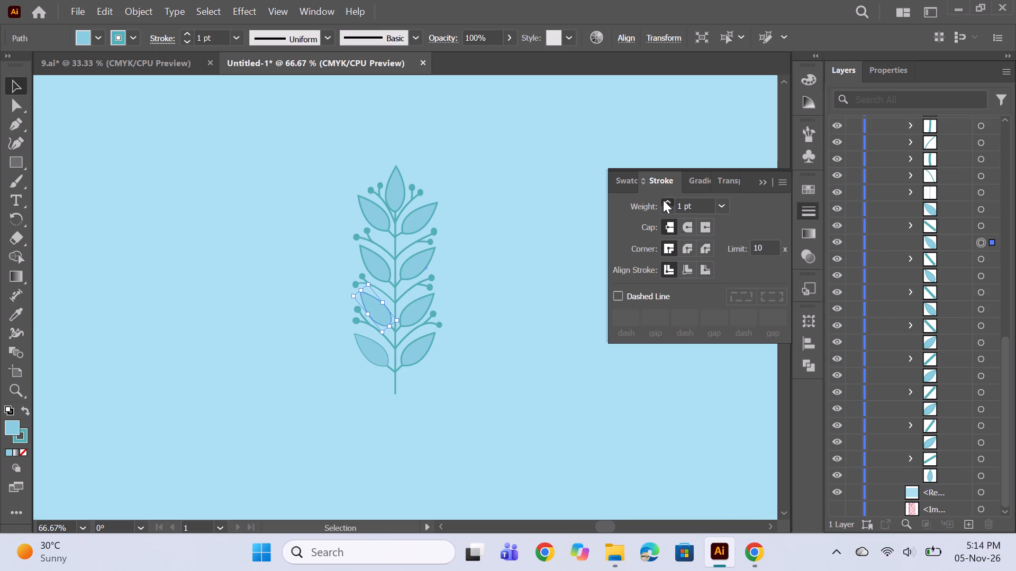
left_click(983, 210)
left_click(673, 202)
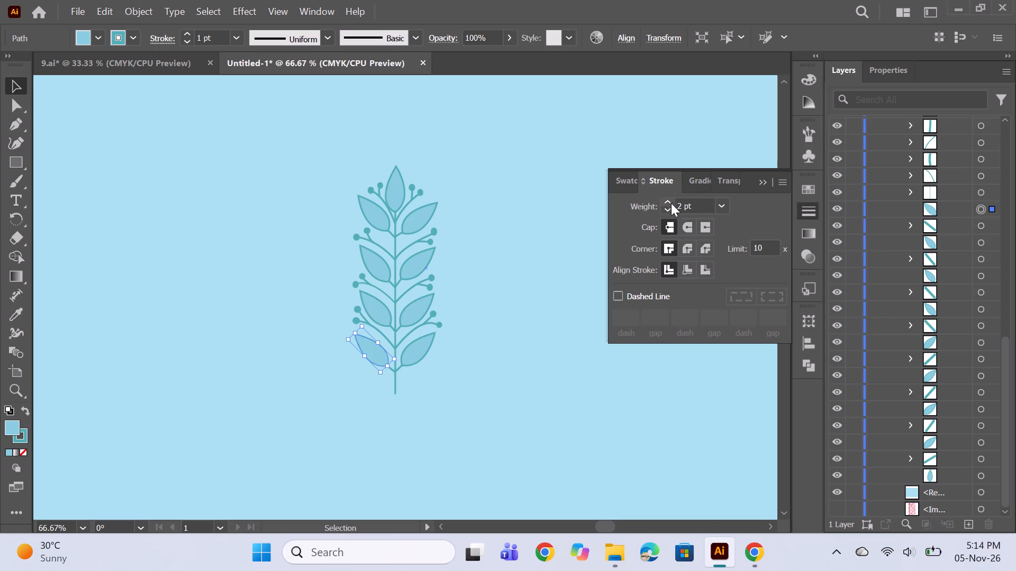
left_click(574, 237, "ctrl")
scroll(521, 247, "down", 3, "alt")
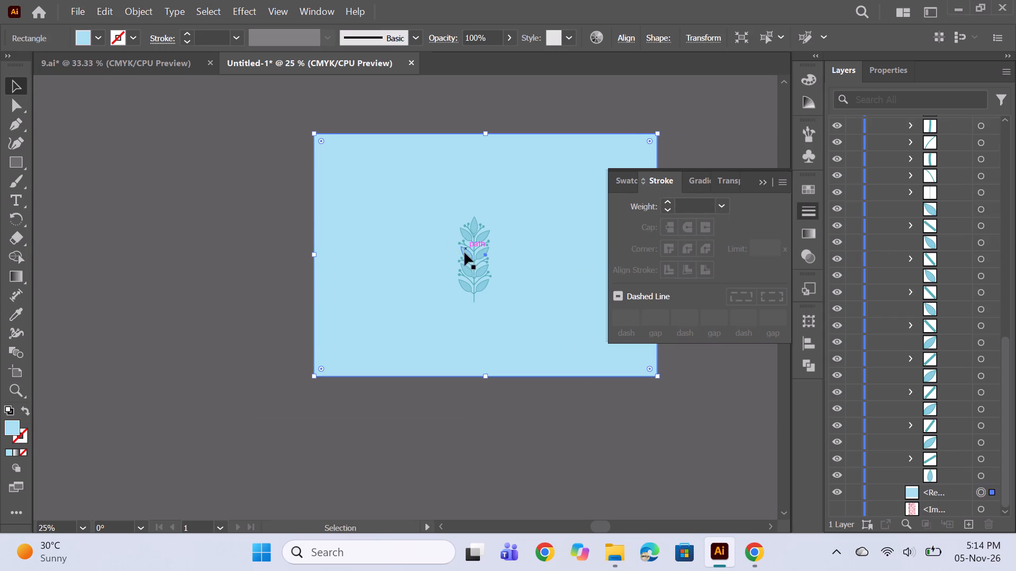
Move the whole leaf sprig into the artboard's upper-left corner and show the rulers.
left_click_drag(474, 258, 331, 174)
scroll(324, 167, "up", 3, "alt")
scroll(375, 207, "up", 1, "alt")
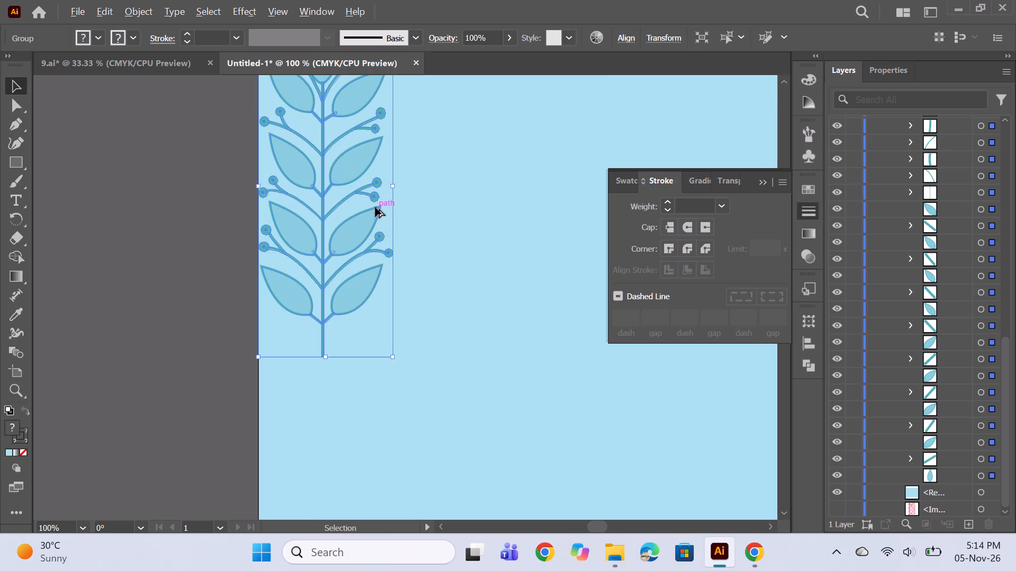
key("space")
key("space")
key("space")
key("space")
key("space")
key("space")
key("space")
key("space")
key("space")
key("space")
key("space")
key("space")
key("space")
key("space")
key("space")
key("space")
key("space")
key("space")
key("space")
key("space")
left_click_drag(463, 217, 273, 297)
key("ctrl+r")
Apply a dashed line with a 2 pt dash to the outlines of all nine leaves of the sprig.
key("space")
key("space")
key("space")
key("space")
key("space")
key("space")
key("space")
key("space")
key("space")
key("space")
key("space")
key("space")
key("space")
key("space")
key("space")
key("space")
key("space")
key("space")
key("space")
key("space")
left_click_drag(310, 258, 314, 256)
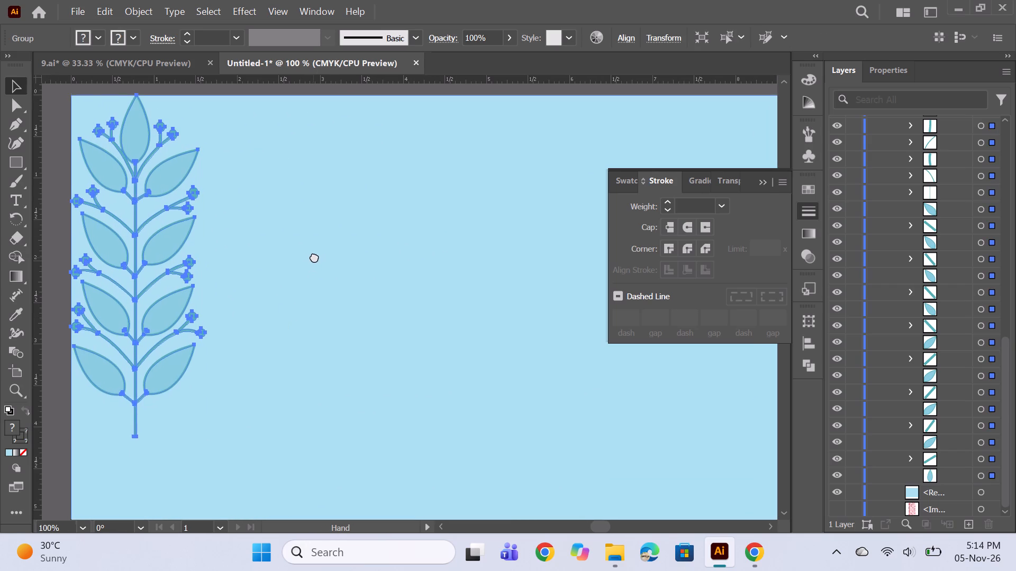
left_click_drag(314, 256, 287, 246)
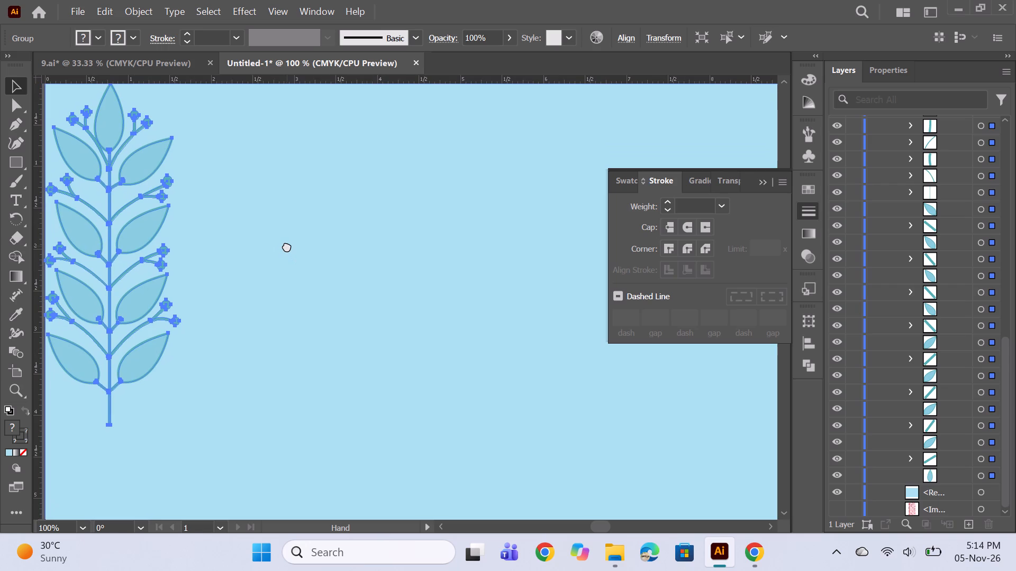
left_click_drag(287, 246, 284, 247)
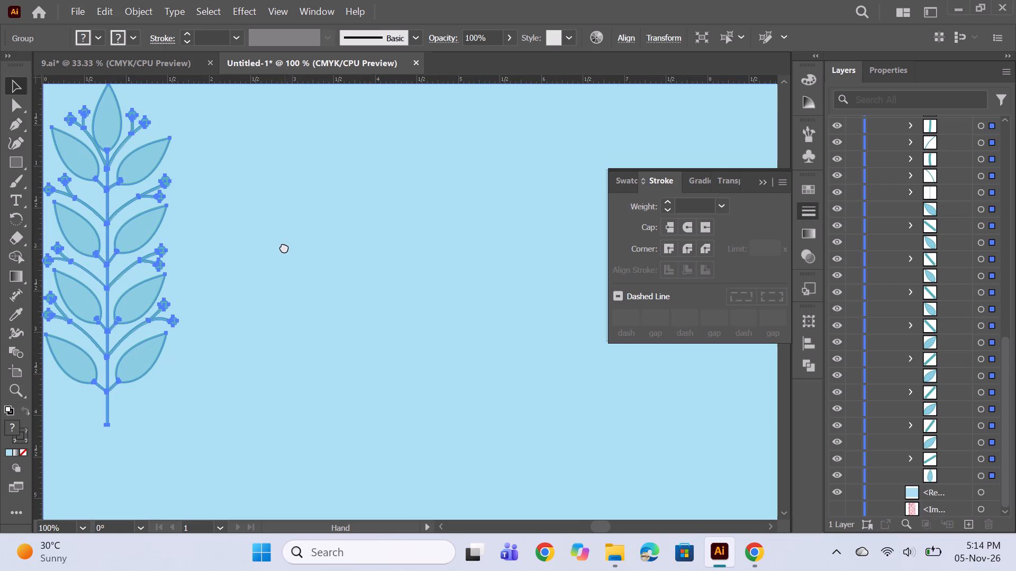
left_click_drag(284, 247, 308, 249)
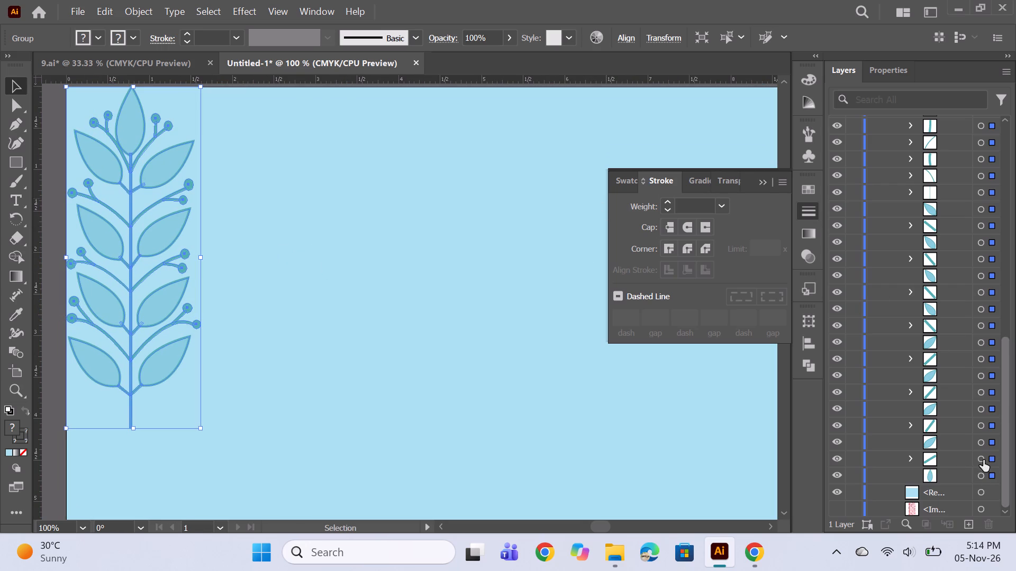
left_click(984, 449)
left_click(982, 476, "ctrl")
left_click(980, 478)
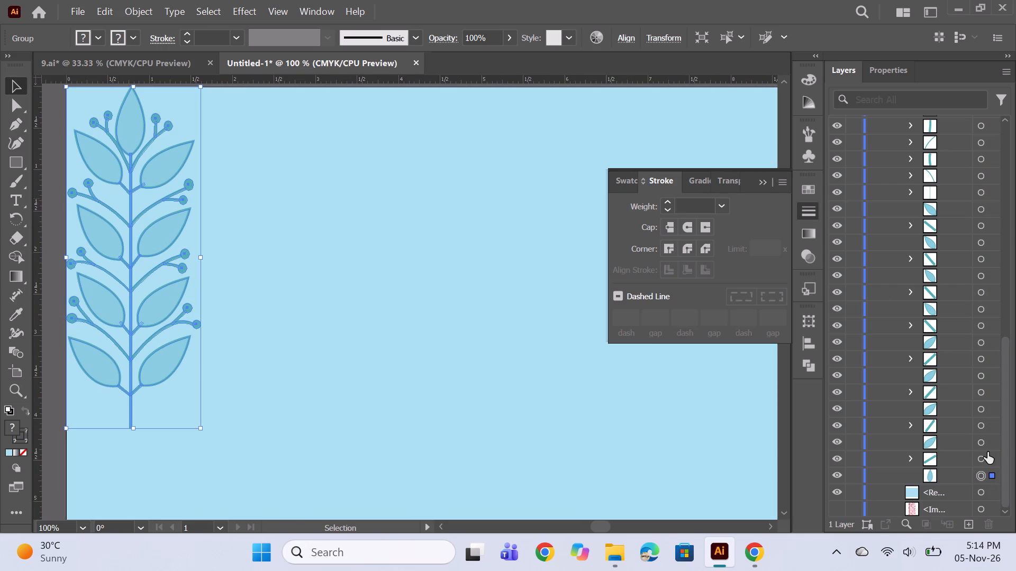
left_click(983, 444, "ctrl")
left_click(982, 412, "ctrl")
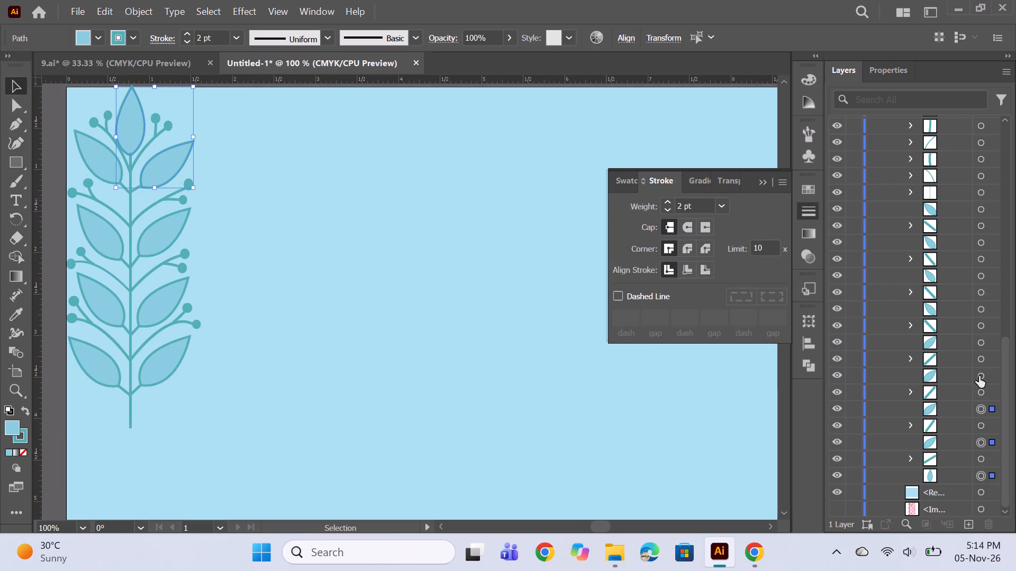
left_click(979, 376, "ctrl")
left_click(981, 342, "ctrl")
left_click(984, 308, "ctrl")
left_click(982, 272, "ctrl")
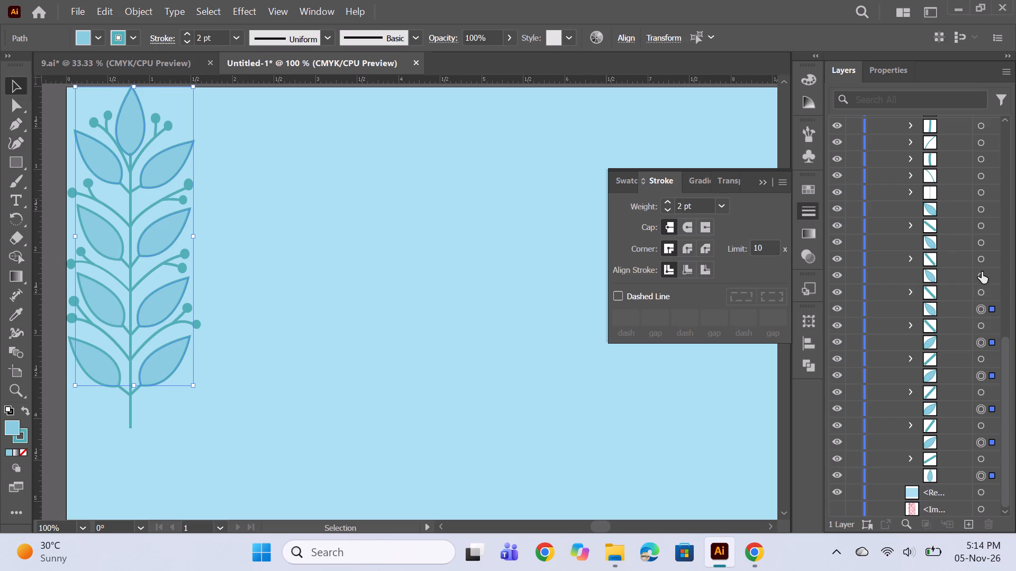
left_click(981, 242, "ctrl")
left_click(983, 209, "ctrl")
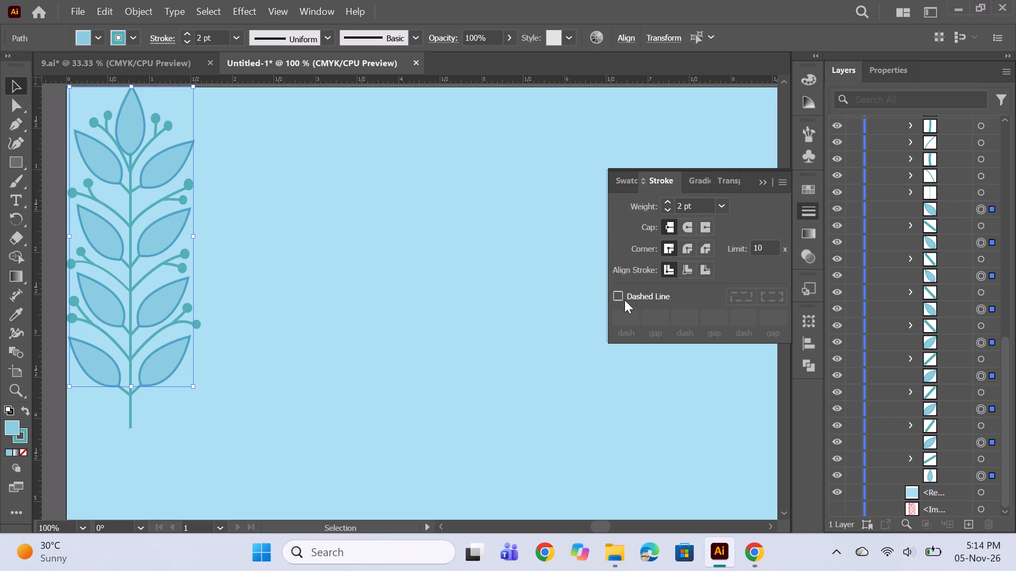
left_click(623, 294)
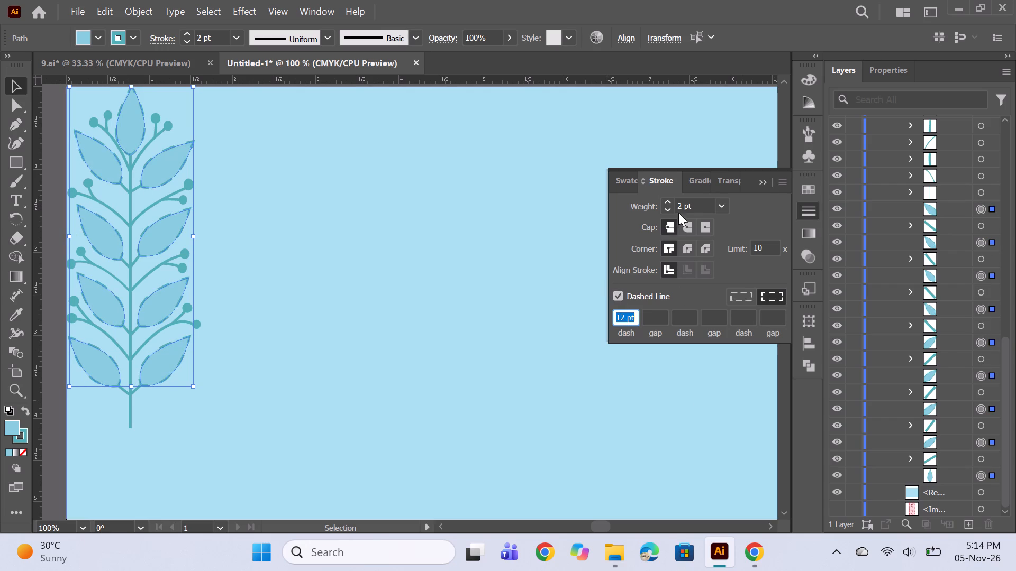
left_click_drag(624, 319, 607, 321)
key("2")
key("Return")
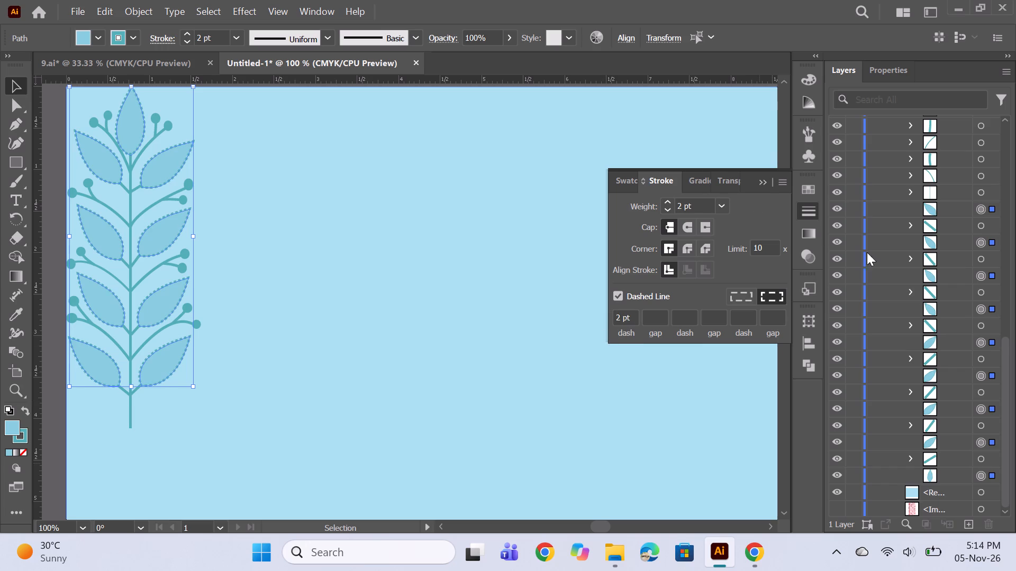
left_click(495, 289, "ctrl")
Shrink the whole sprig against the rulers to about 1.5 in wide and 4 in tall.
scroll(373, 262, "down", 2, "alt")
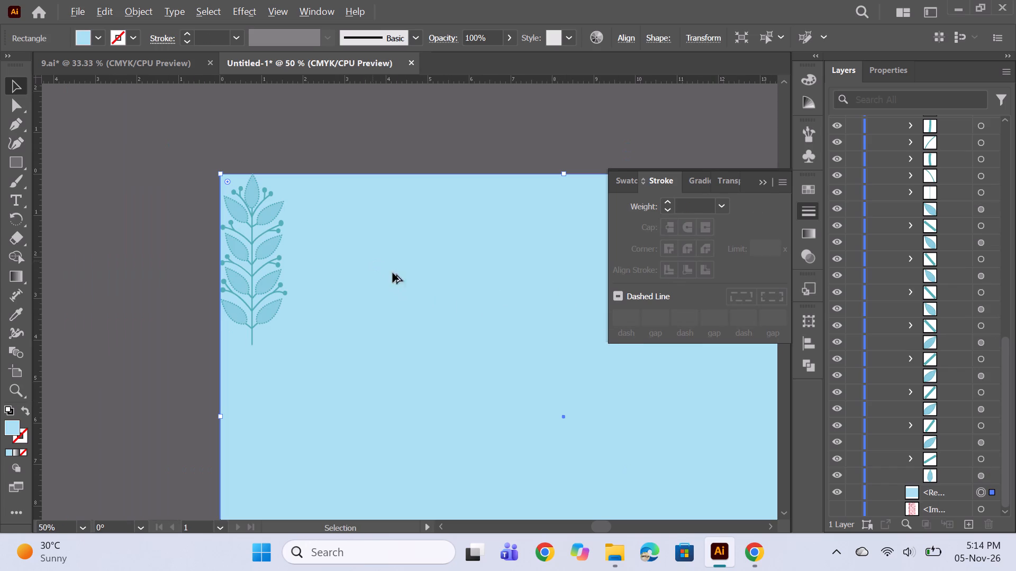
scroll(270, 236, "up", 1, "alt")
scroll(219, 235, "up", 1, "alt")
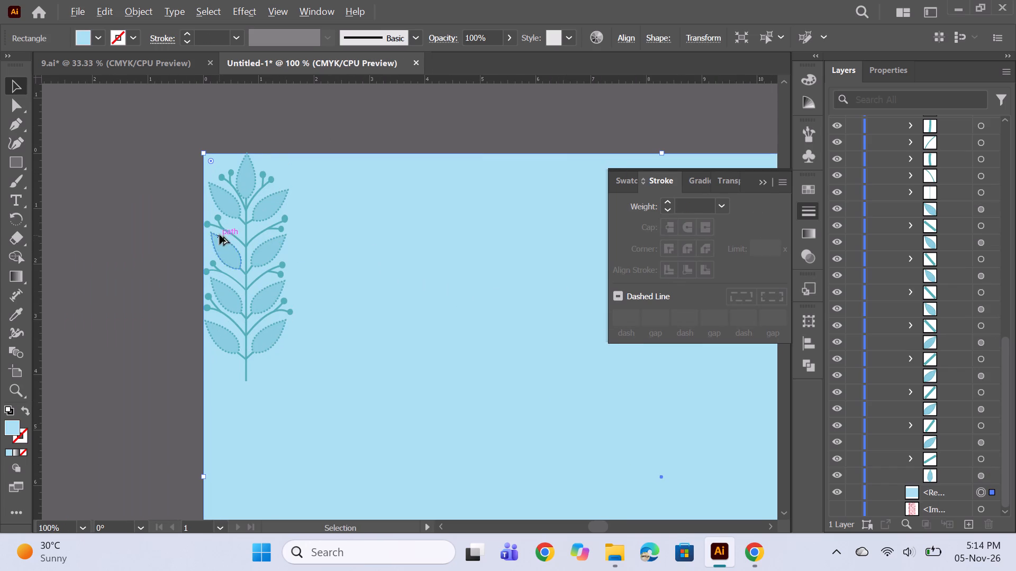
scroll(307, 213, "up", 1, "alt")
scroll(309, 218, "down", 1, "alt")
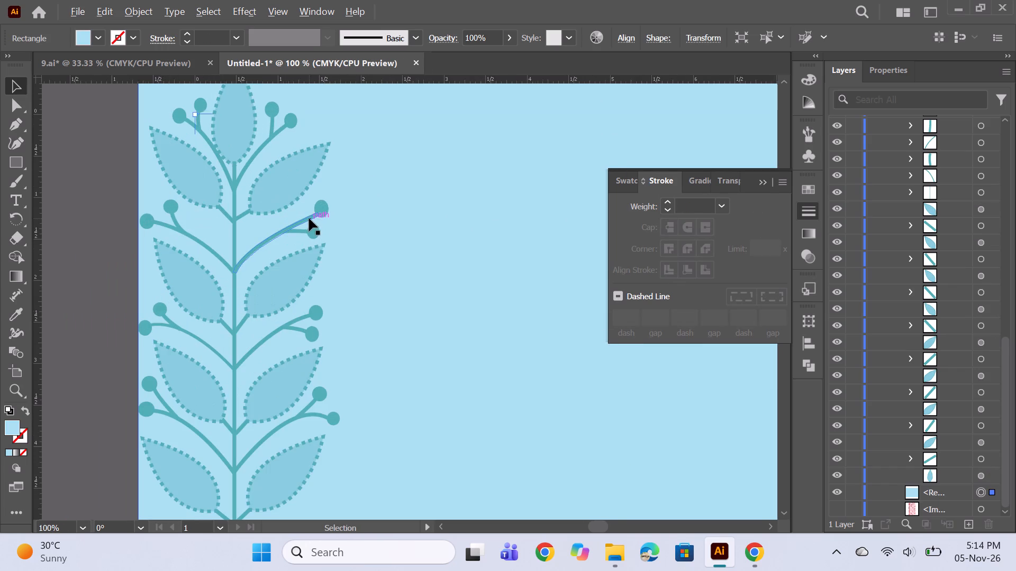
key("space")
key("space")
key("space")
key("space")
key("space")
key("space")
key("space")
key("space")
key("space")
key("space")
key("space")
key("space")
key("space")
key("space")
key("space")
key("space")
key("space")
key("space")
key("space")
key("space")
left_click_drag(386, 273, 237, 244)
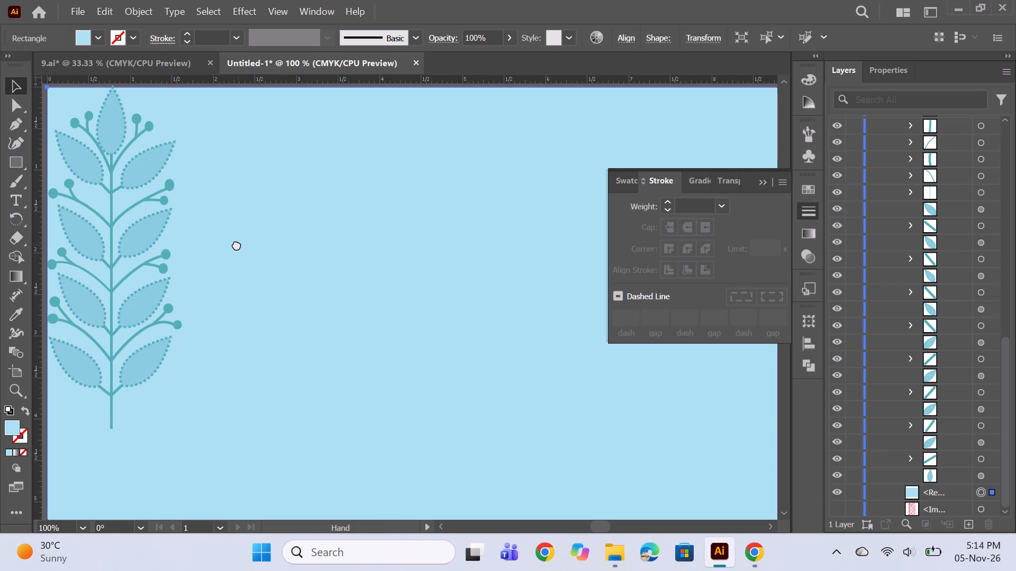
left_click_drag(237, 244, 233, 241)
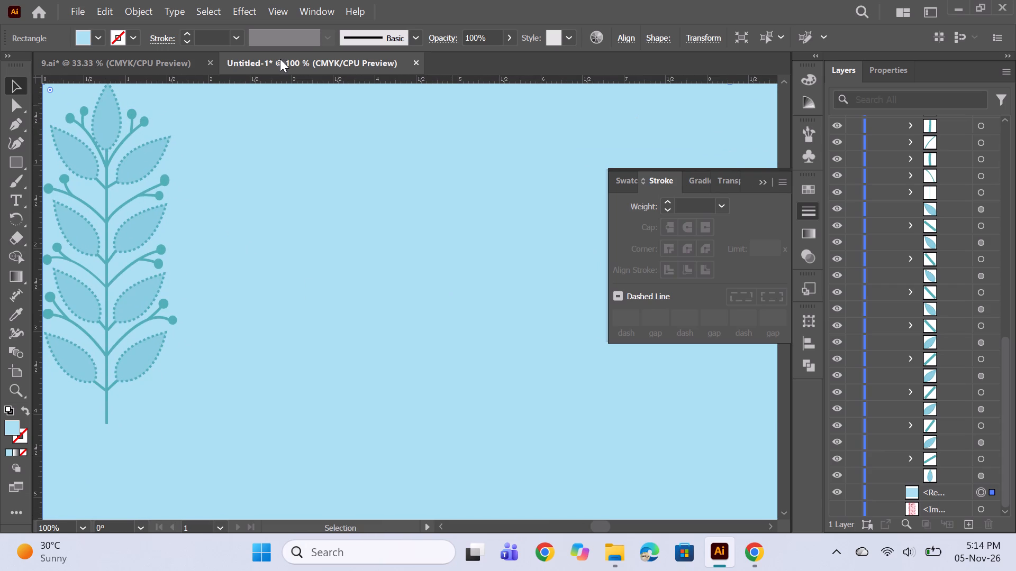
left_click(79, 160)
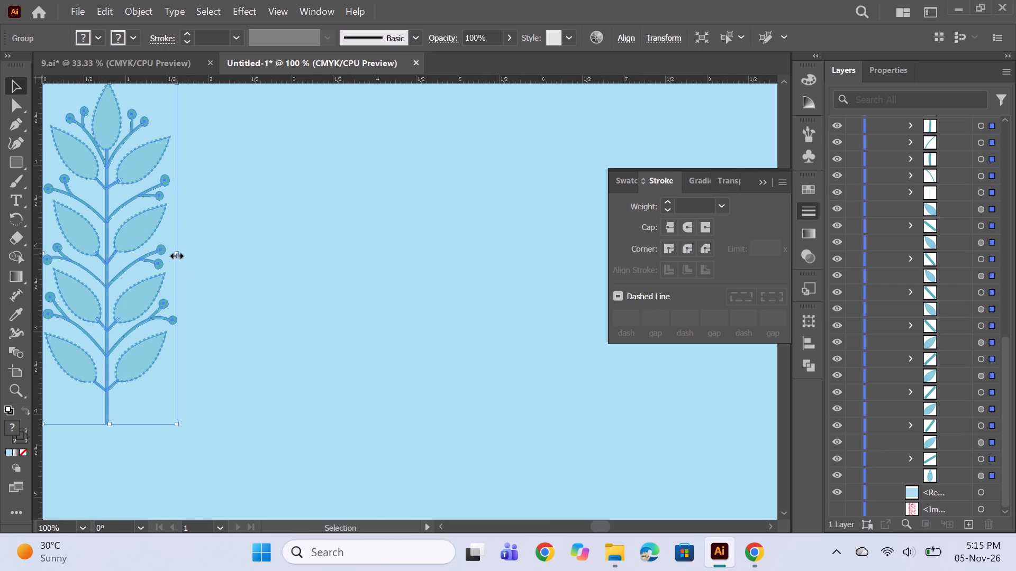
left_click_drag(175, 254, 166, 254)
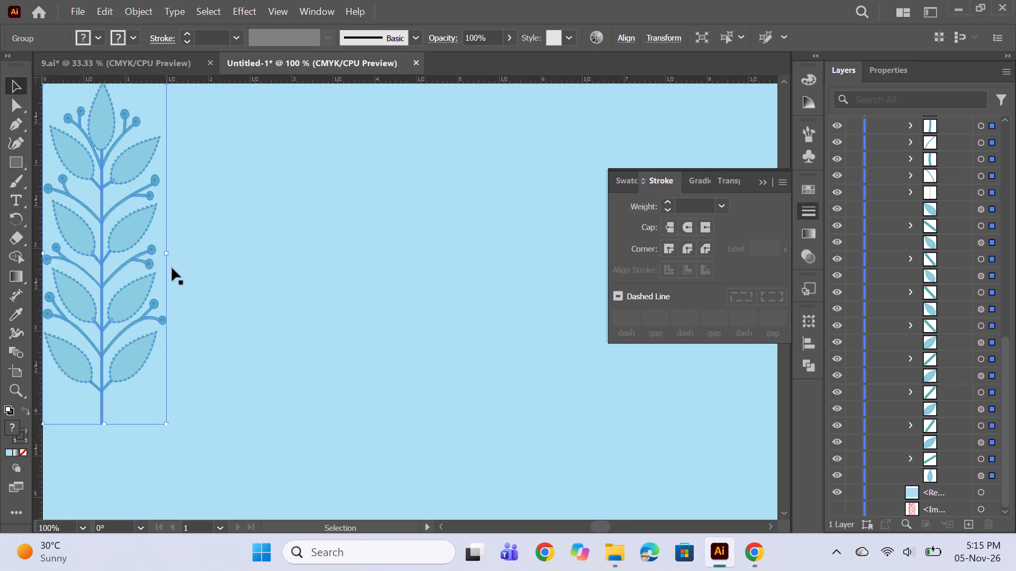
left_click_drag(102, 425, 104, 413)
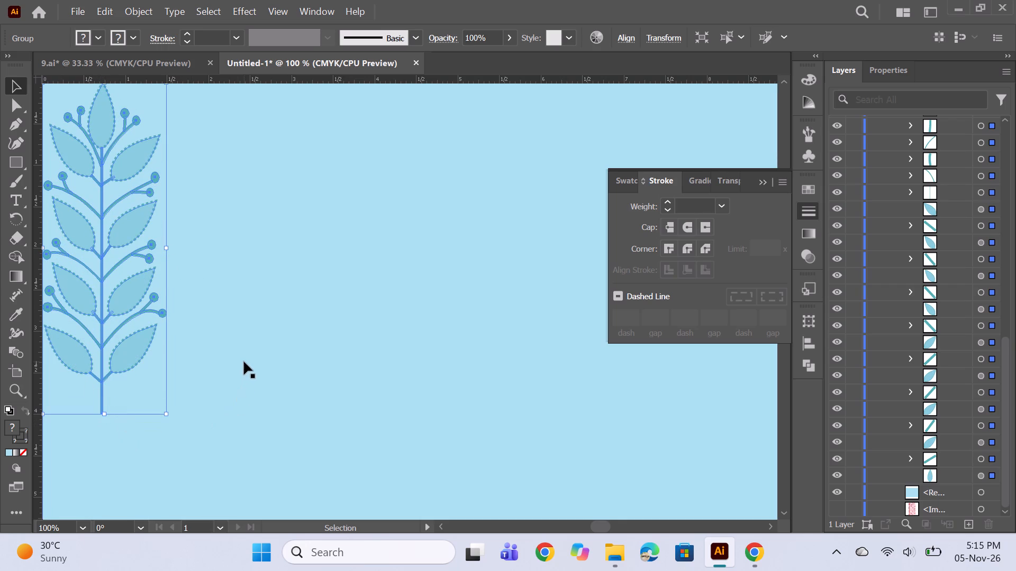
Move the sprig inward to about 1.5 in from the artboard's left edge and 0.4 in from its top edge.
scroll(249, 359, "down", 4, "alt")
left_click(279, 353)
left_click_drag(216, 336, 247, 344)
scroll(371, 354, "down", 2)
left_click(378, 341)
Make a new pattern from the leaf sprig.
scroll(334, 356, "up", 1, "alt")
key("space")
left_click_drag(446, 399, 430, 333)
scroll(192, 239, "up", 2, "alt")
left_click(230, 264)
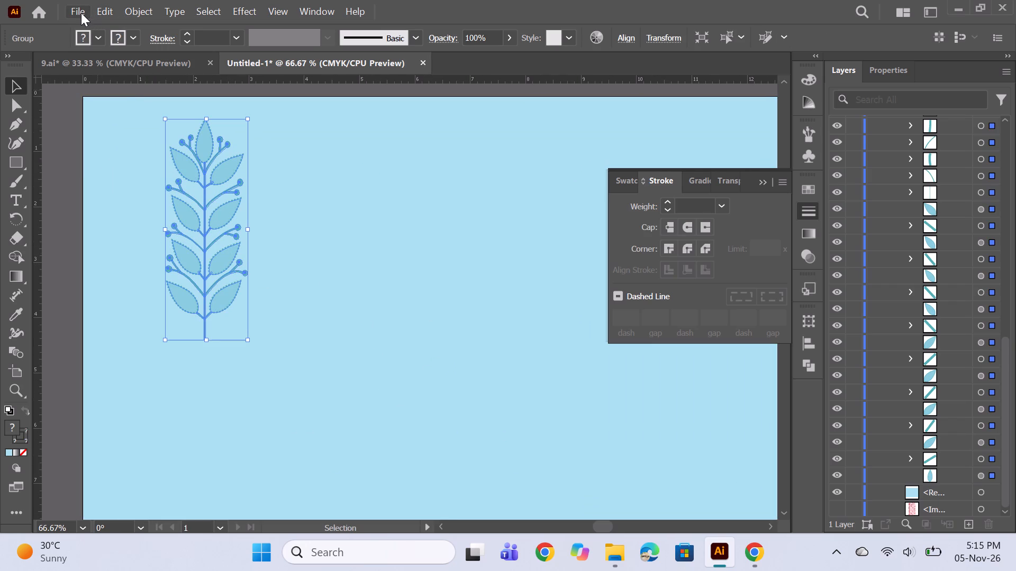
left_click(125, 12)
left_click(193, 480)
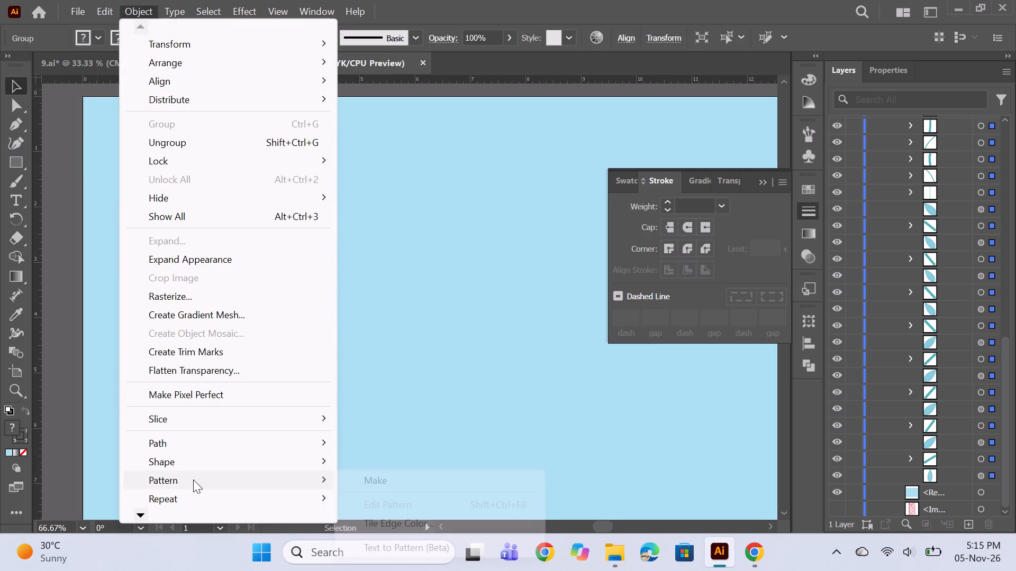
left_click(375, 486)
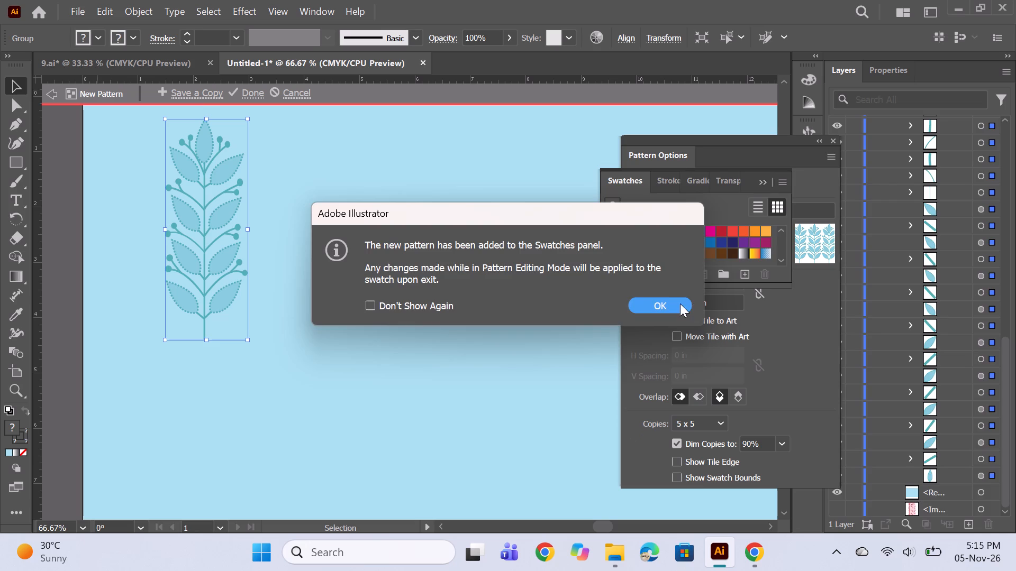
left_click(680, 303)
Set the pattern's tile type to Brick by Column and enable Size Tile to Art.
left_click(748, 232)
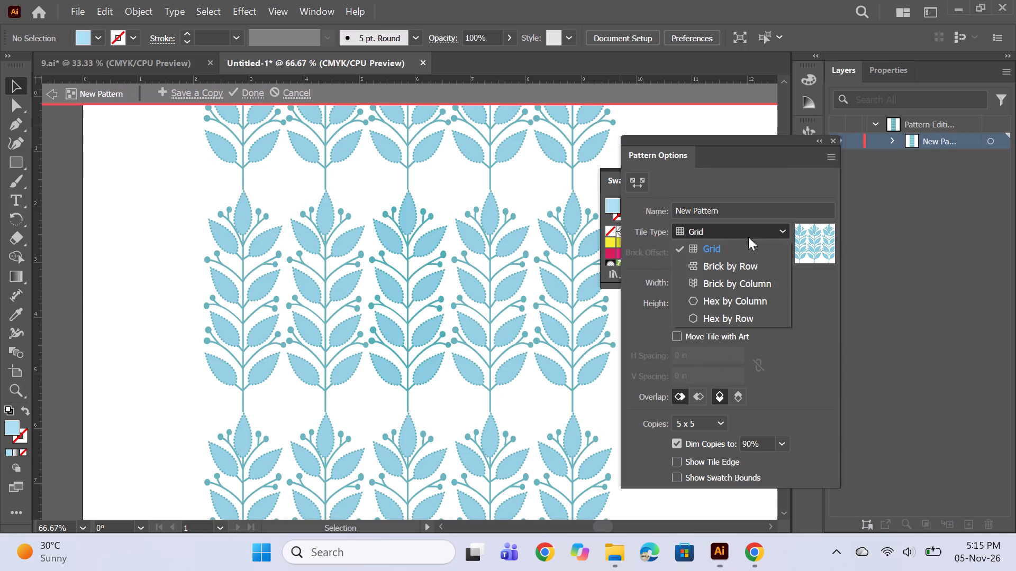
left_click(752, 281)
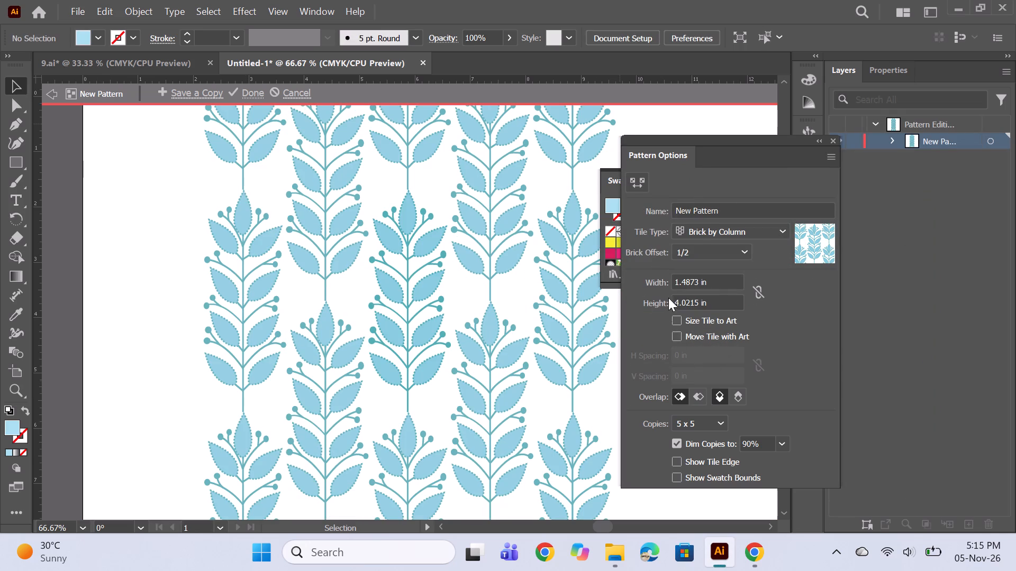
scroll(520, 275, "down", 1)
left_click(681, 324)
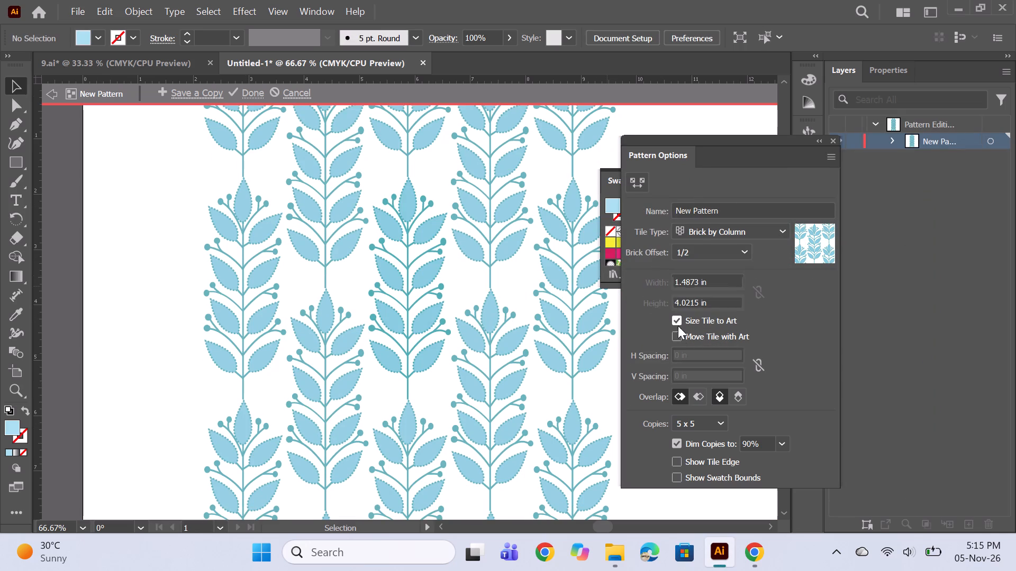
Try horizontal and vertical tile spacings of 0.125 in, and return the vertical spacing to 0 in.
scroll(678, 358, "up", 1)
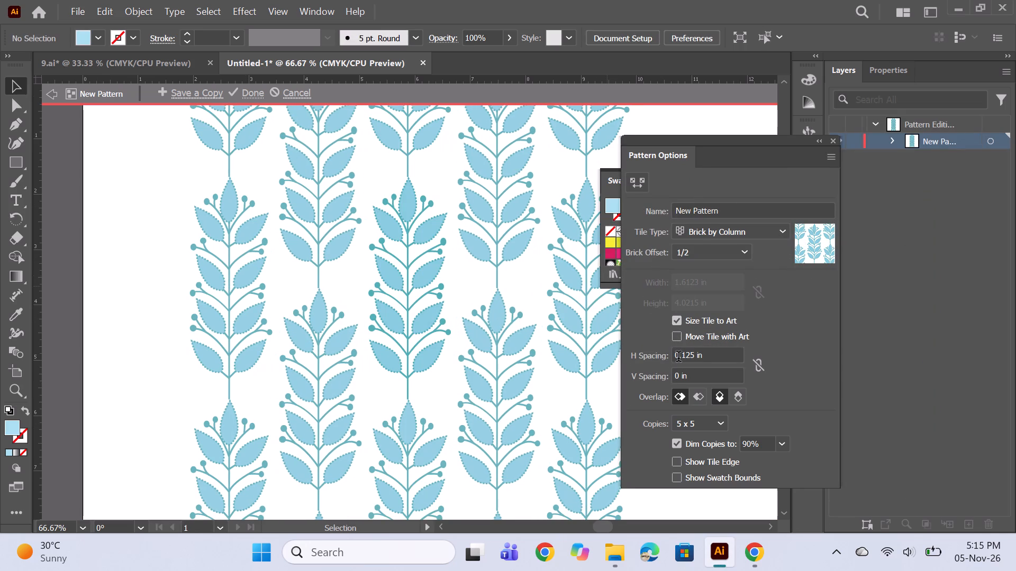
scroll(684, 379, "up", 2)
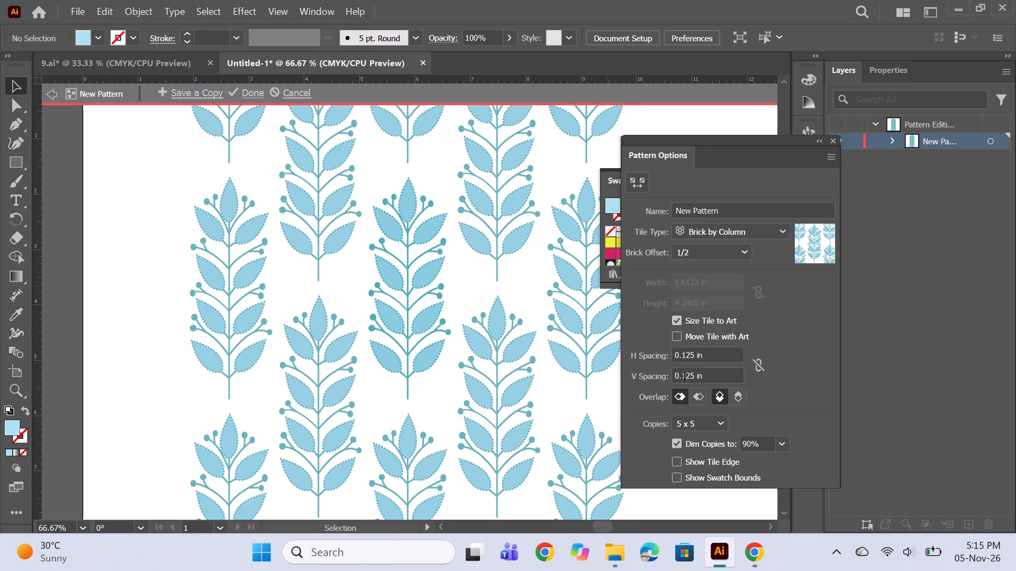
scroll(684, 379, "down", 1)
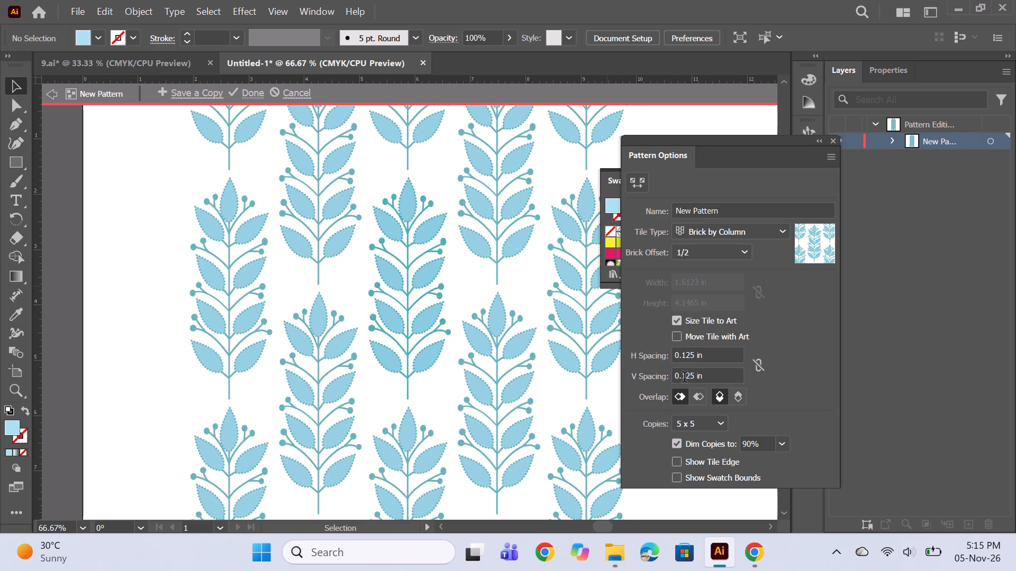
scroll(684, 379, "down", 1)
Set the pattern's horizontal spacing to 0.75 in.
scroll(690, 353, "up", 2)
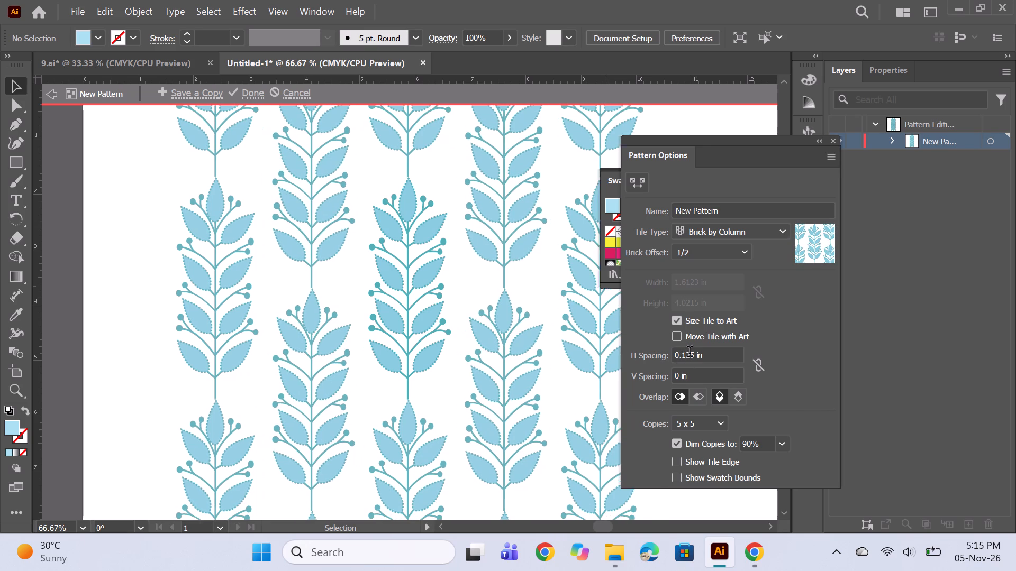
scroll(690, 353, "up", 1)
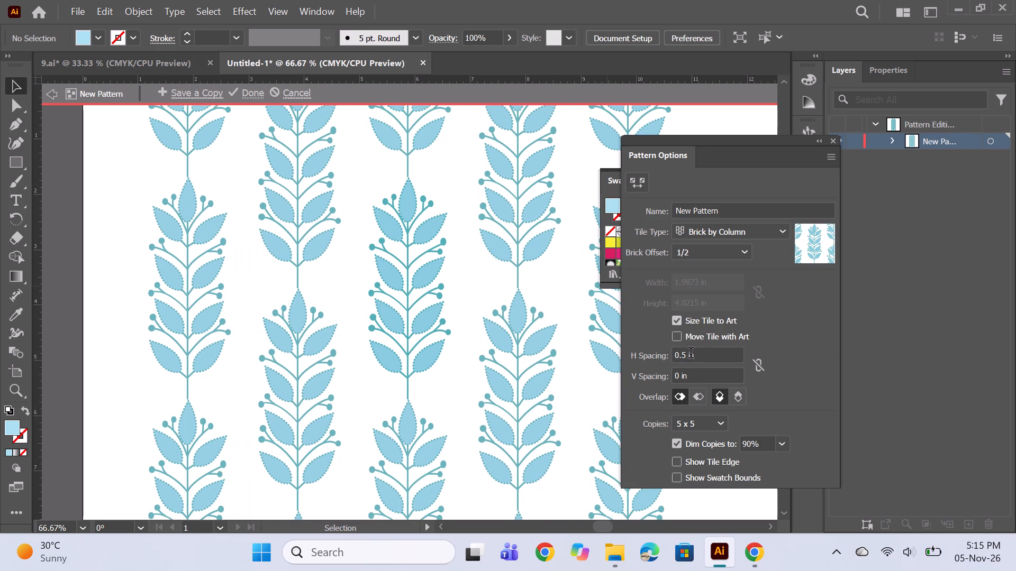
scroll(691, 354, "up", 1)
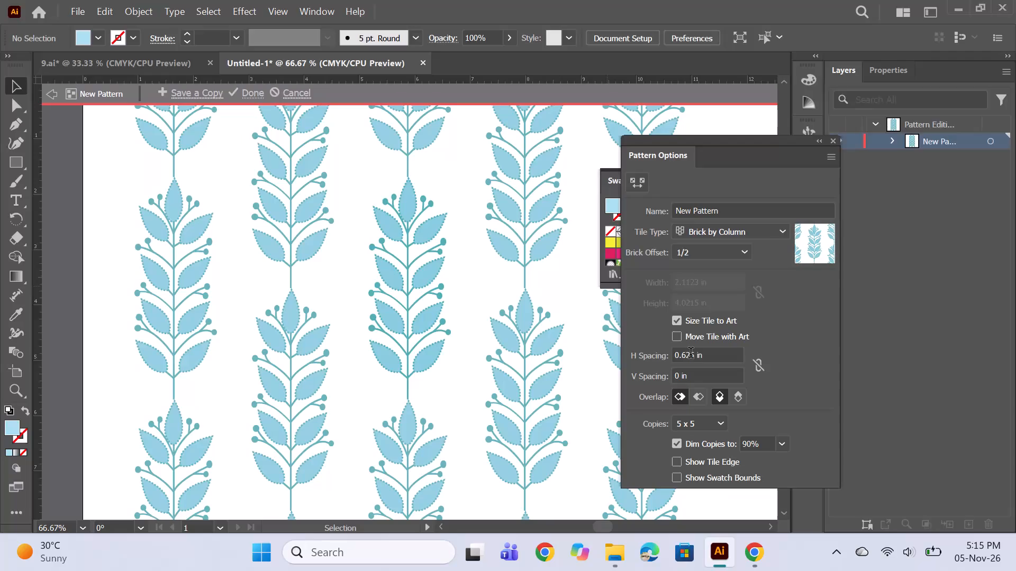
scroll(691, 354, "up", 2)
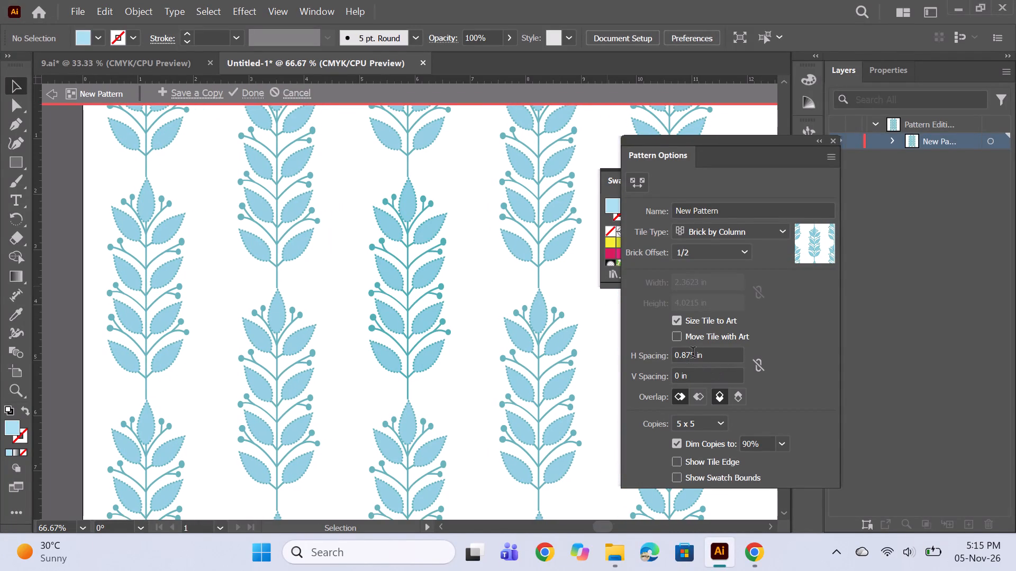
left_click_drag(694, 354, 683, 358)
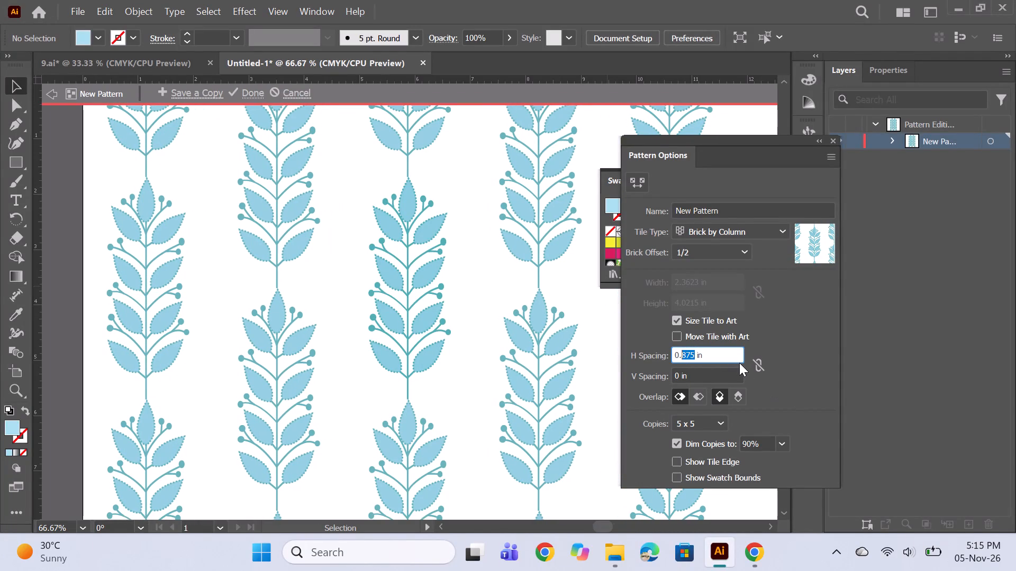
type("75")
key("Return")
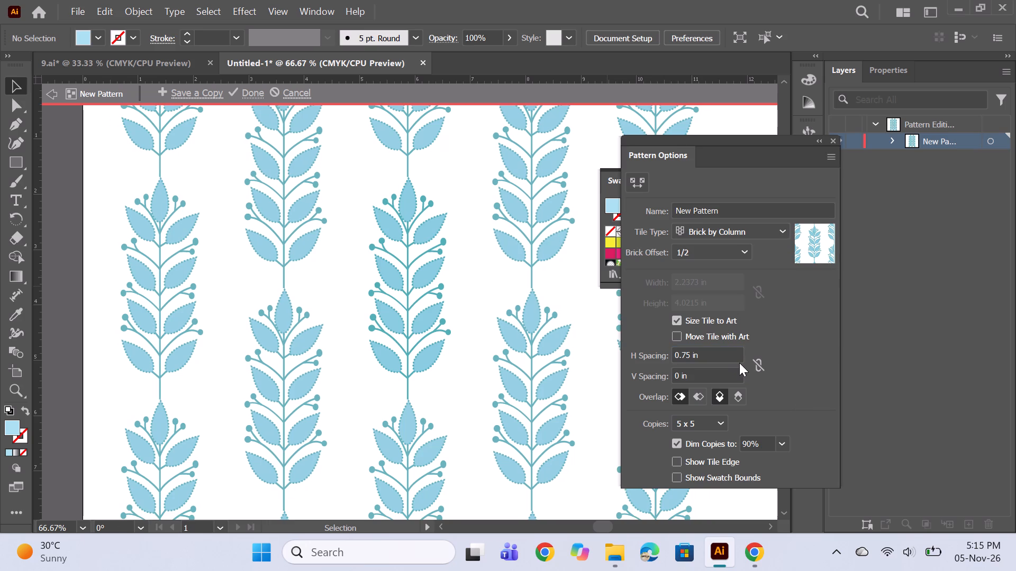
Finish editing the leaf sprig pattern and return to the normal artboard.
left_click(679, 377)
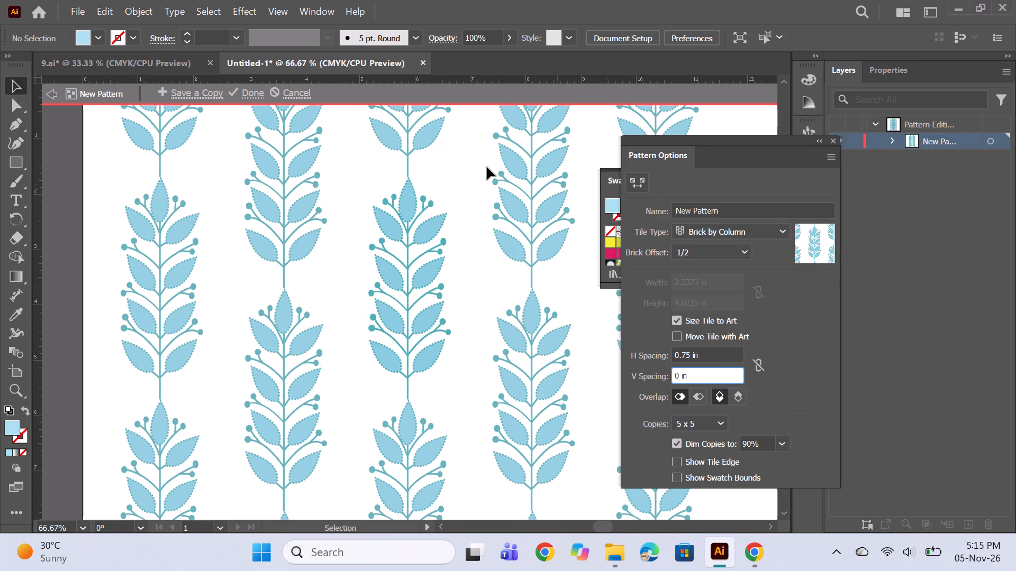
left_click(254, 89)
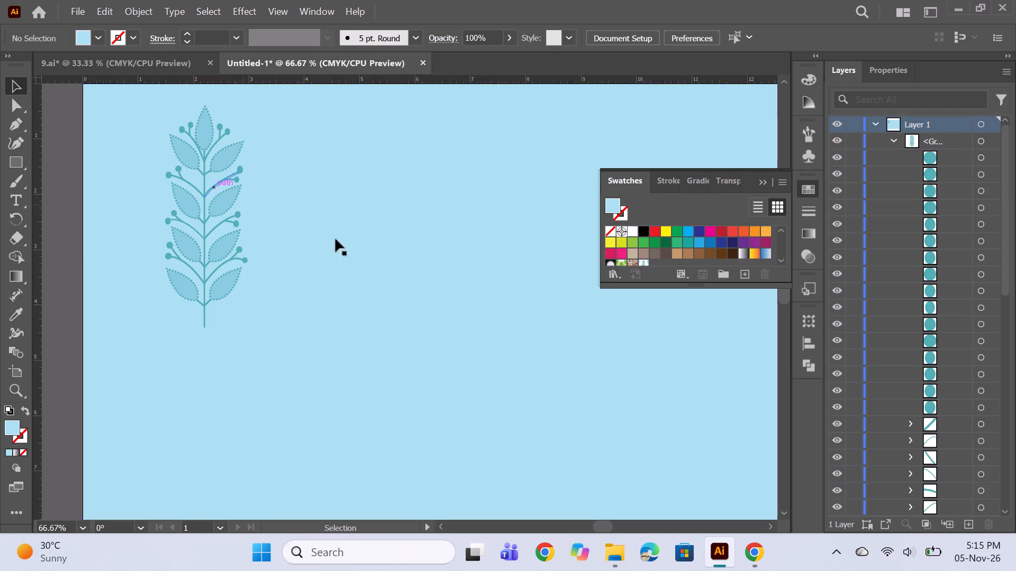
Draw a rectangle covering the whole artboard and fill it with the new leaf sprig pattern swatch.
scroll(438, 270, "down", 2, "alt")
key("space")
left_click_drag(501, 351, 394, 335)
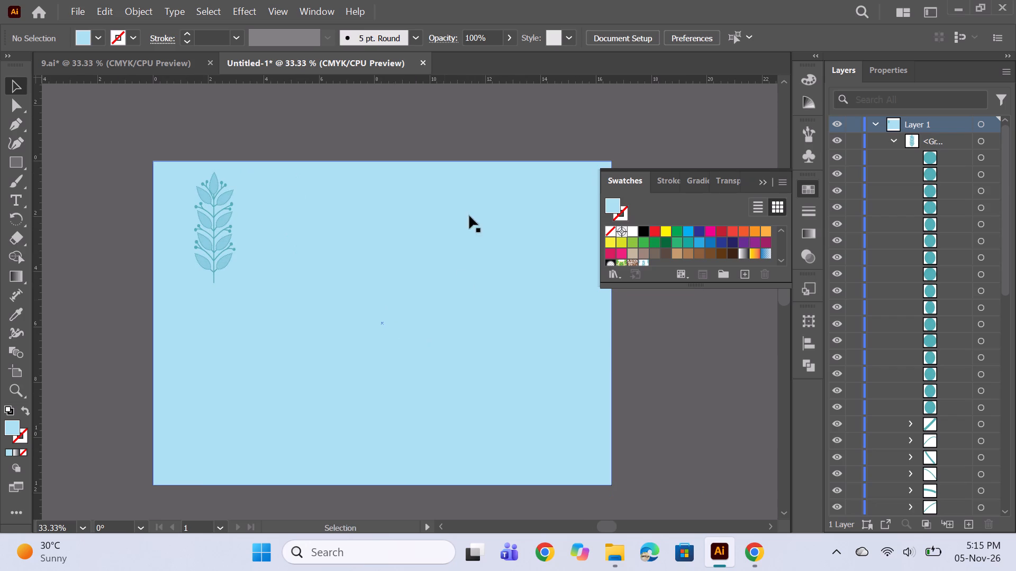
left_click(15, 165)
left_click_drag(153, 162, 288, 315)
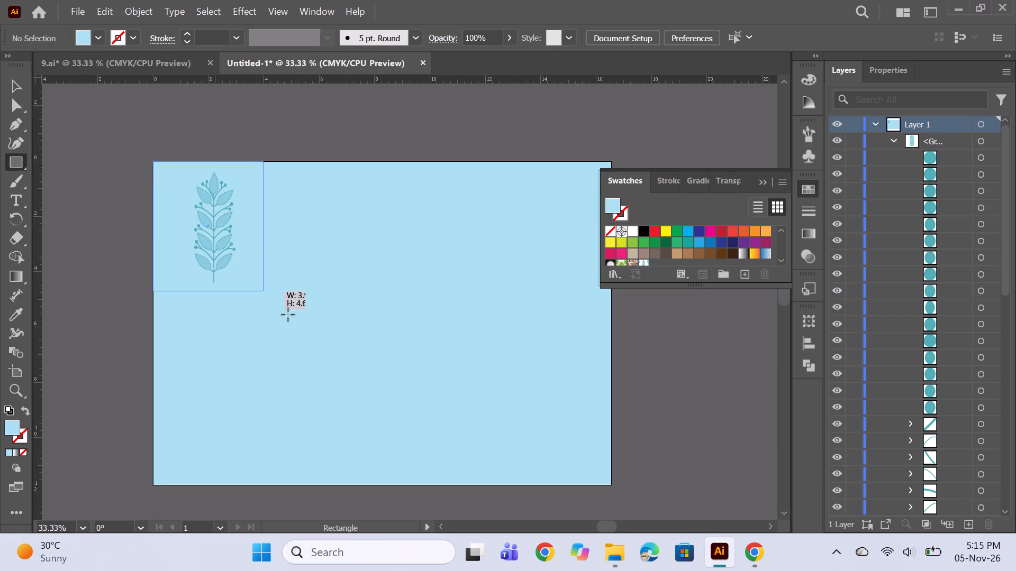
left_click_drag(288, 315, 611, 484)
left_click(646, 262)
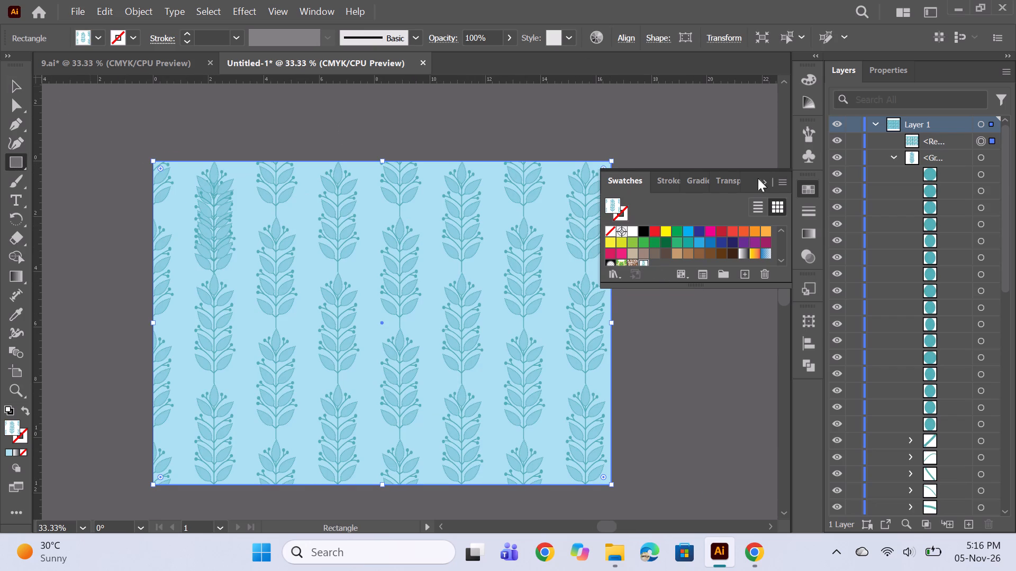
left_click(764, 185)
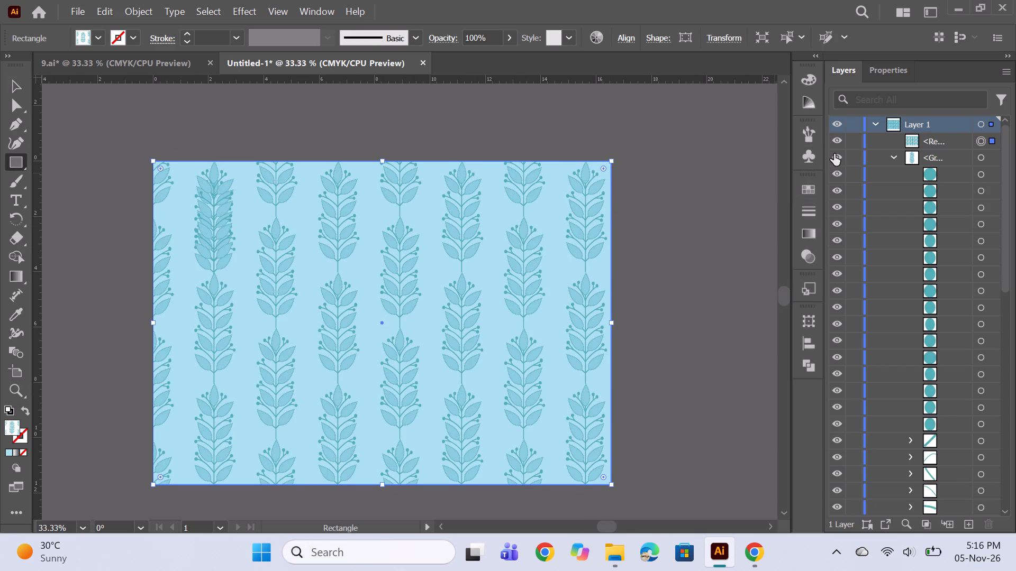
Hide the original leaf sprig group beneath the pattern-filled rectangle and collapse its contents.
left_click(834, 154)
left_click(894, 156)
scroll(520, 257, "up", 3, "alt")
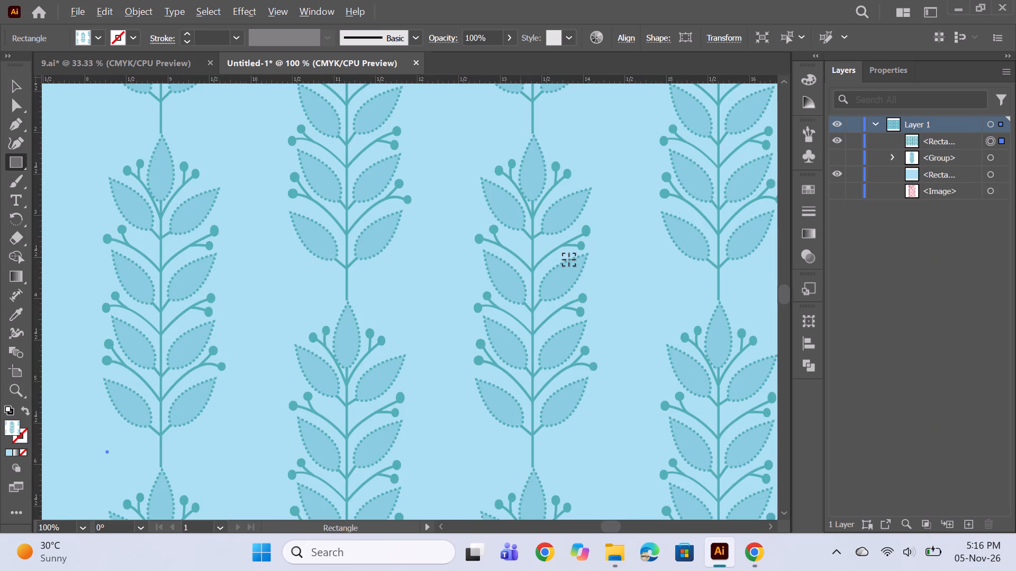
scroll(569, 256, "down", 3, "alt")
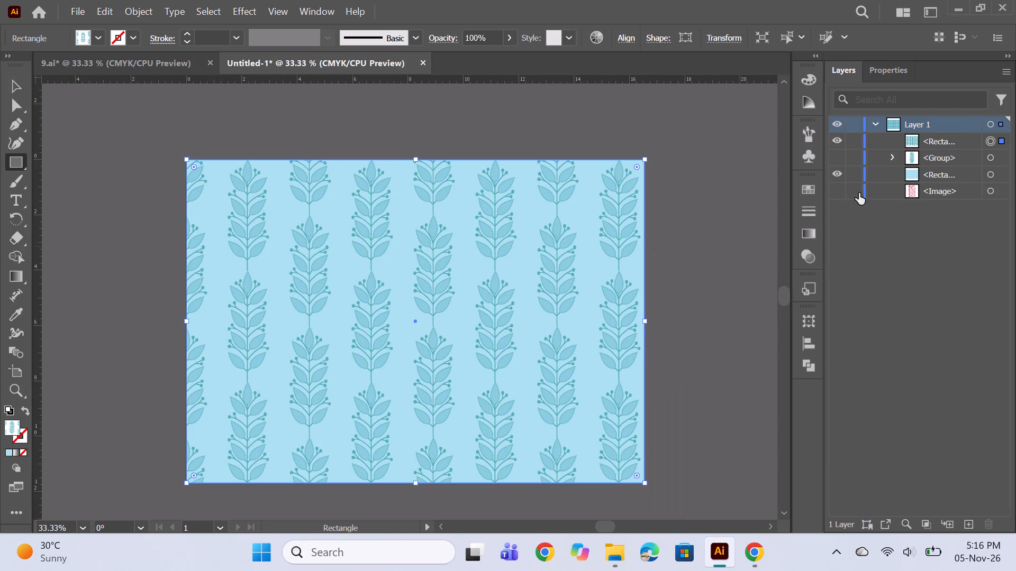
Lighten the solid background rectangle's fill to pale blue #BCEEF7.
left_click(994, 177)
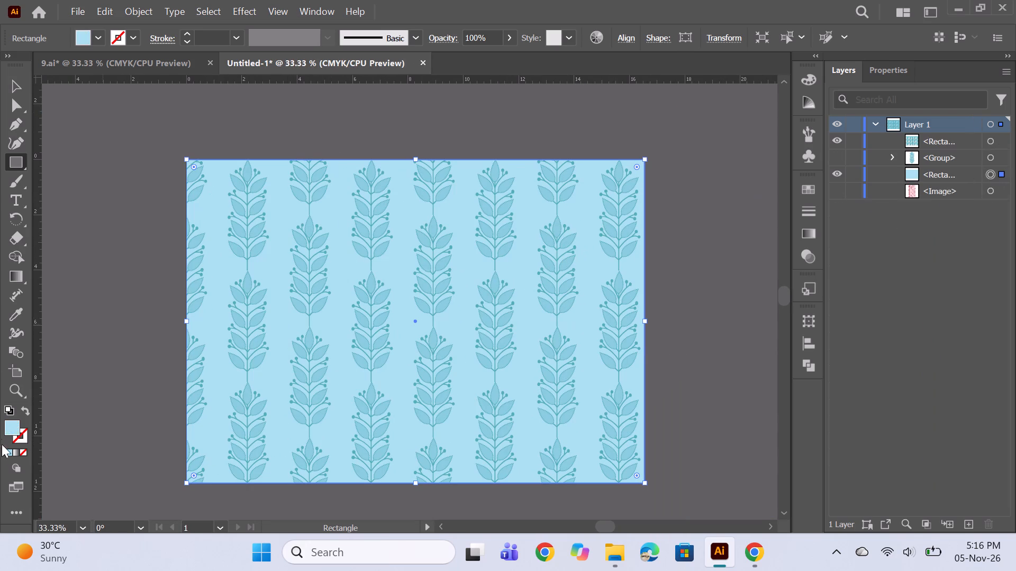
double_click(9, 430)
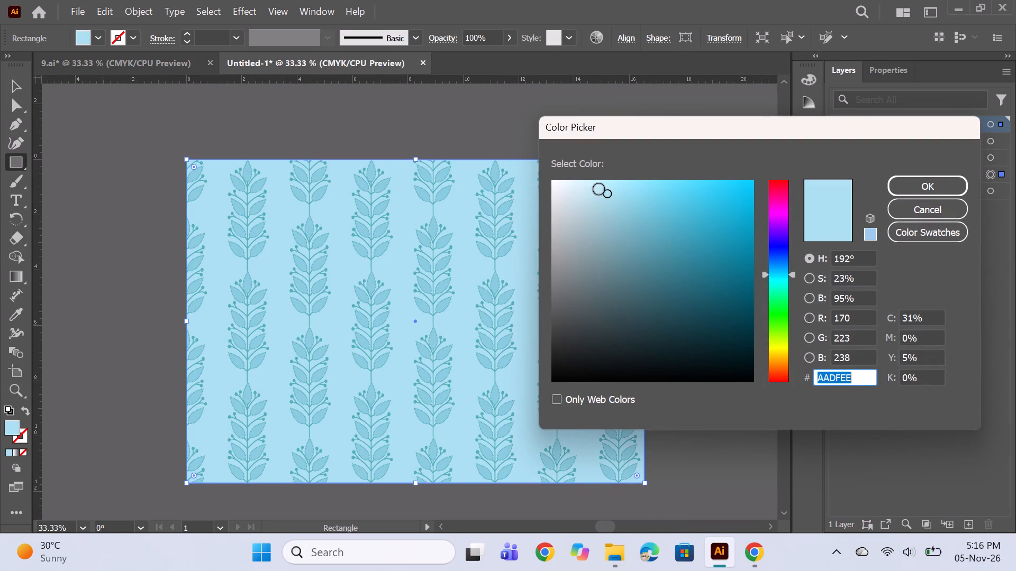
left_click(599, 189)
left_click(894, 185)
scroll(537, 220, "down", 2)
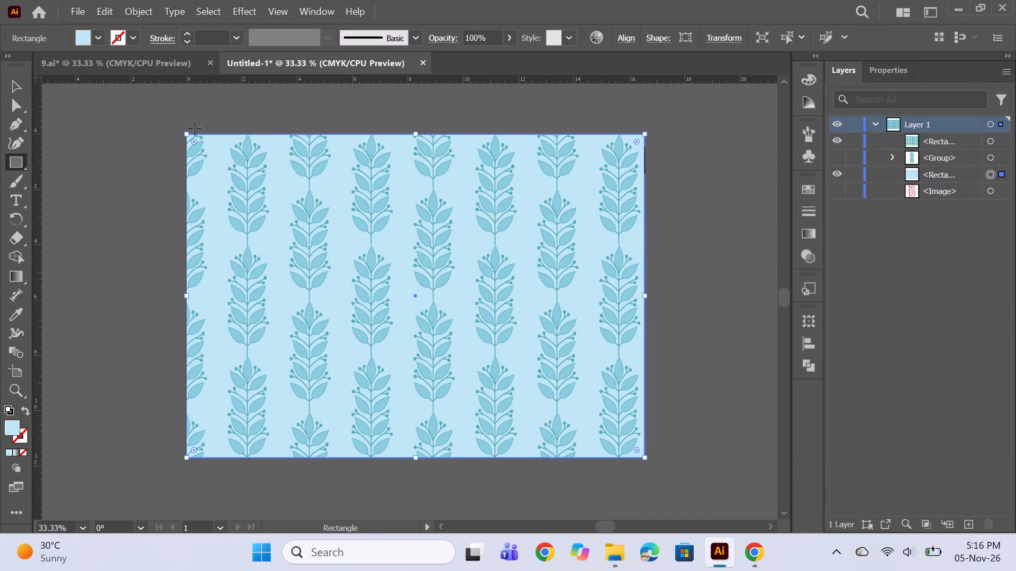
double_click(7, 425)
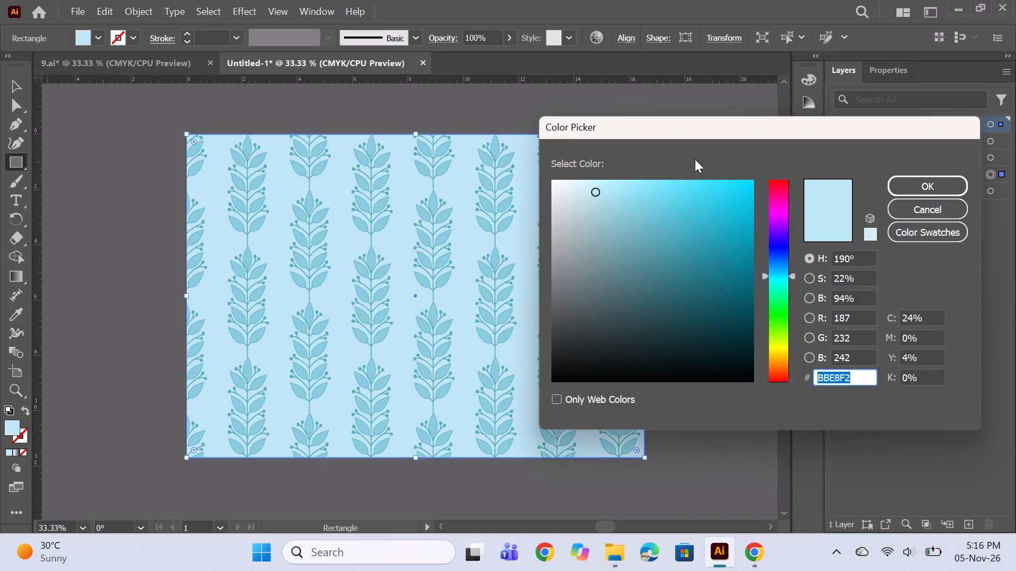
left_click(602, 186)
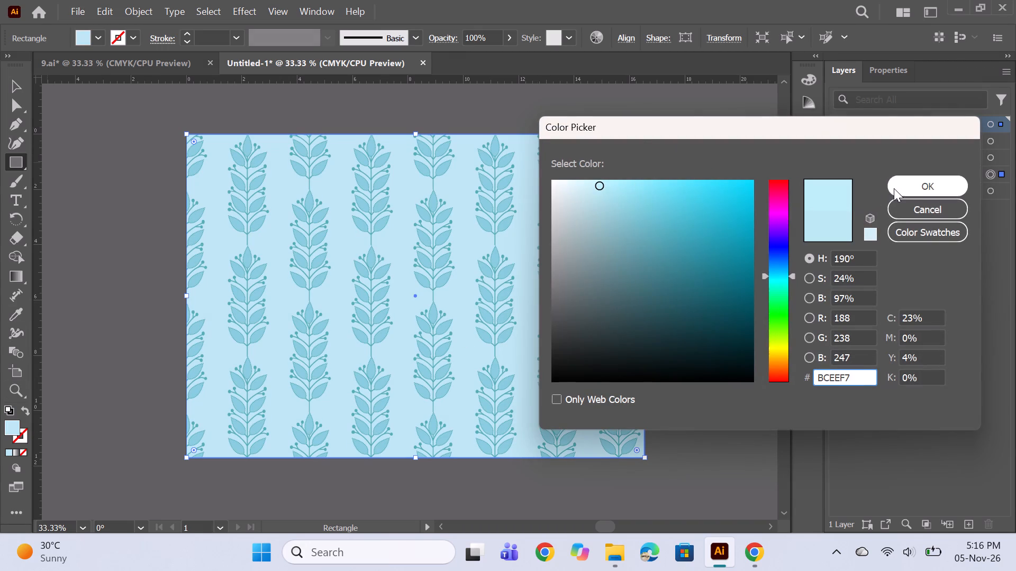
left_click(894, 188)
left_click(694, 302, "ctrl")
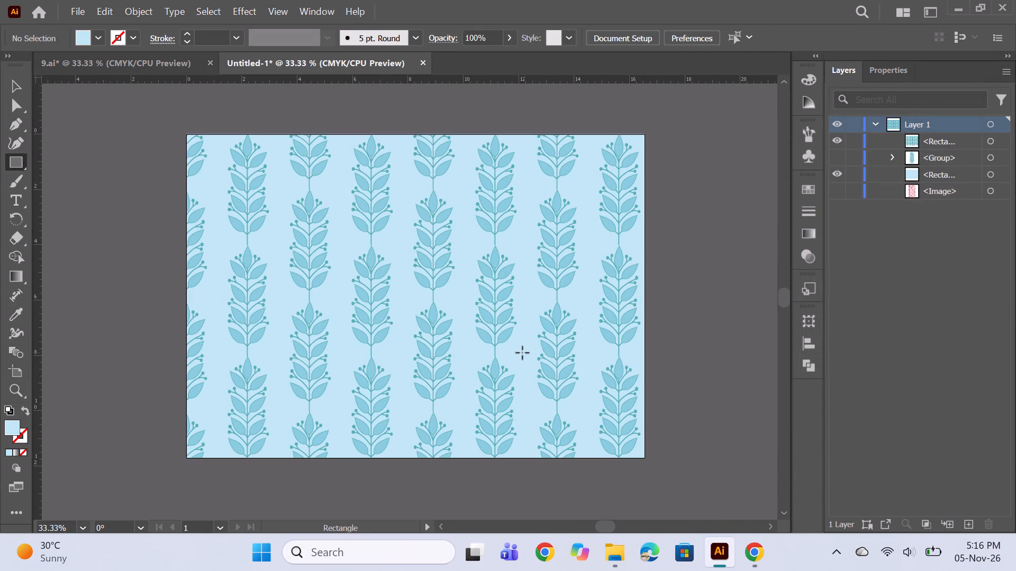
Examine the repeating sprigs against the lightened background, both close up and across the whole artboard.
scroll(492, 314, "up", 3, "alt")
scroll(555, 300, "down", 2, "alt")
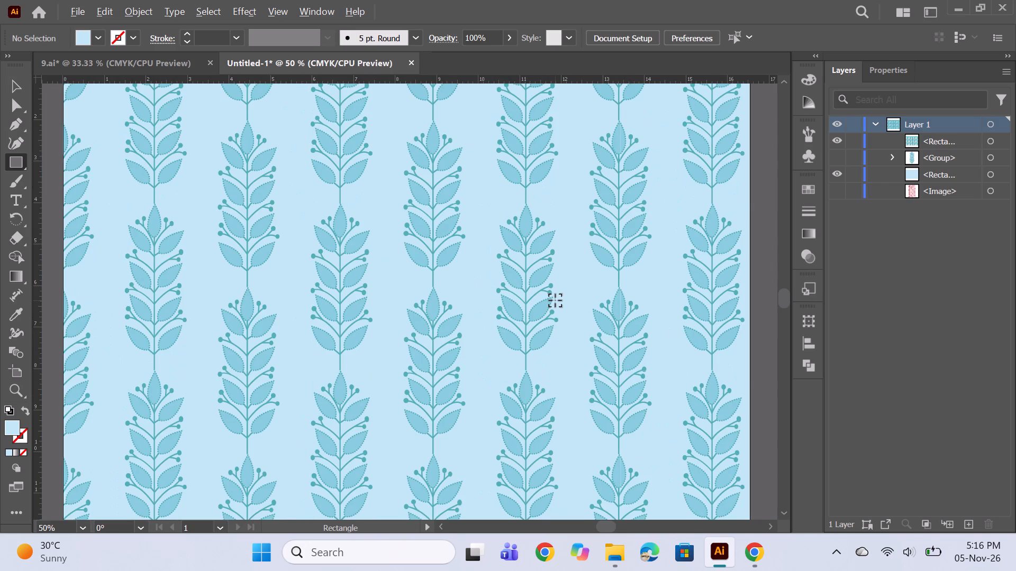
scroll(555, 300, "down", 1, "alt")
scroll(520, 272, "up", 1, "alt")
key("space")
left_click_drag(600, 273, 562, 311)
scroll(437, 230, "up", 3, "alt")
scroll(437, 230, "down", 1, "alt")
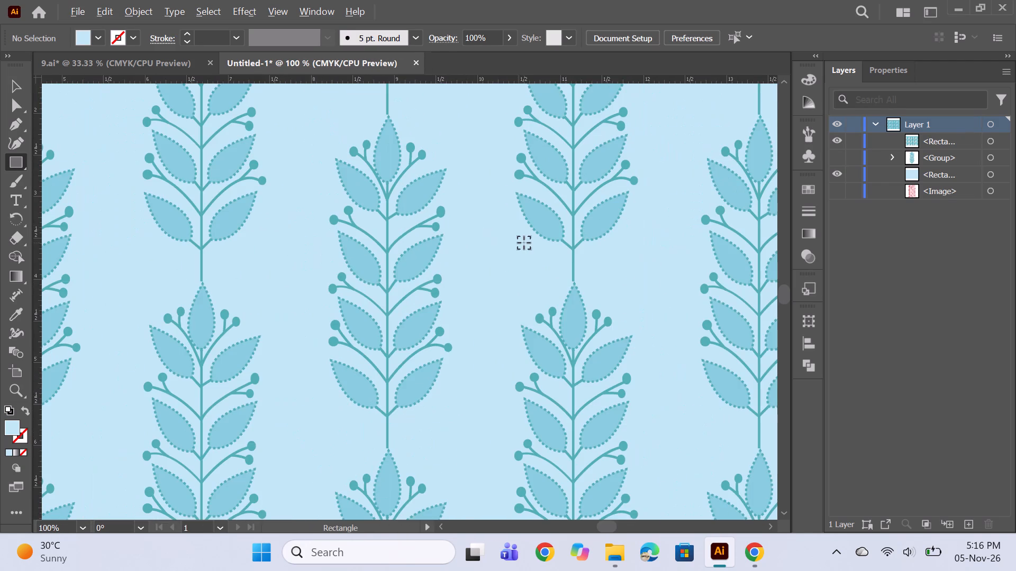
scroll(524, 243, "down", 3, "alt")
scroll(554, 265, "up", 1, "alt")
key("space")
key("space")
key("space")
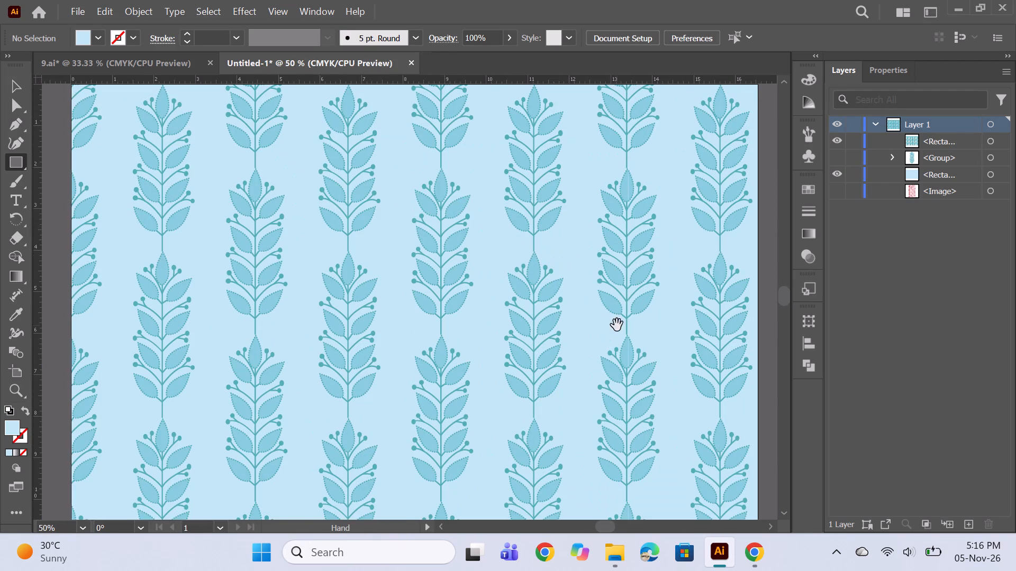
left_click_drag(617, 325, 604, 283)
scroll(542, 214, "down", 1, "alt")
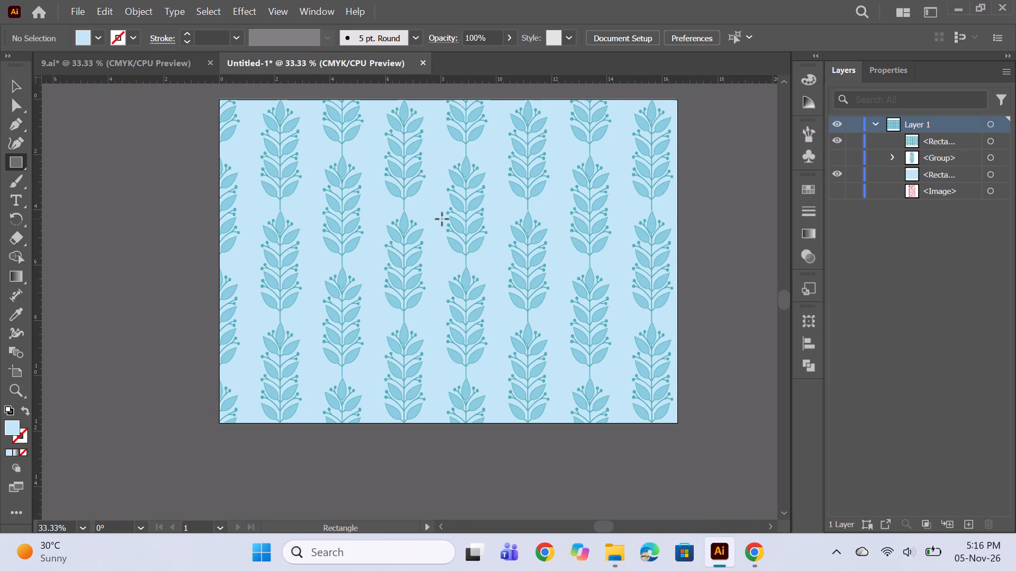
scroll(442, 219, "up", 2)
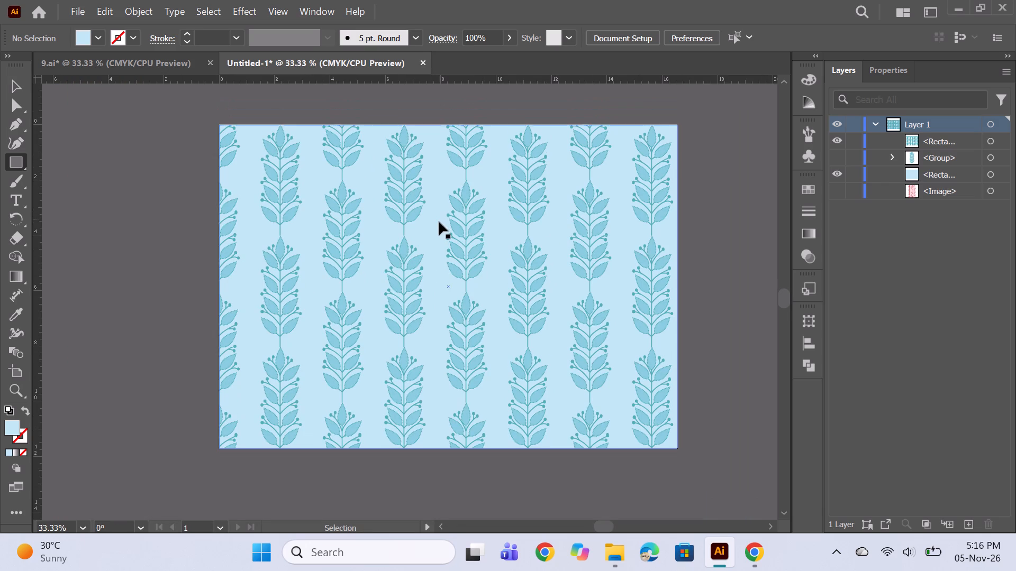
Save the document as an Adobe Illustrator file named 22 in the Plain prints folder.
key("ctrl+s")
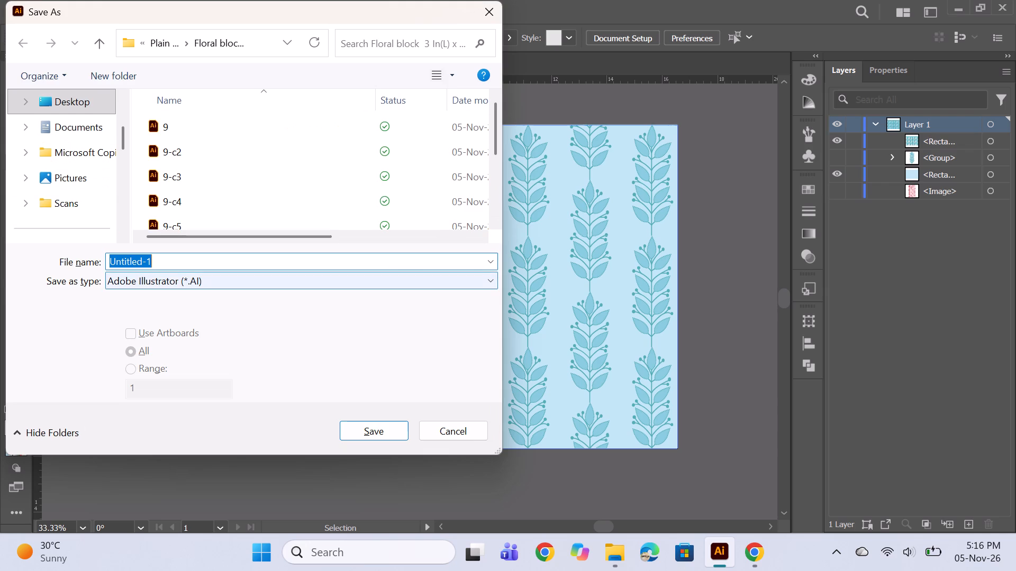
key("2")
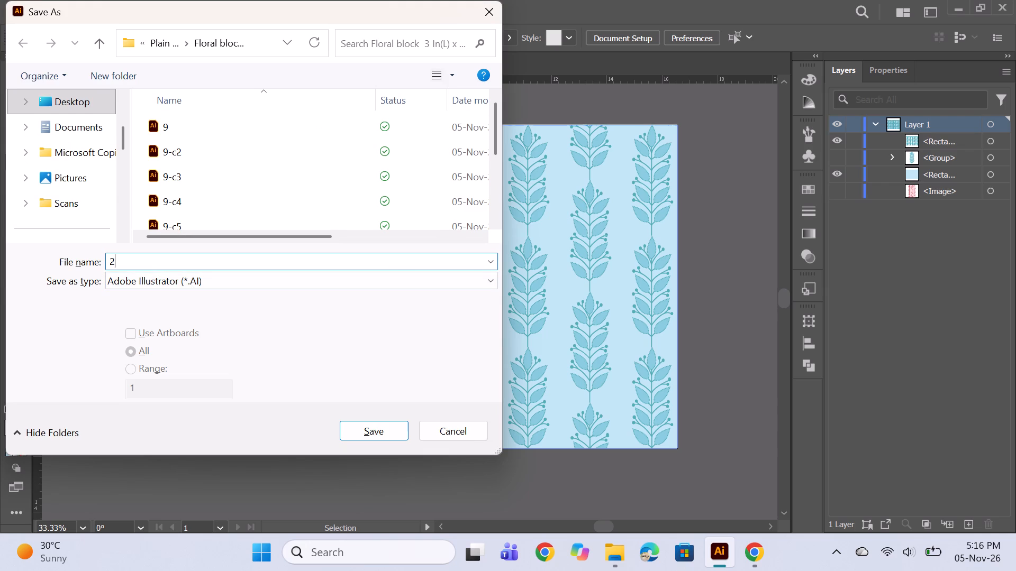
key("2")
scroll(68, 191, "down", 4)
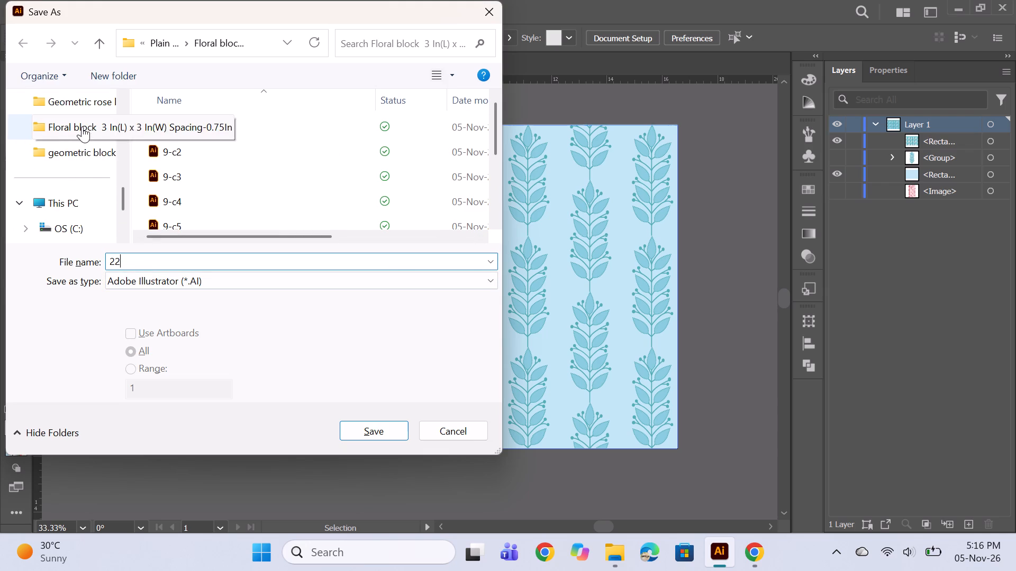
scroll(82, 126, "up", 1)
left_click(77, 145)
scroll(272, 169, "down", 8)
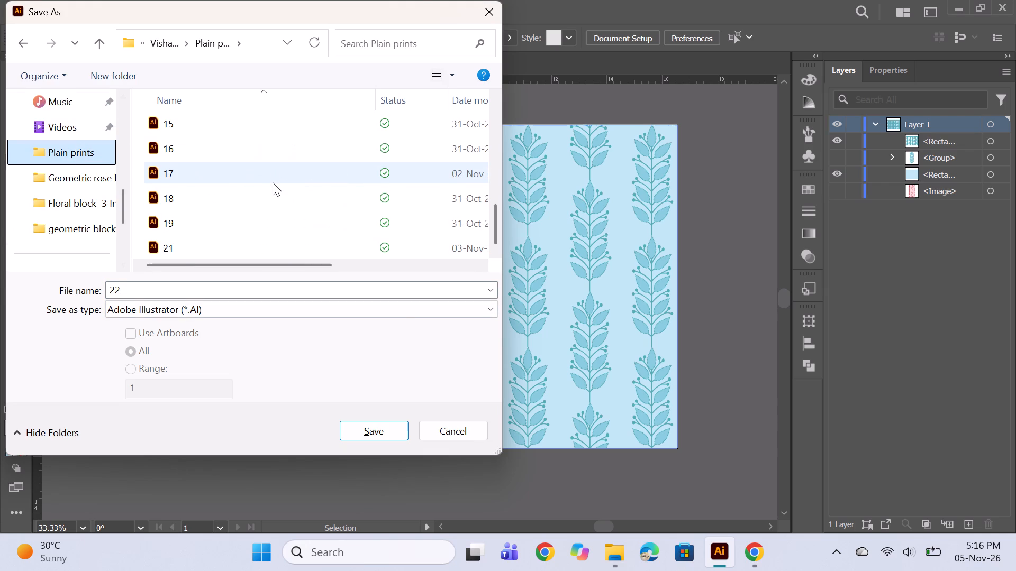
scroll(273, 183, "down", 3)
key("Return")
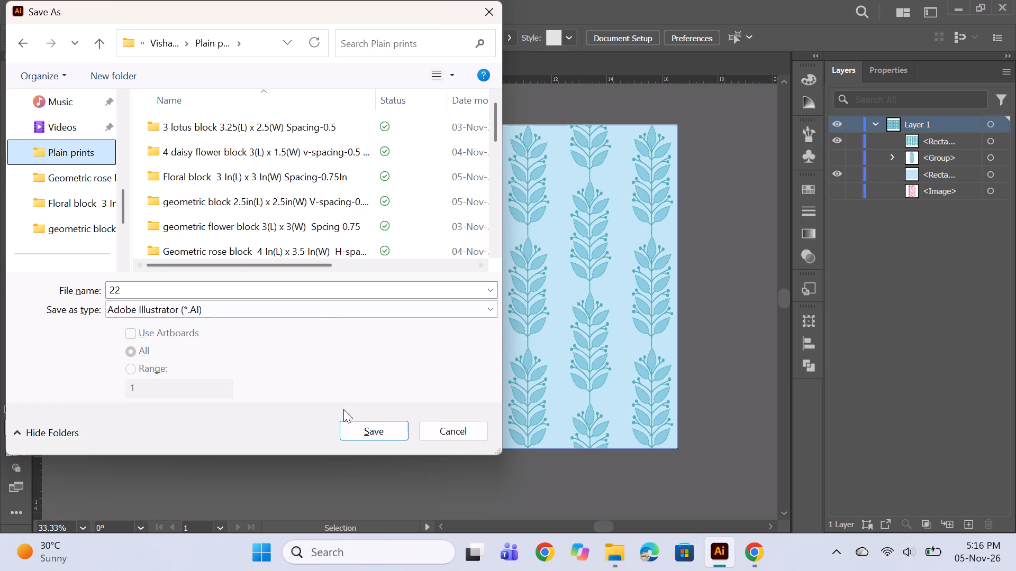
left_click(369, 427)
left_click(560, 489)
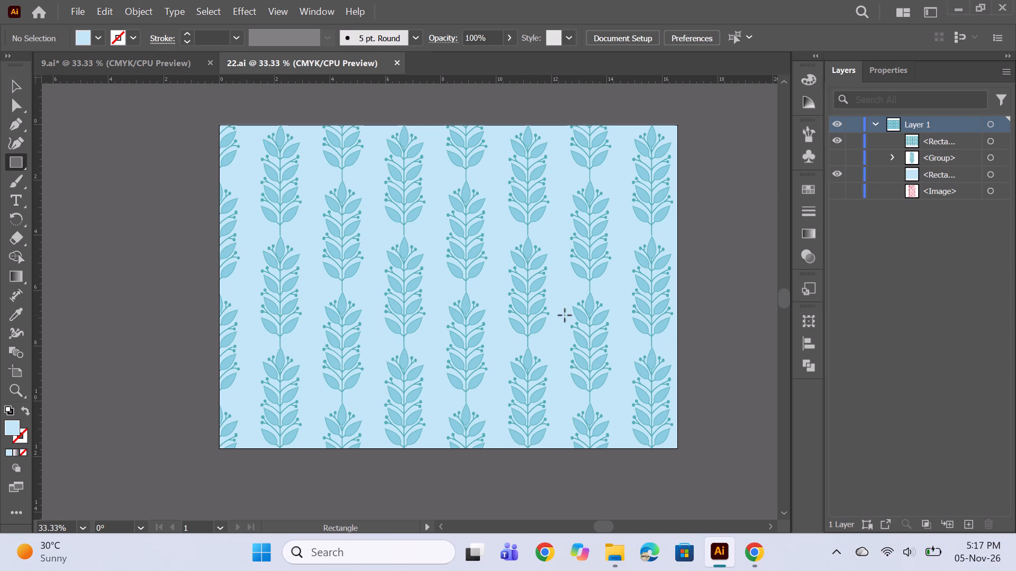
Inspect the saved leaf pattern's colours and spacing in detail and across the full artboard.
scroll(478, 280, "up", 2, "alt")
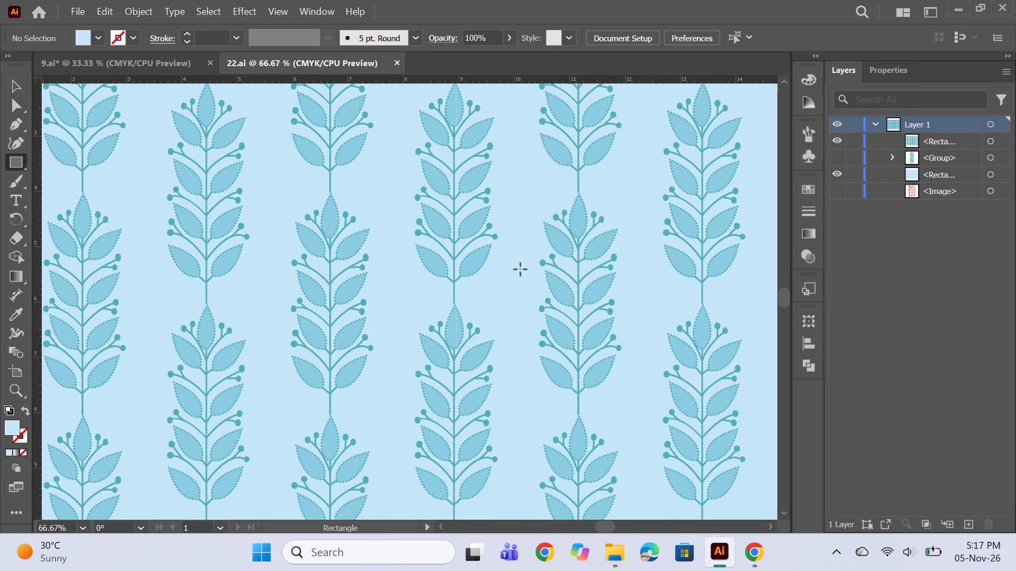
scroll(519, 249, "up", 1, "alt")
scroll(456, 248, "down", 2, "alt")
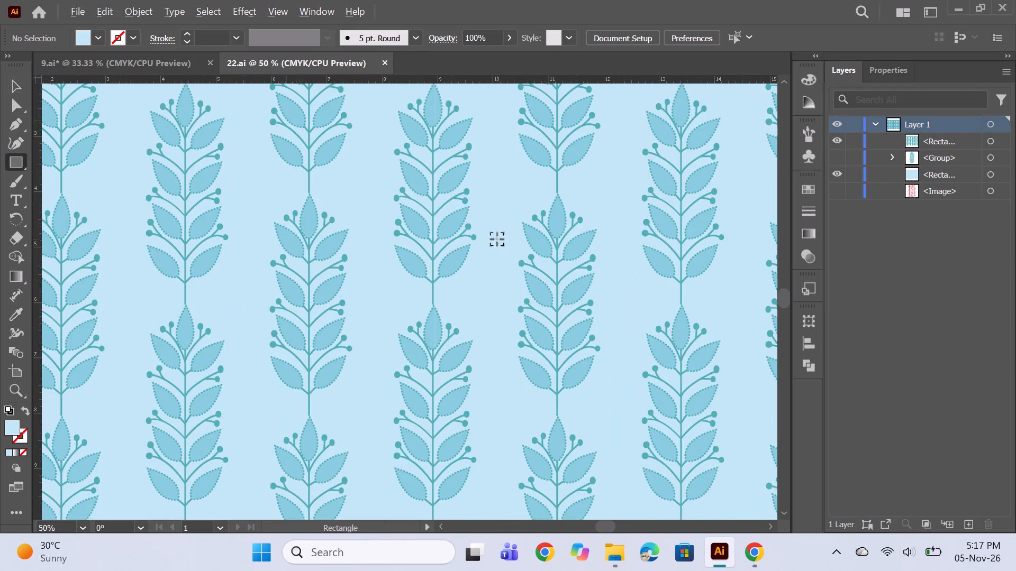
scroll(497, 239, "down", 3, "alt")
scroll(532, 254, "up", 2, "alt")
key("space")
key("space")
key("space")
key("space")
key("space")
key("space")
key("space")
key("space")
key("space")
key("space")
key("space")
key("space")
key("space")
key("space")
key("space")
key("space")
key("space")
key("space")
key("space")
key("space")
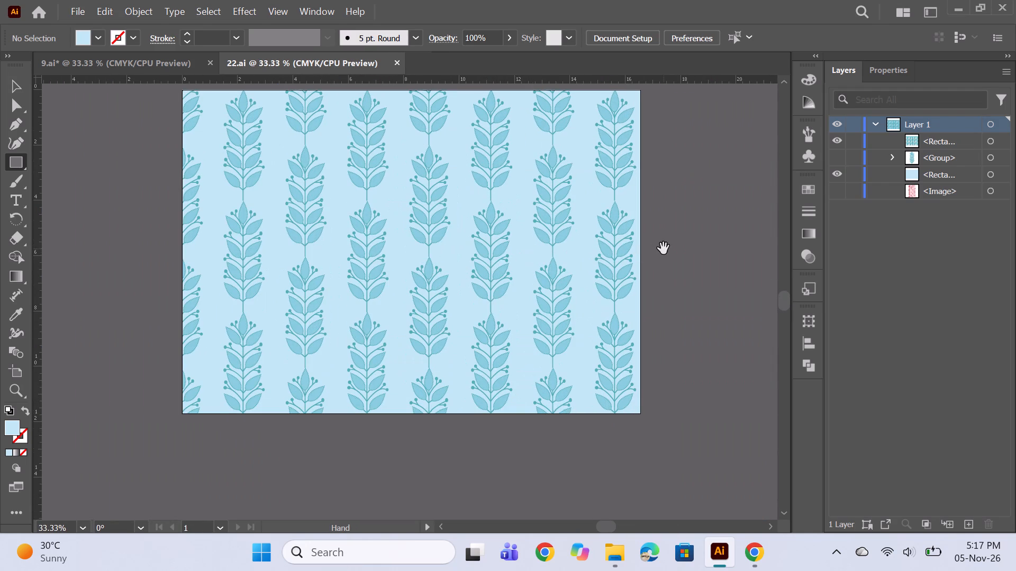
left_click_drag(664, 248, 667, 296)
scroll(457, 228, "up", 1, "alt")
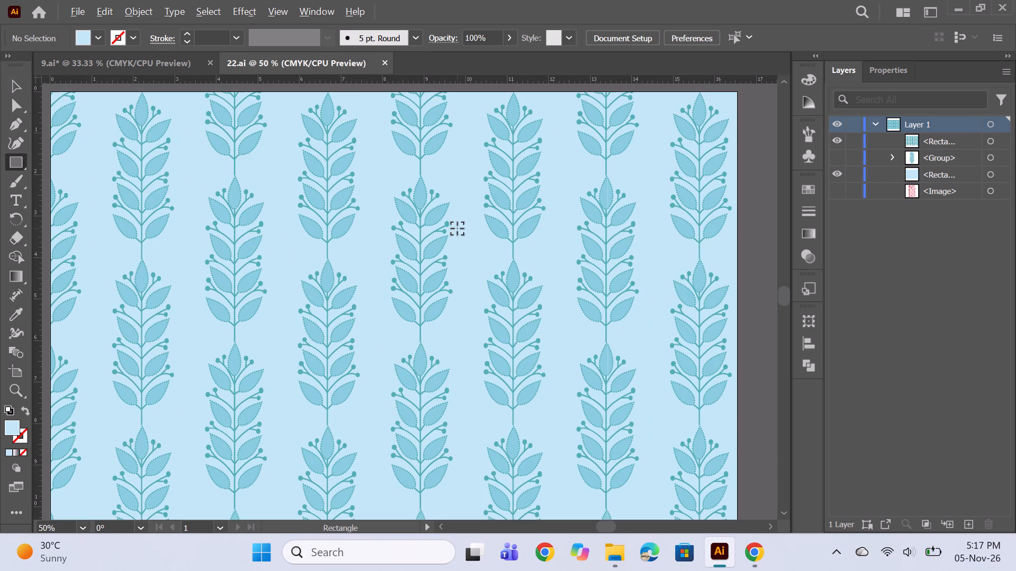
Delete the pattern-filled rectangle and show the hidden leaf sprig group again.
left_click(996, 147)
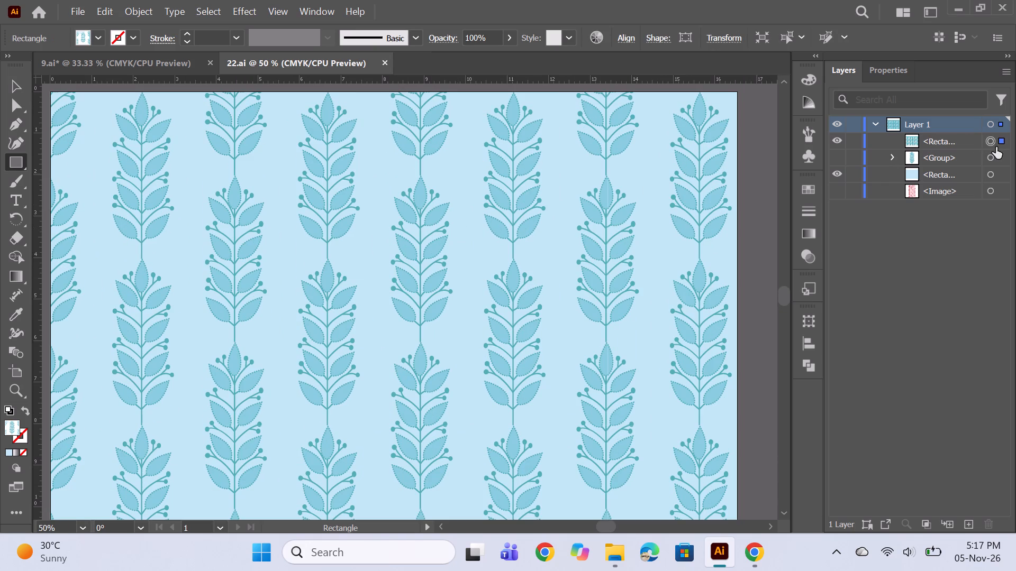
key("BackSpace")
left_click(836, 144)
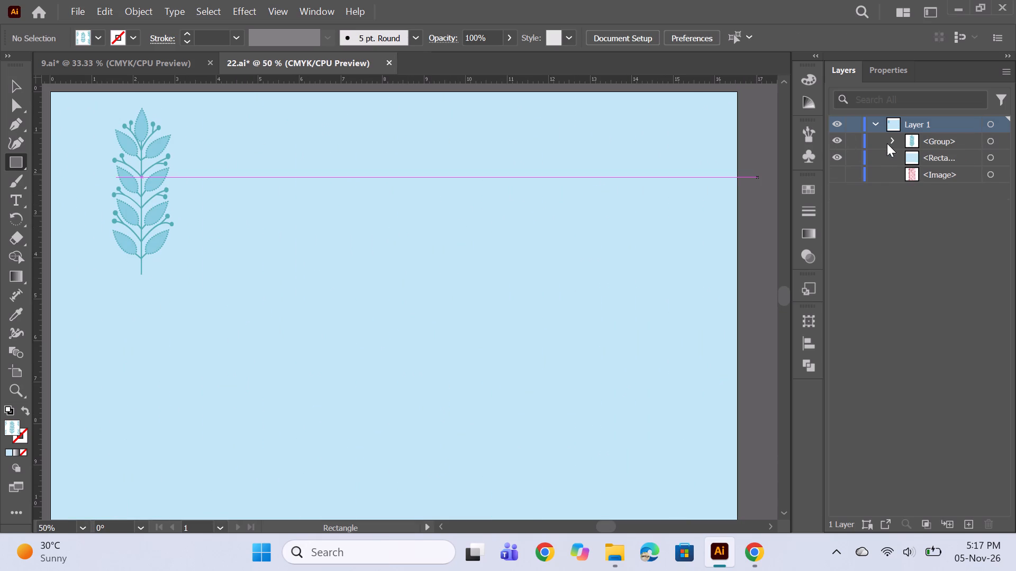
Expand the sprig group's contents and lighten the top leaf's fill to pale blue ABE2EF.
left_click(890, 140)
key("space")
left_click_drag(282, 227, 350, 290)
scroll(208, 222, "up", 1, "alt")
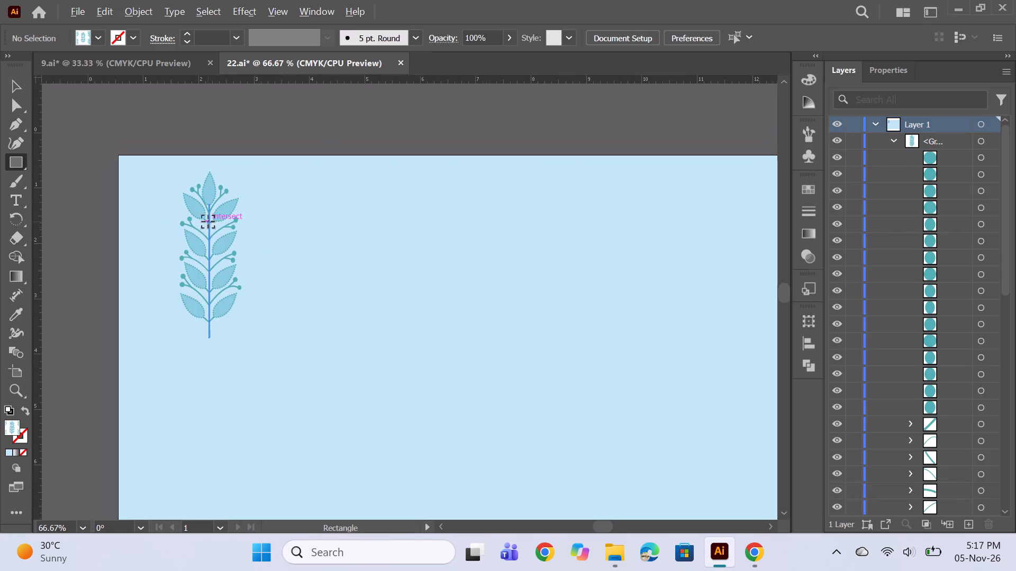
scroll(973, 252, "down", 11)
scroll(292, 244, "up", 1, "alt")
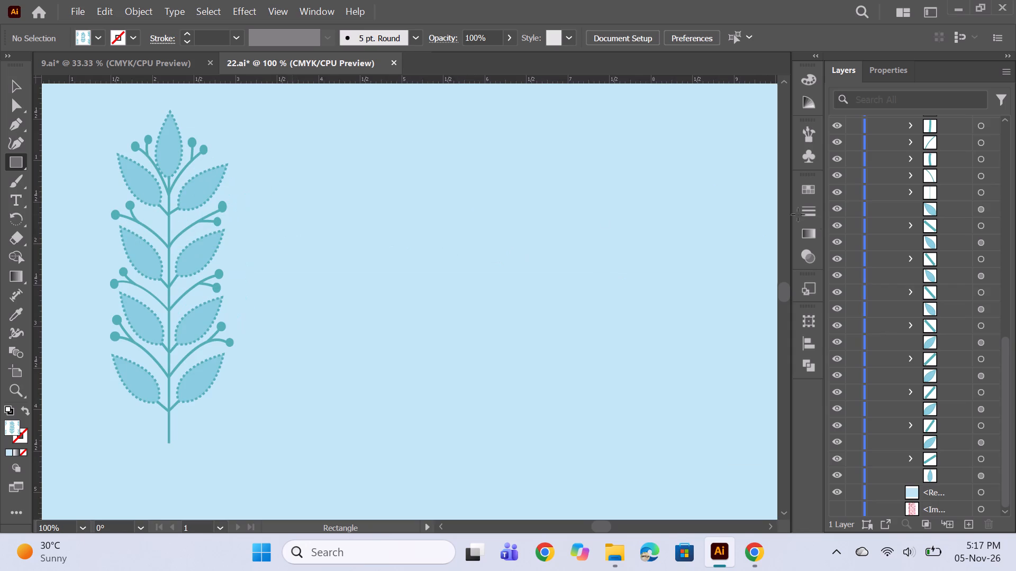
scroll(906, 307, "down", 8)
left_click(982, 475)
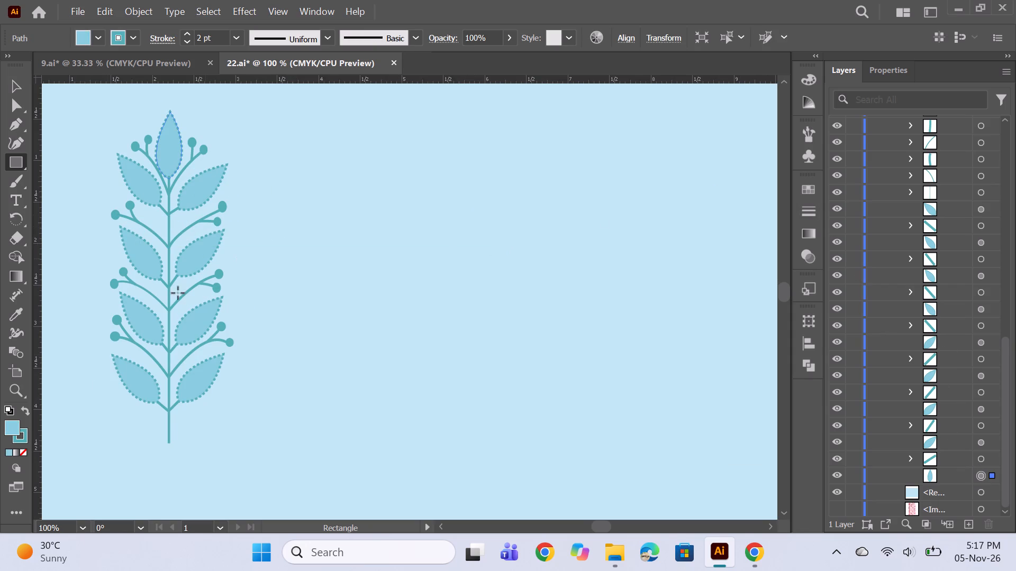
double_click(8, 429)
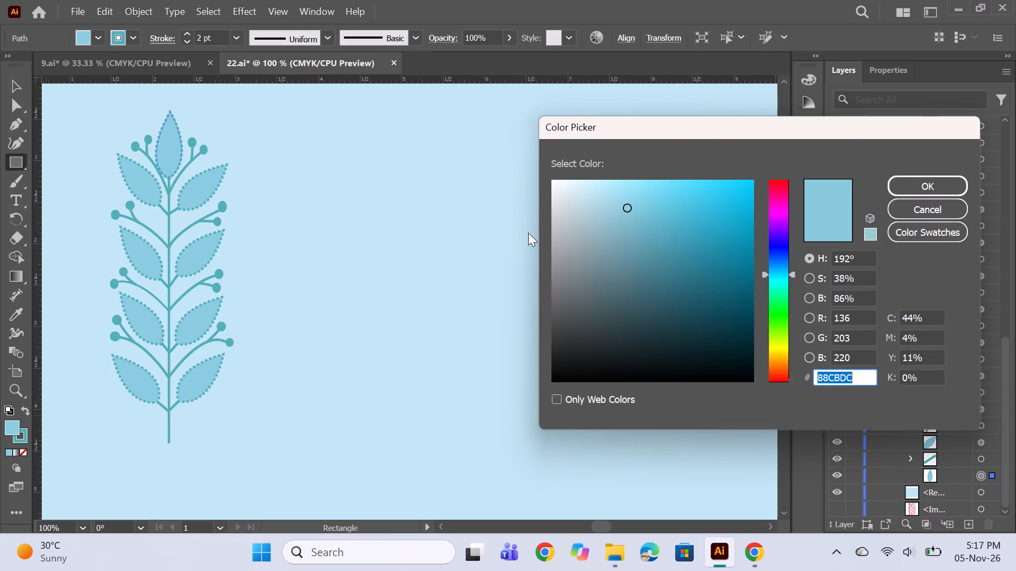
left_click(612, 200)
left_click(620, 199)
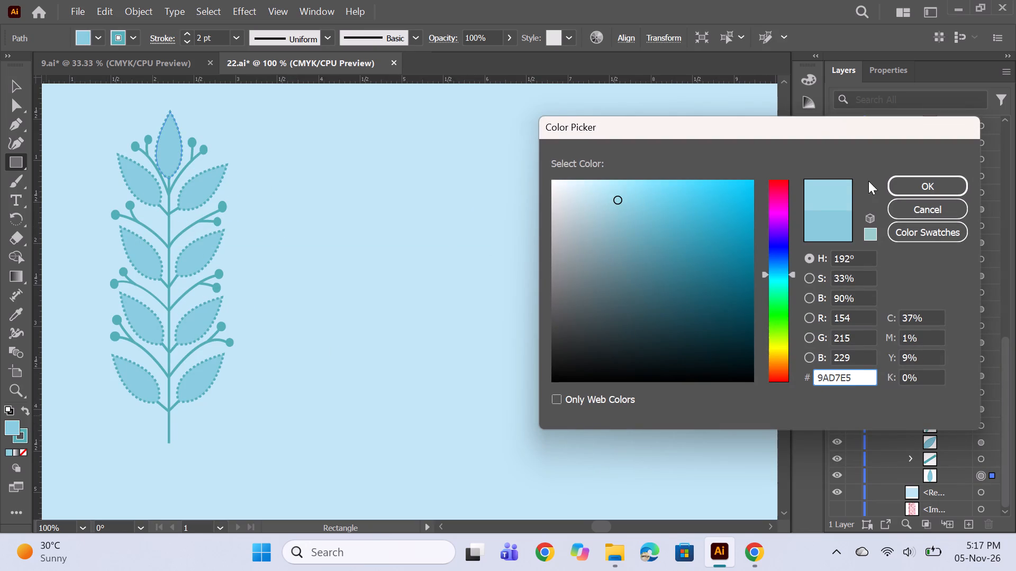
left_click(611, 190)
left_click(895, 191)
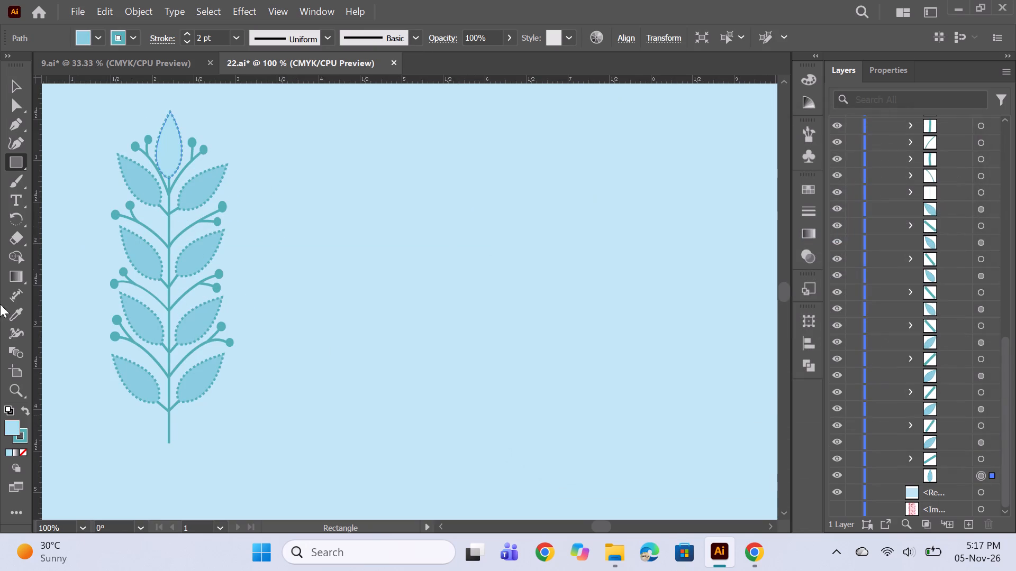
Refine the top leaf's fill to the slightly greener pale aqua 9FE6ED.
double_click(10, 426)
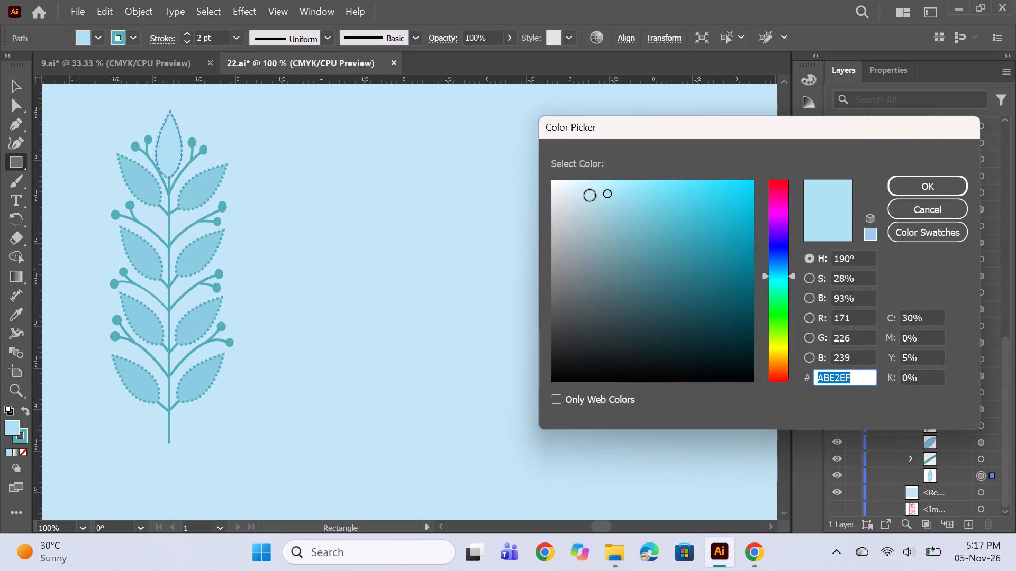
left_click(612, 190)
left_click(615, 192)
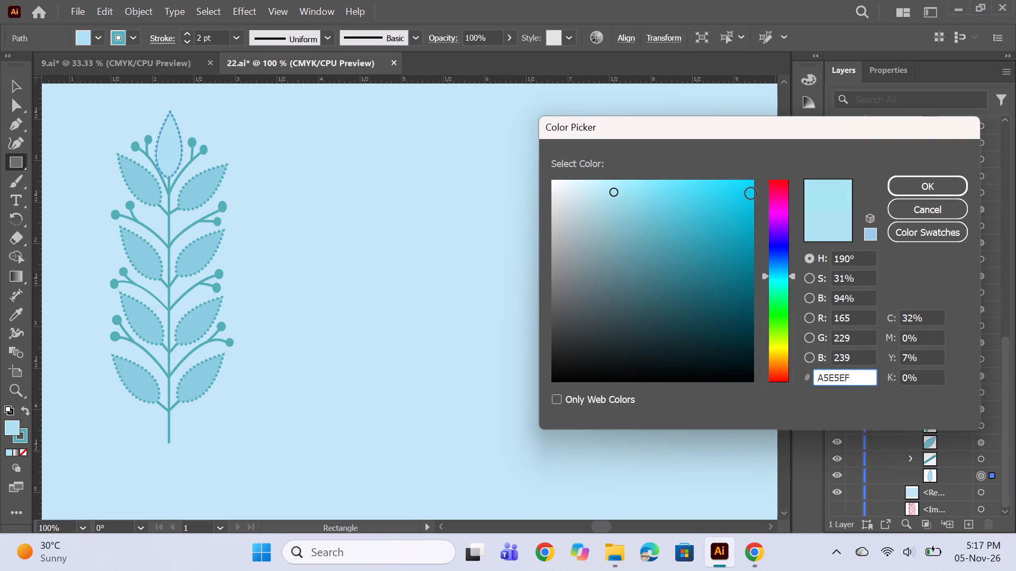
left_click(916, 189)
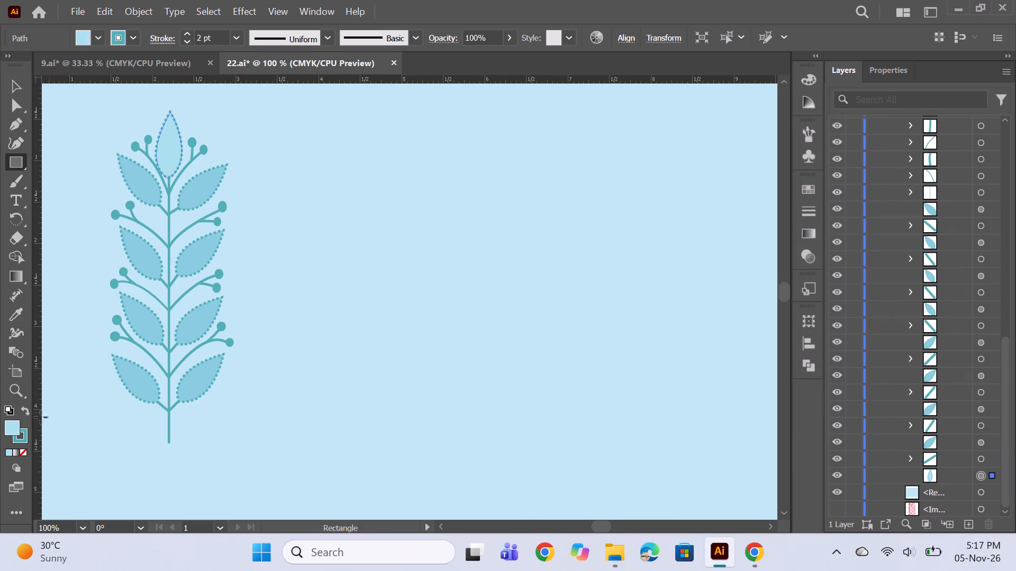
double_click(16, 429)
triple_click(7, 430)
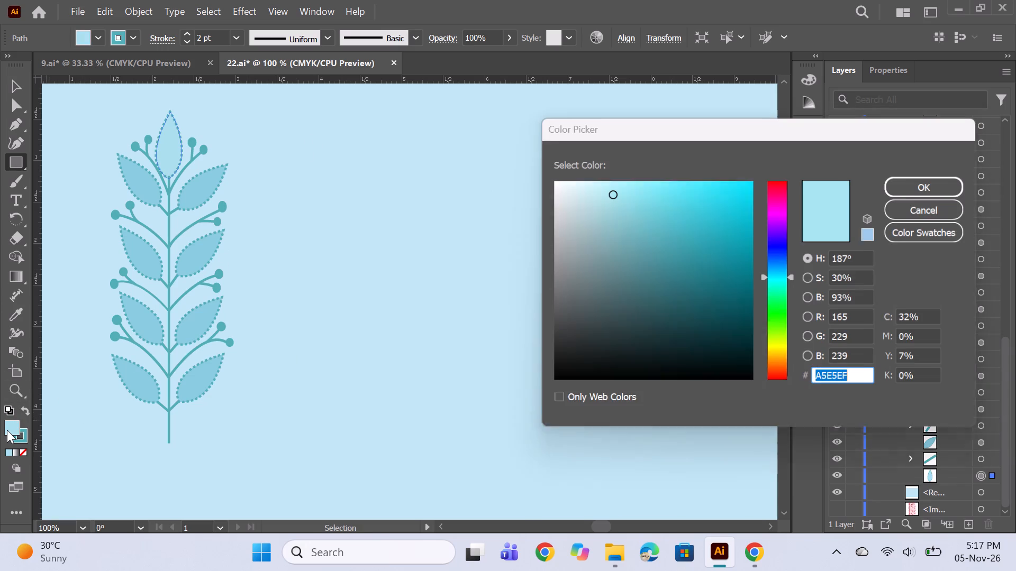
left_click(618, 192)
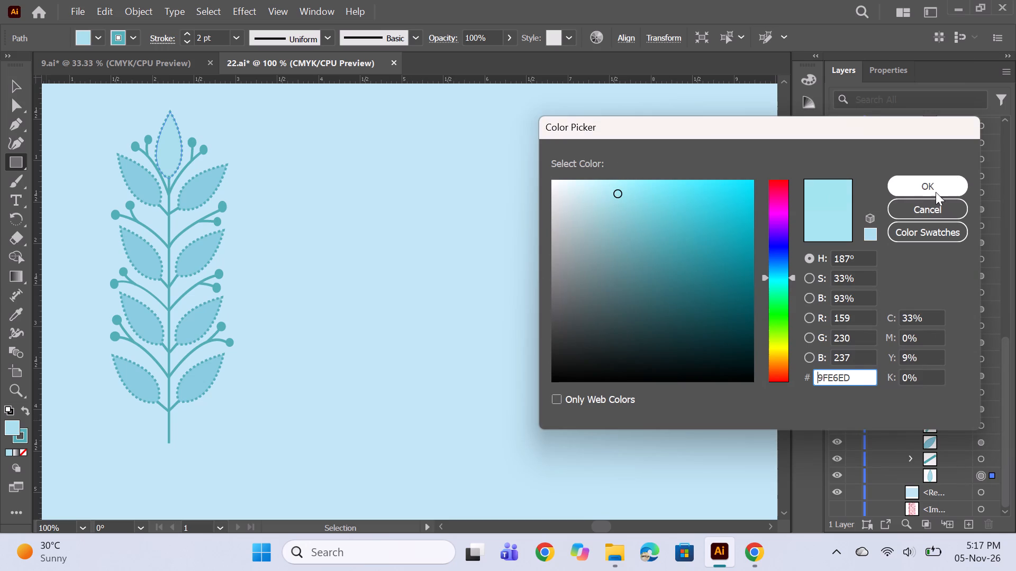
left_click(935, 190)
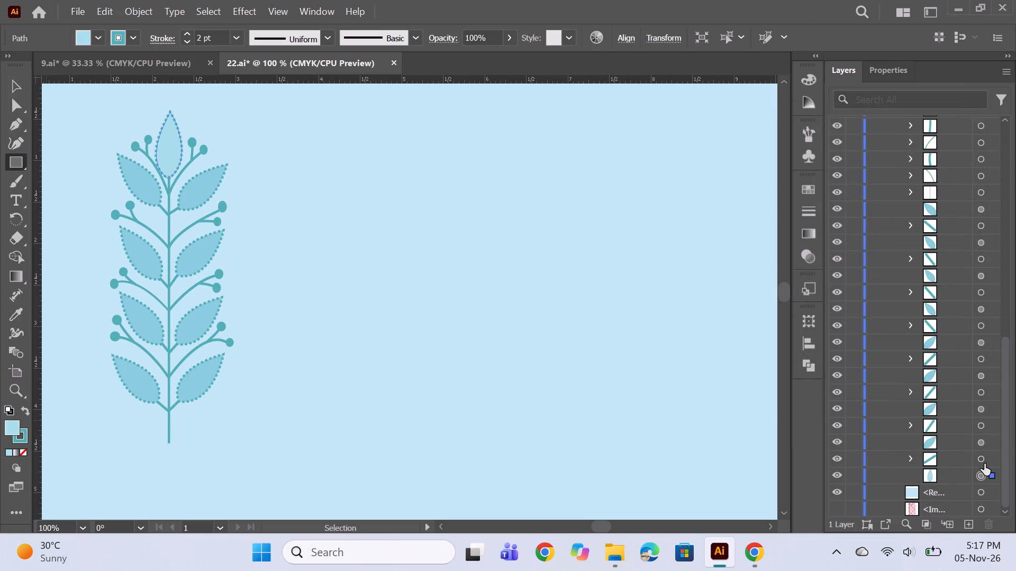
Darken the top leaf's dashed stroke to the deeper teal 3B929B.
left_click(981, 462)
scroll(182, 236, "up", 1, "alt")
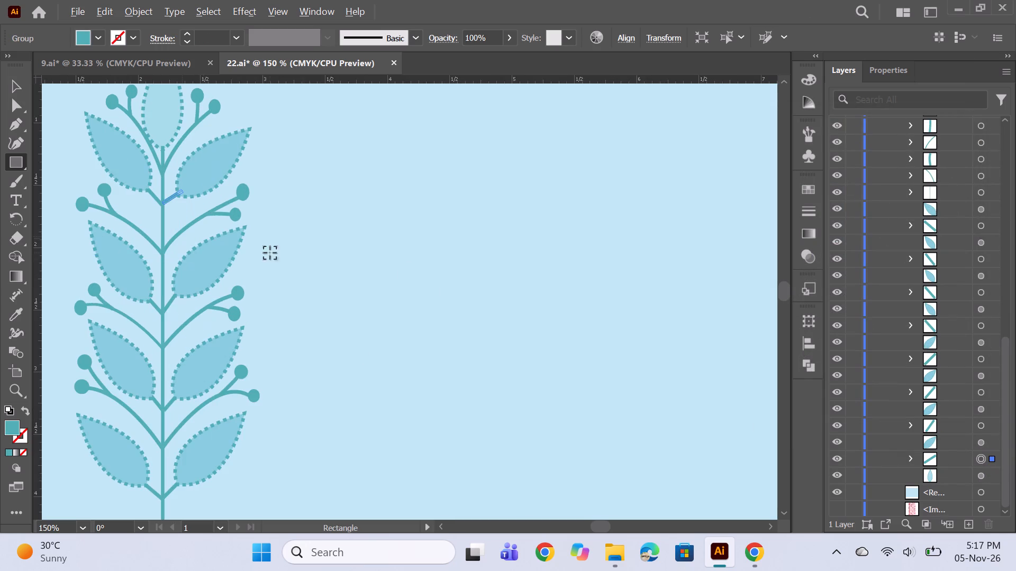
key("space")
left_click_drag(440, 296, 587, 307)
left_click(981, 476)
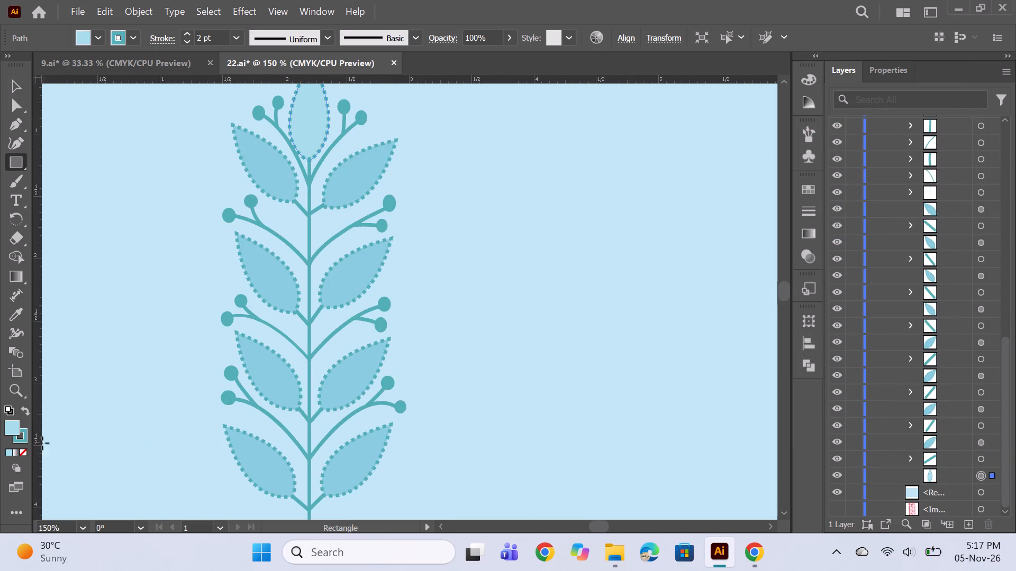
double_click(18, 440)
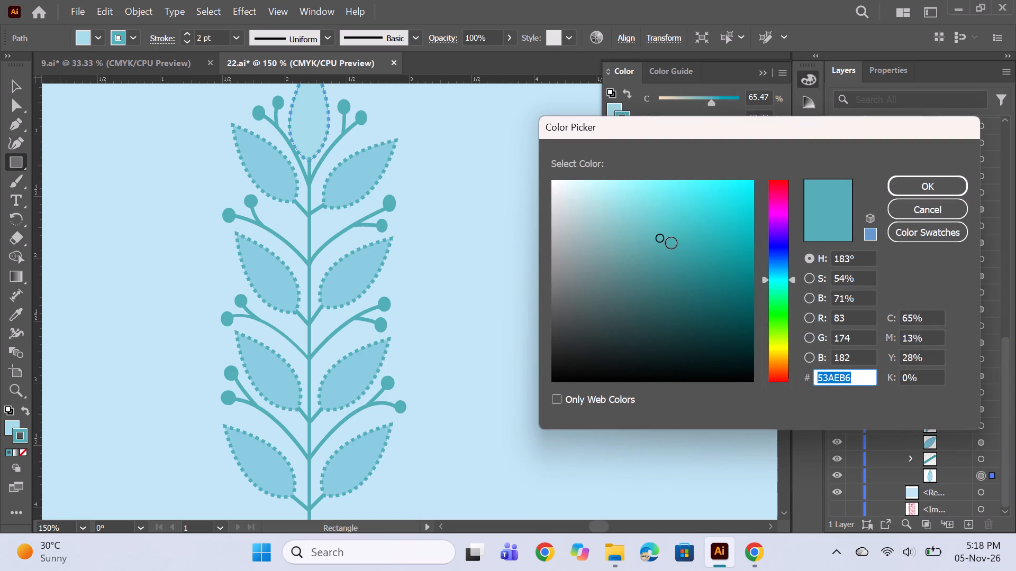
left_click(662, 247)
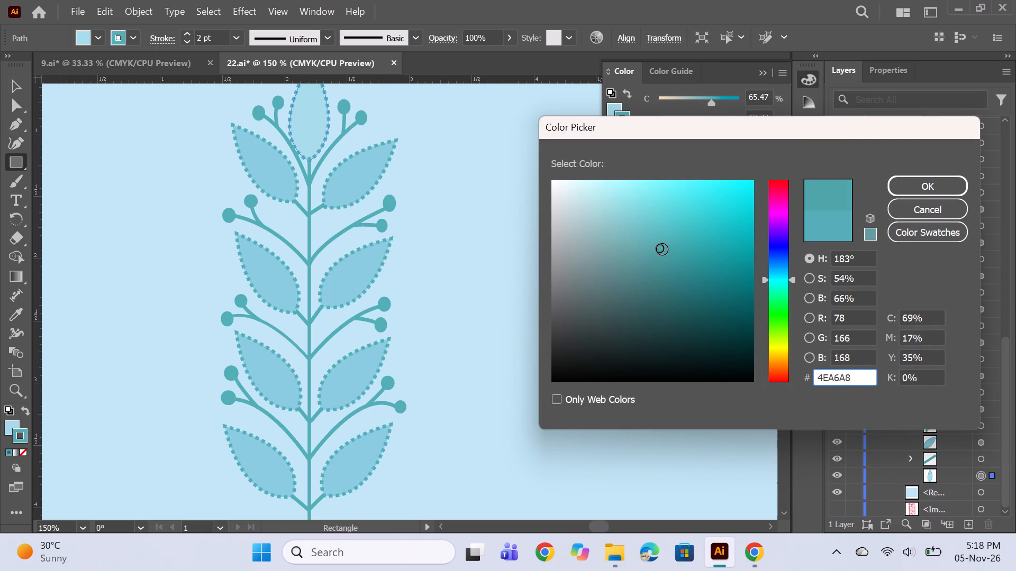
left_click(663, 250)
left_click(932, 183)
scroll(282, 196, "up", 3)
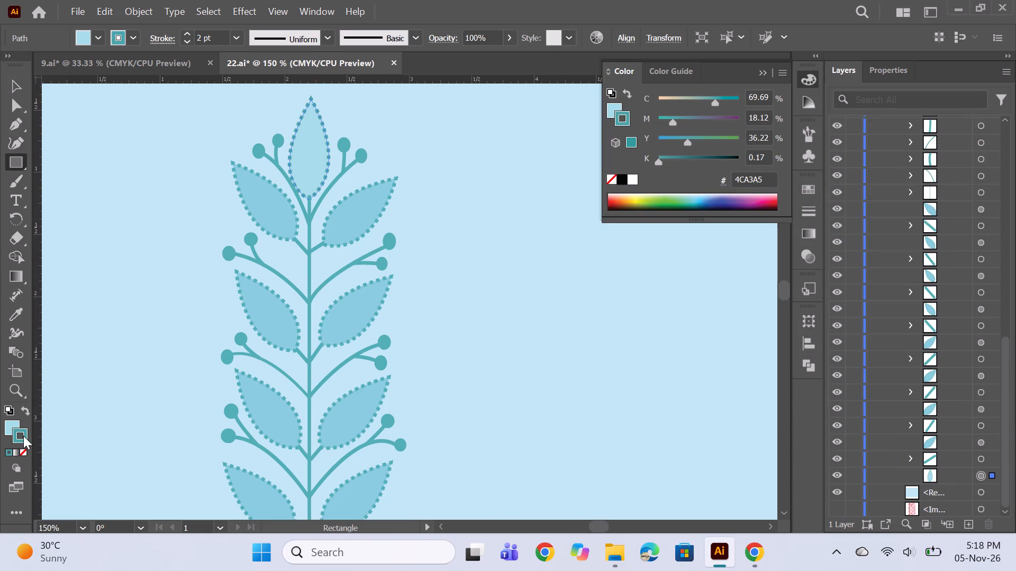
double_click(23, 436)
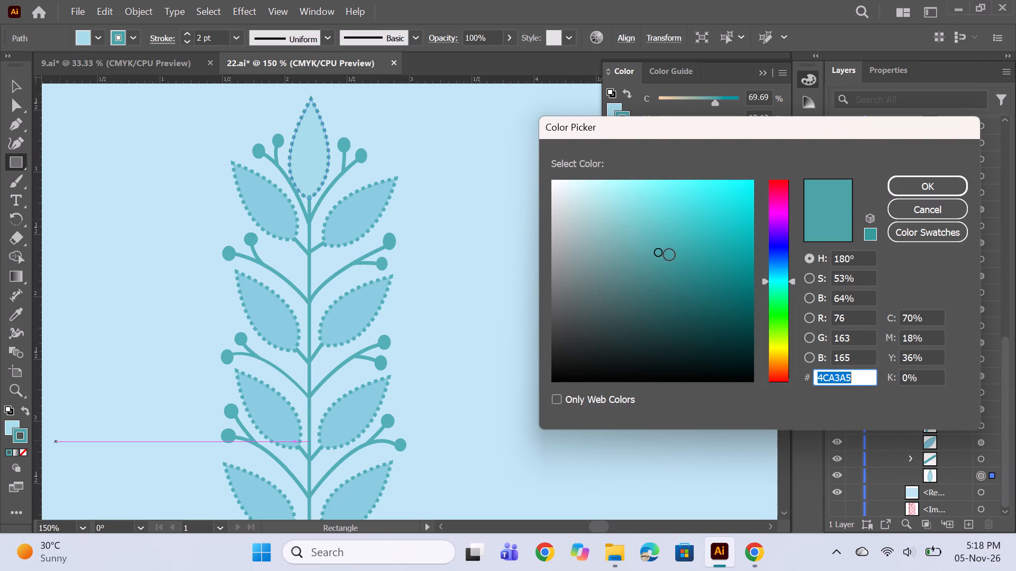
left_click(669, 255)
left_click(779, 277)
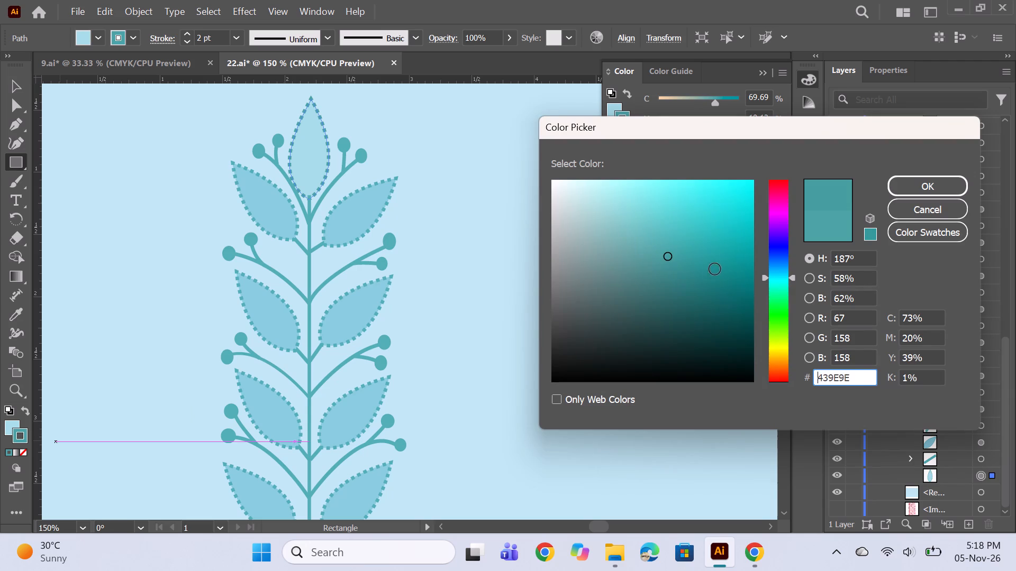
left_click(678, 257)
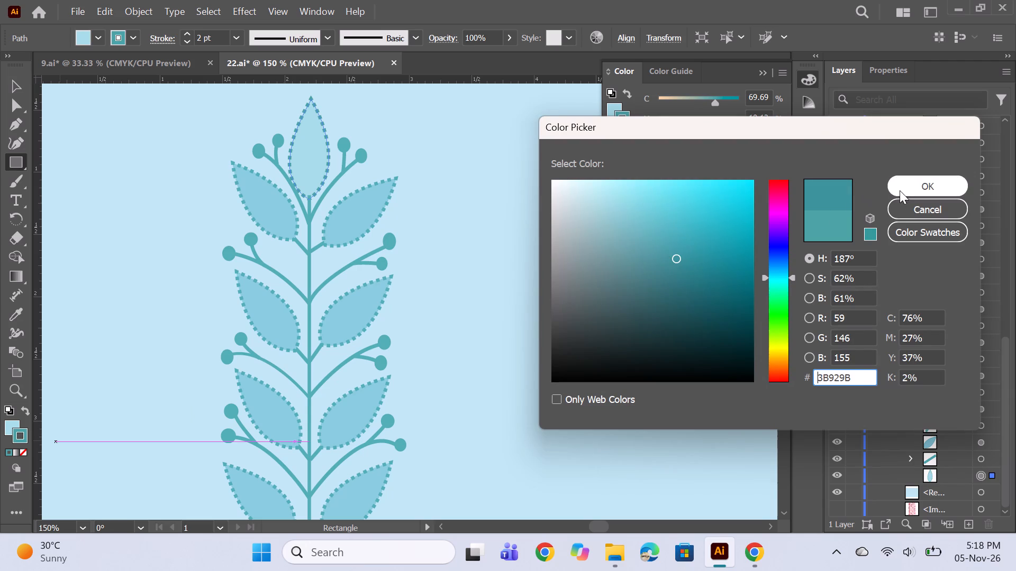
left_click(902, 189)
Examine the recoloured top leaf against the rest of the sprig, both from afar and close up.
left_click(982, 458)
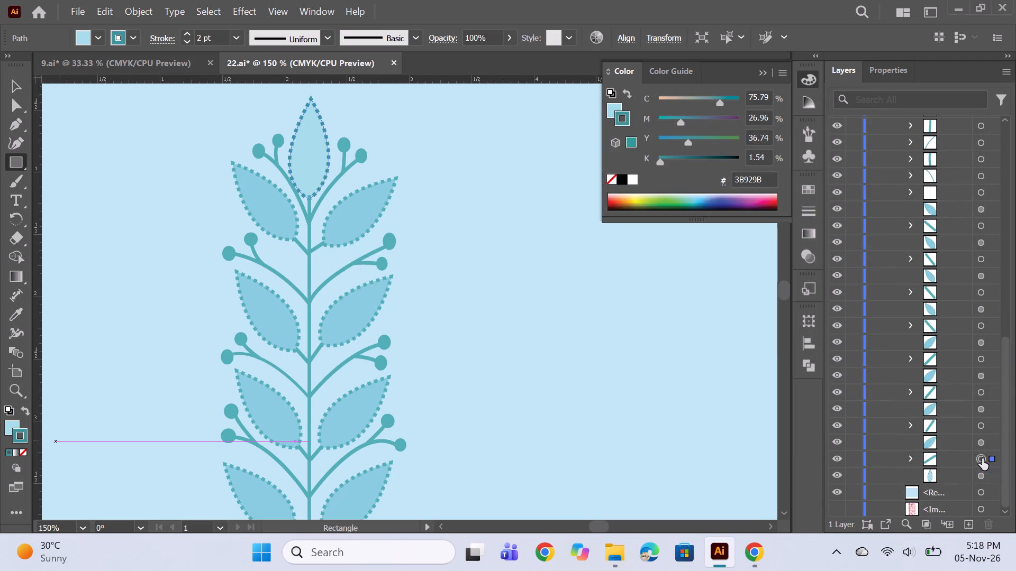
scroll(451, 248, "down", 3, "alt")
key("space")
key("space")
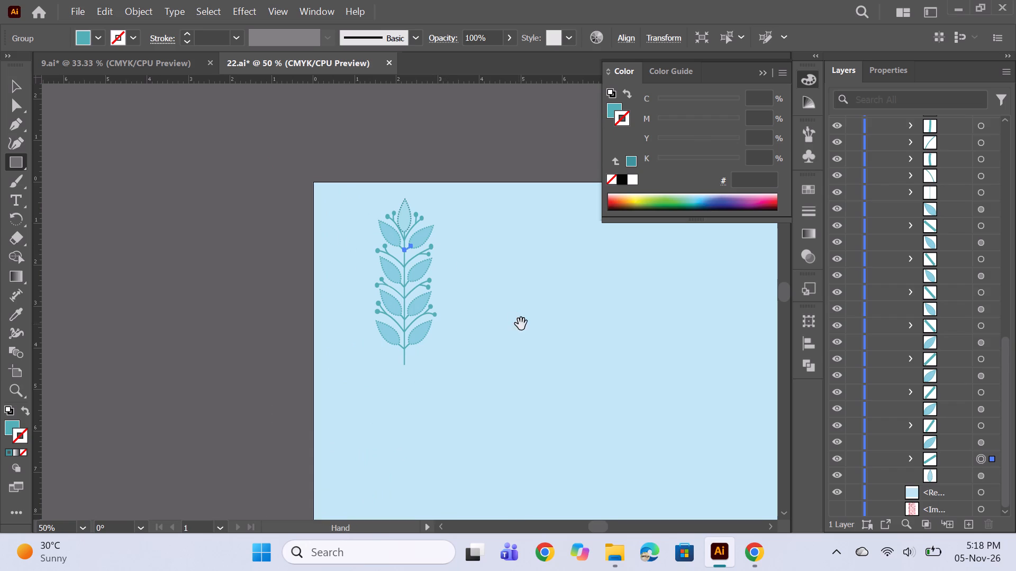
left_click_drag(490, 324, 431, 325)
scroll(364, 226, "up", 2, "alt")
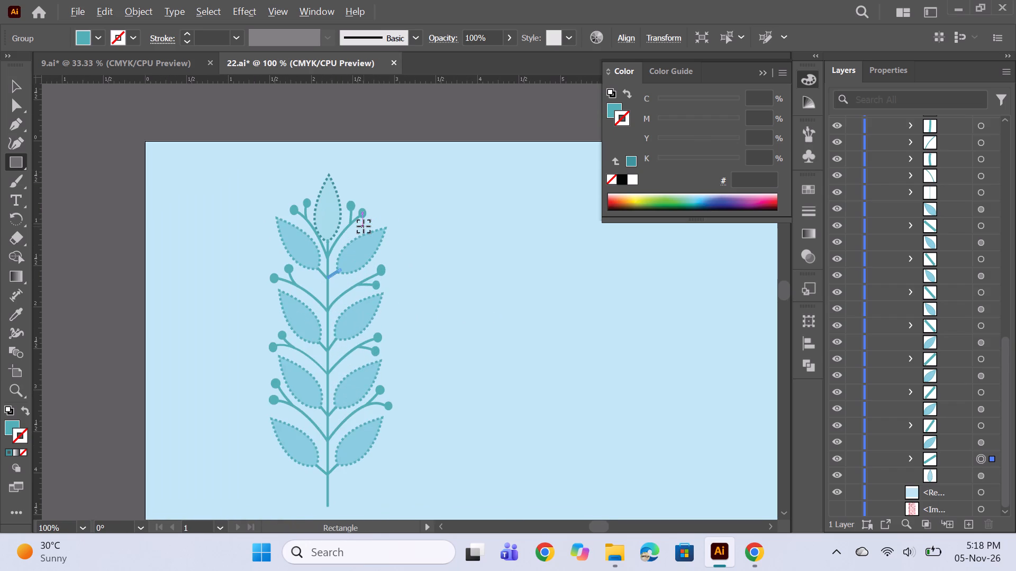
scroll(364, 226, "up", 2, "alt")
left_click(981, 470)
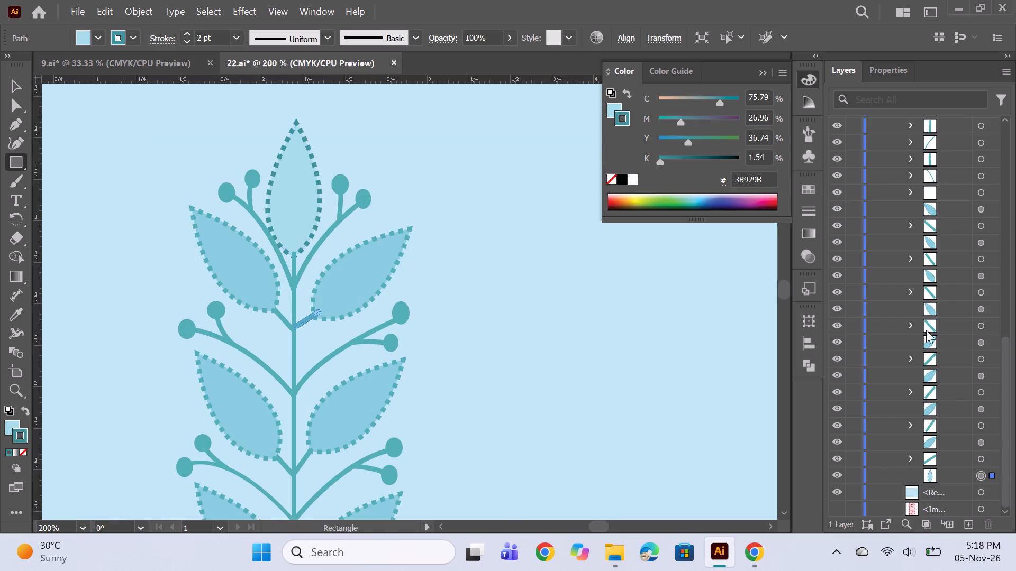
left_click(983, 461)
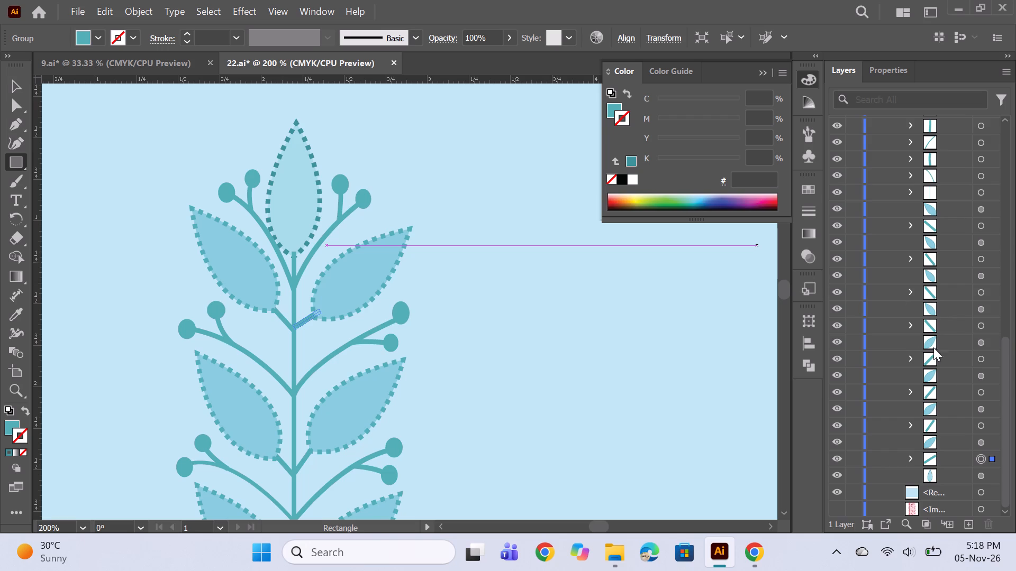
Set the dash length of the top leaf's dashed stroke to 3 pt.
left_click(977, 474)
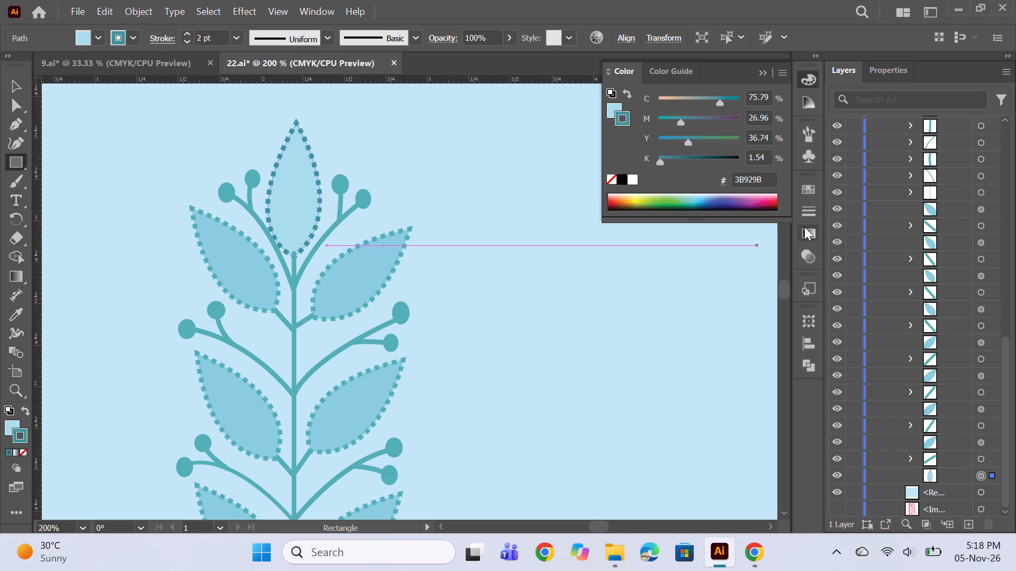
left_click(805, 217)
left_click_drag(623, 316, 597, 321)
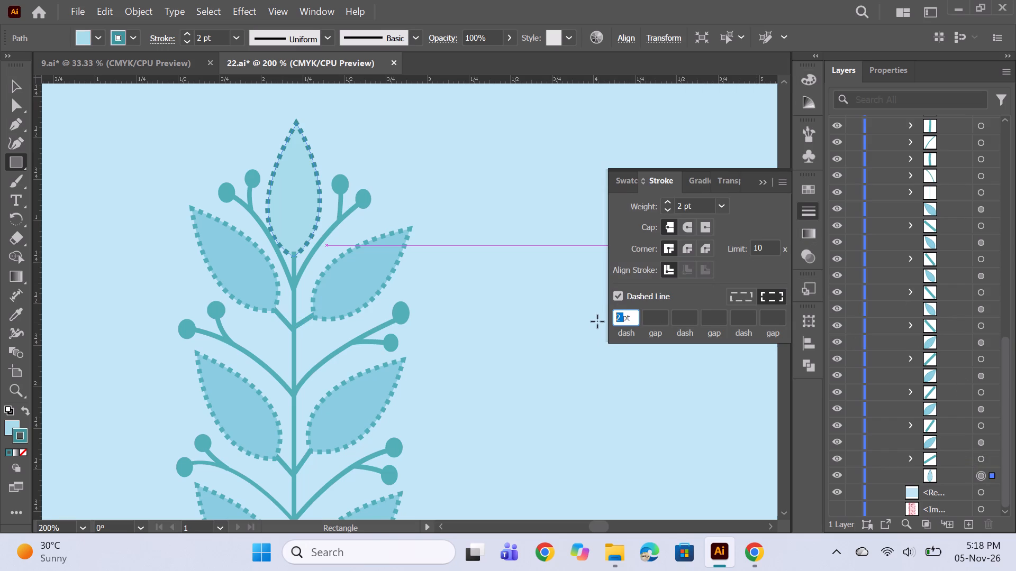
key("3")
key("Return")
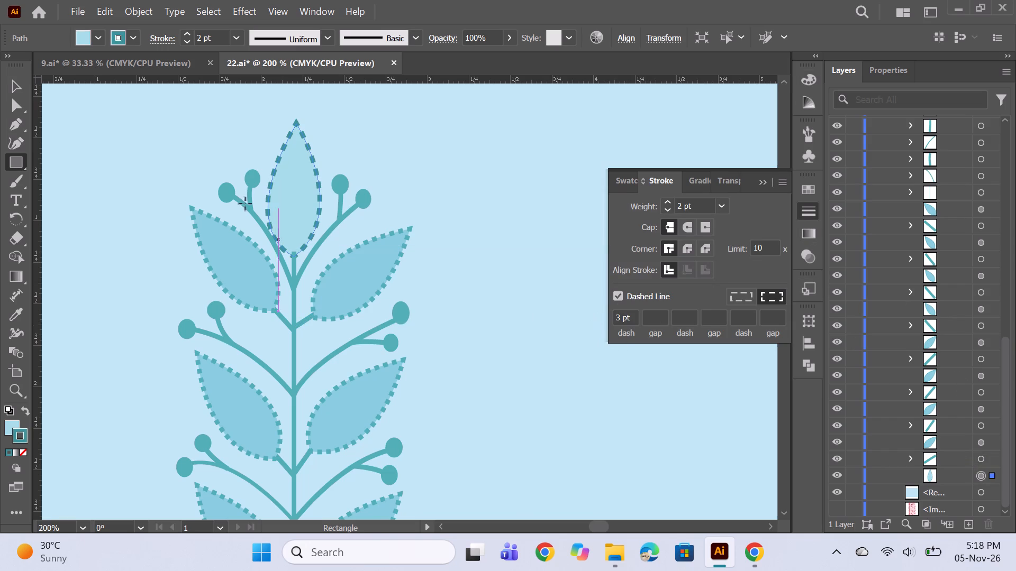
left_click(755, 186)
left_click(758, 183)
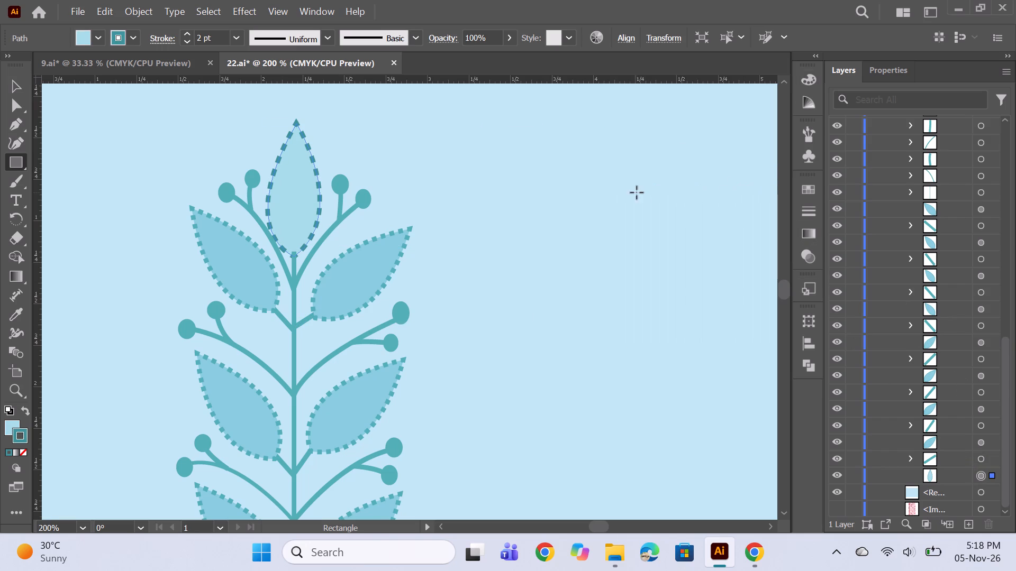
Examine the top leaf's dashed outline within the whole sprig at several magnifications.
scroll(495, 189, "down", 2, "alt")
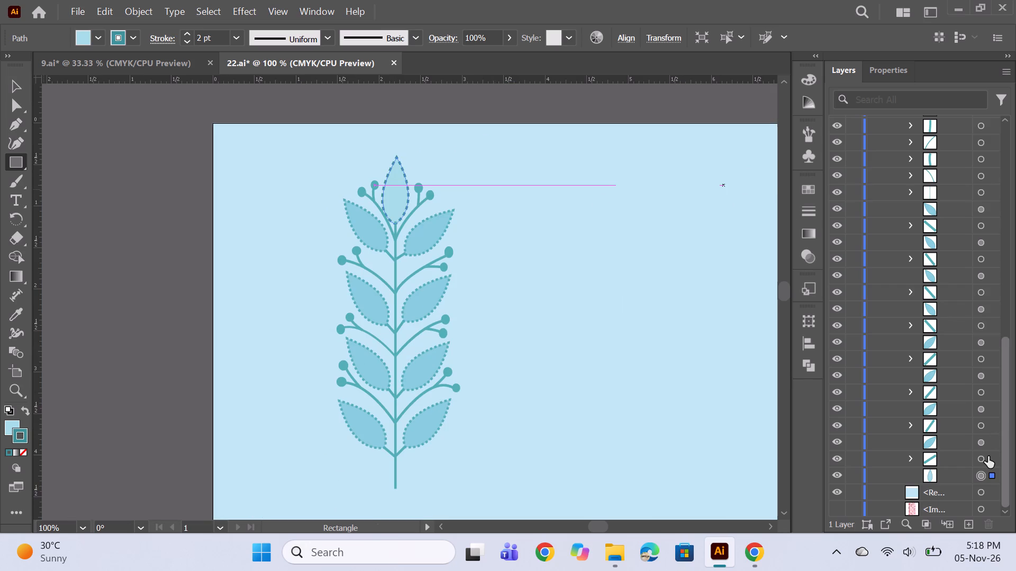
left_click(979, 456)
scroll(455, 225, "down", 2, "alt")
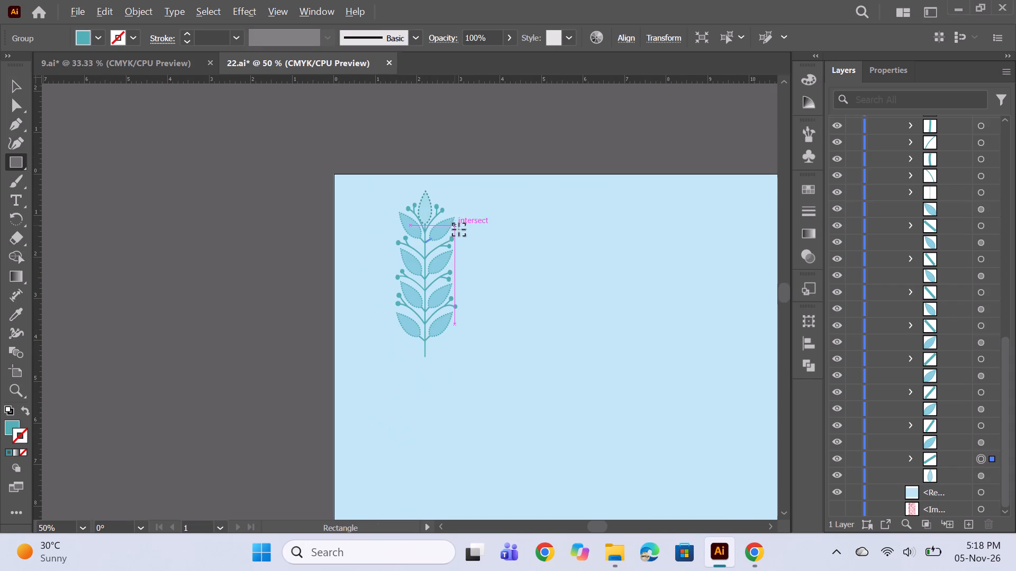
key("space")
key("space")
key("space")
key("space")
key("space")
left_click_drag(636, 314, 556, 327)
scroll(347, 214, "up", 1, "alt")
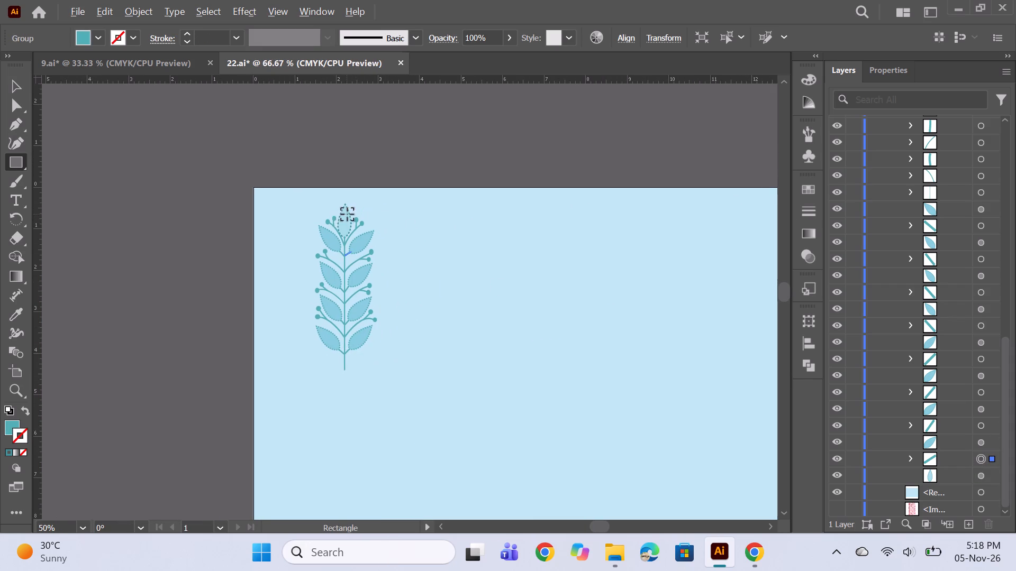
scroll(347, 214, "up", 2, "alt")
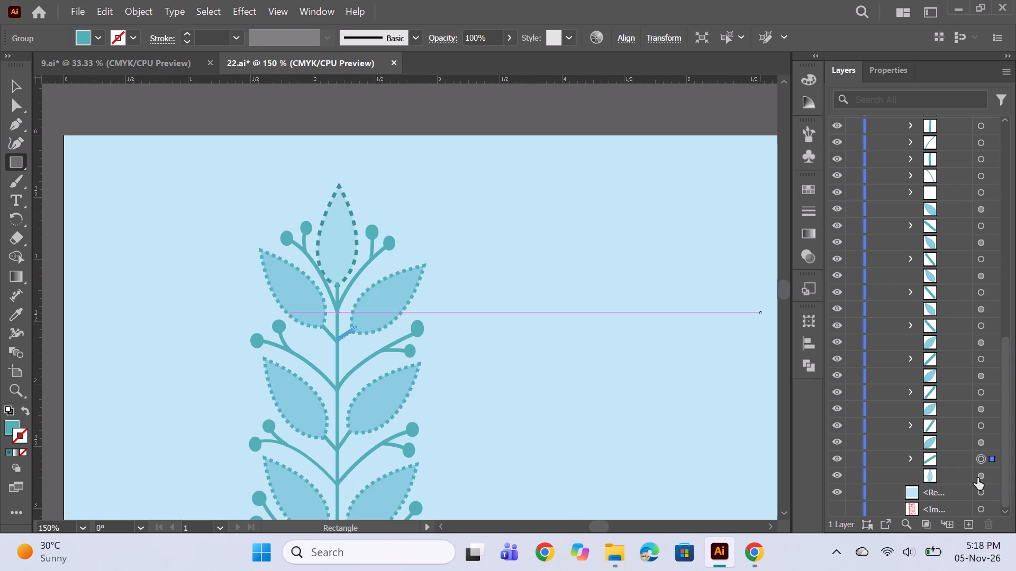
Set the dash length of the top leaf's dashed stroke to 2.5 pt.
left_click(977, 478)
left_click(805, 217)
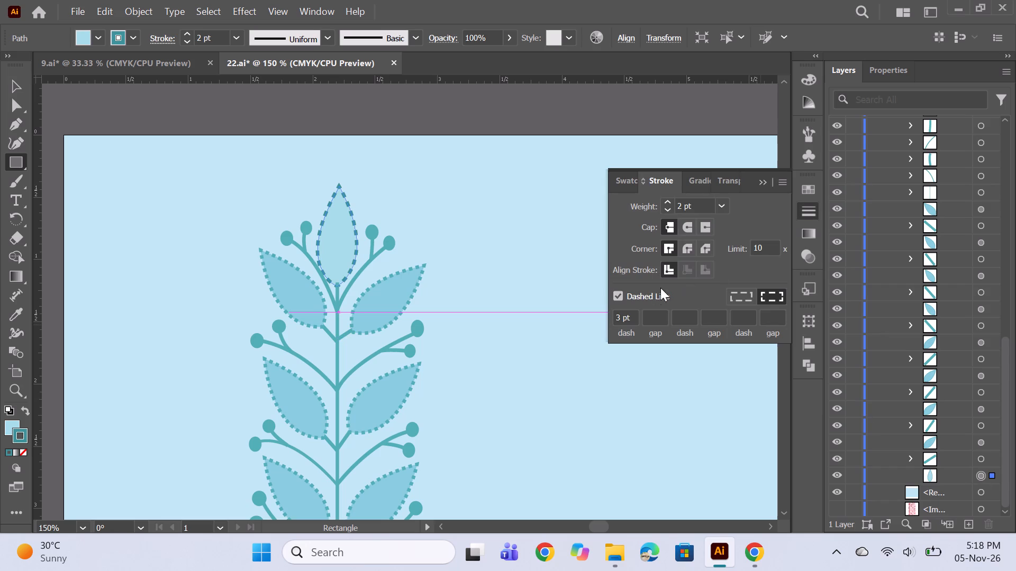
left_click_drag(619, 321, 605, 326)
type("2.")
key("5")
key("Return")
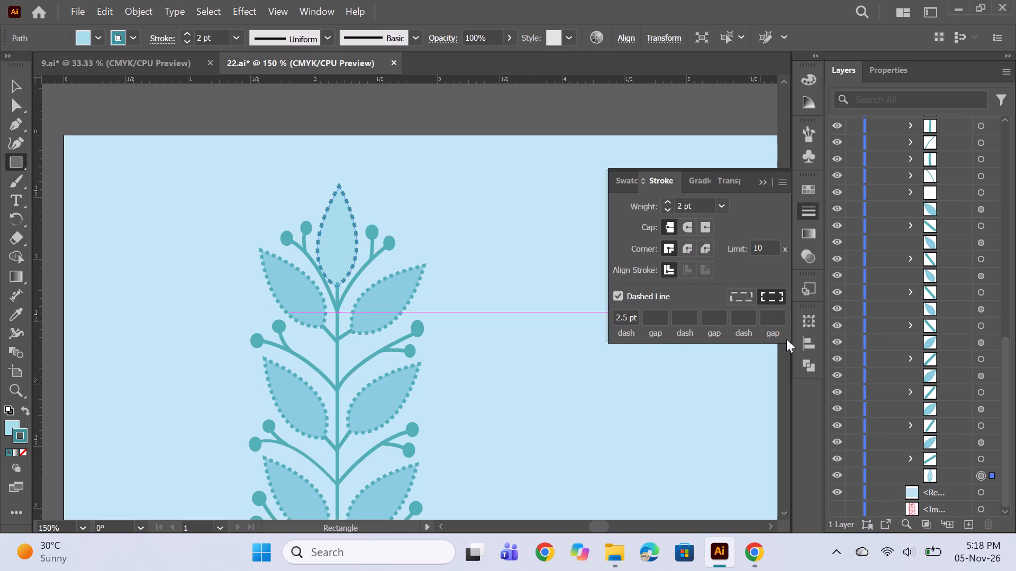
Examine the top leaf's dashed outline within the sprig and across the whole artboard at several magnifications.
scroll(383, 207, "down", 1)
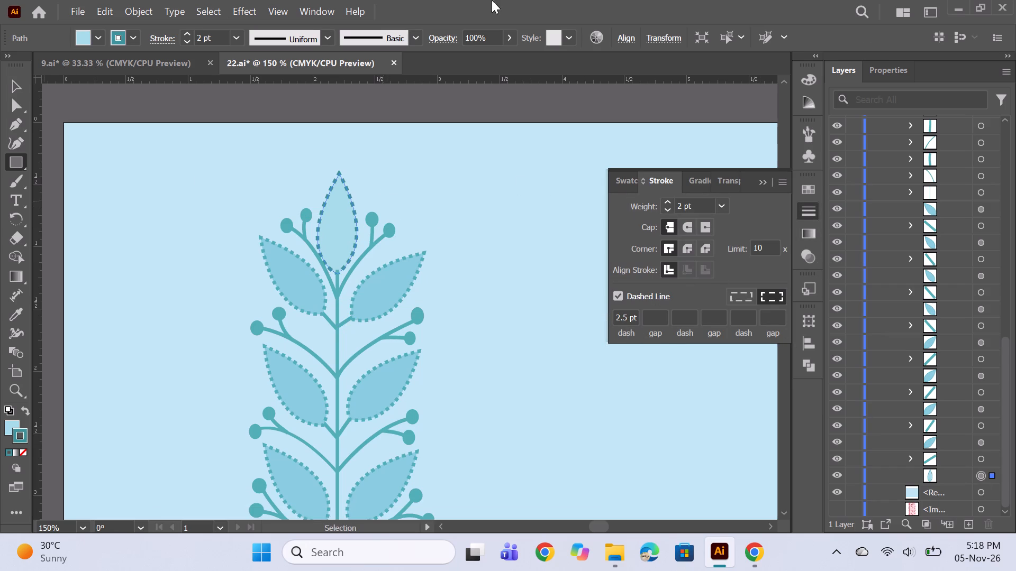
left_click(482, 257, "ctrl")
scroll(374, 249, "down", 1, "alt")
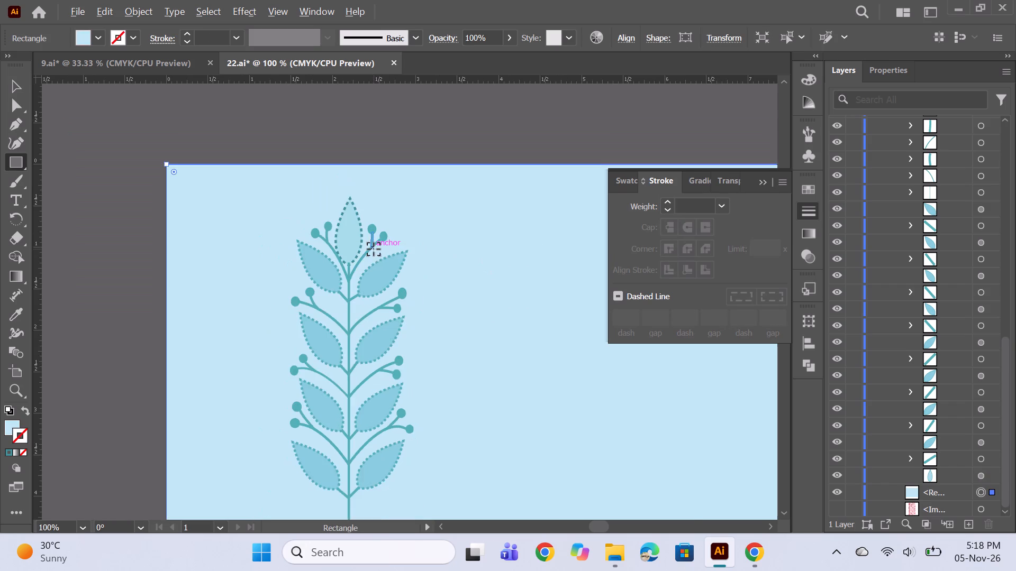
scroll(374, 249, "down", 2, "alt")
scroll(325, 314, "up", 1, "alt")
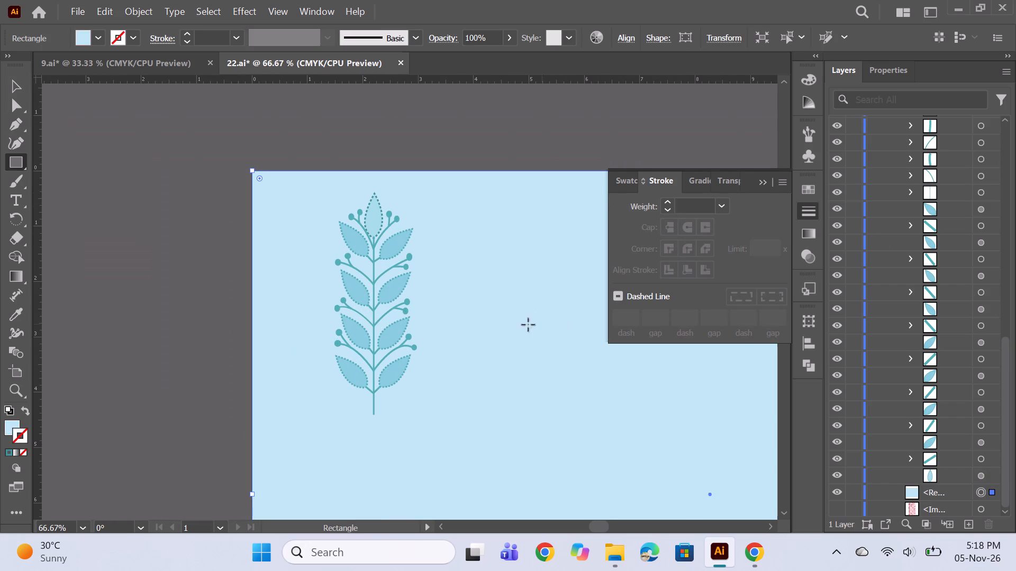
scroll(400, 221, "down", 2, "alt")
key("space")
key("space")
key("space")
key("space")
key("space")
left_click_drag(549, 411, 391, 368)
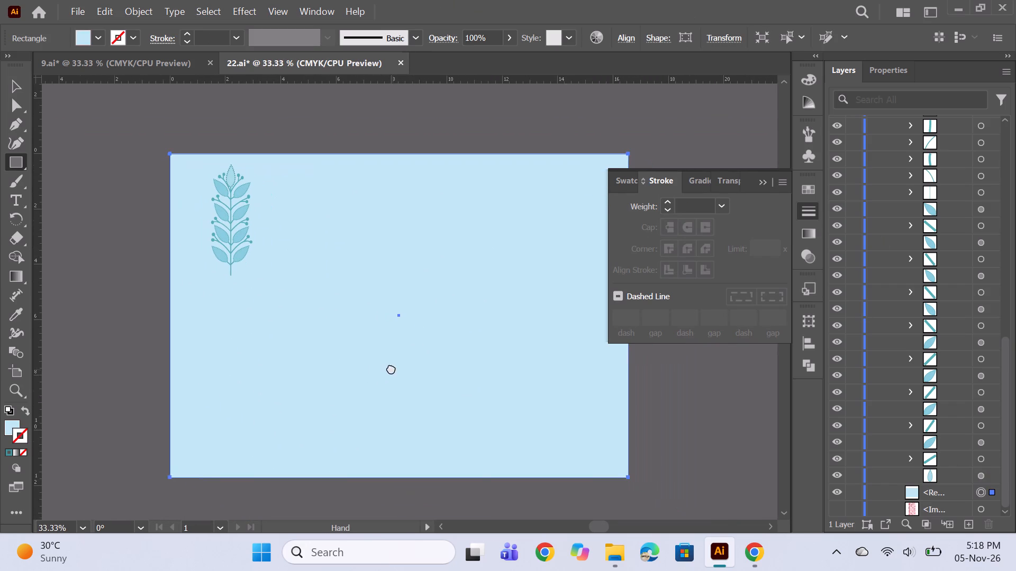
left_click_drag(391, 368, 394, 372)
scroll(224, 165, "up", 4, "alt")
scroll(956, 436, "down", 1)
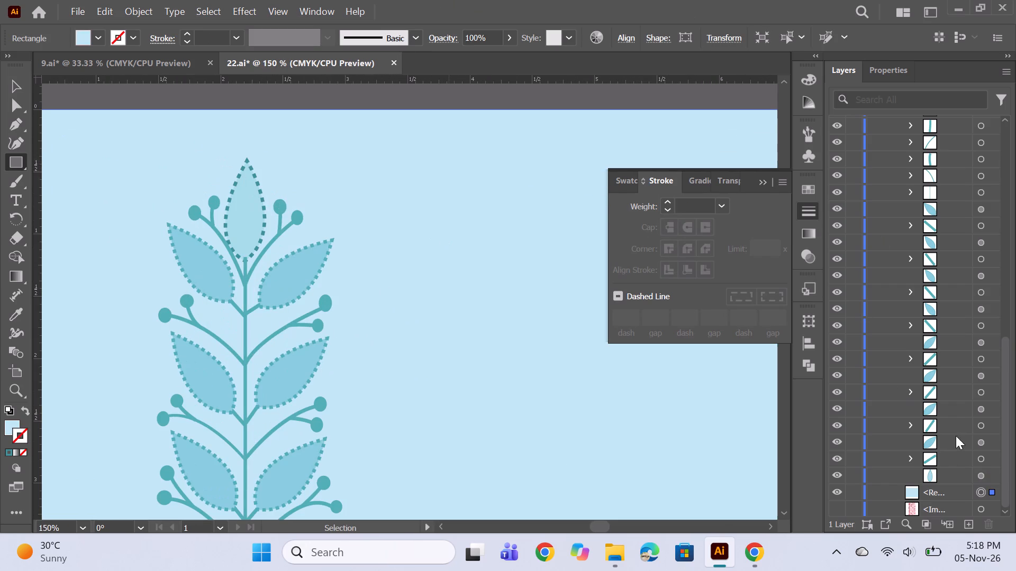
Fill the uppermost right leaf's short stalk with 3B929B, copied from the top leaf's dashed stroke.
left_click(981, 463)
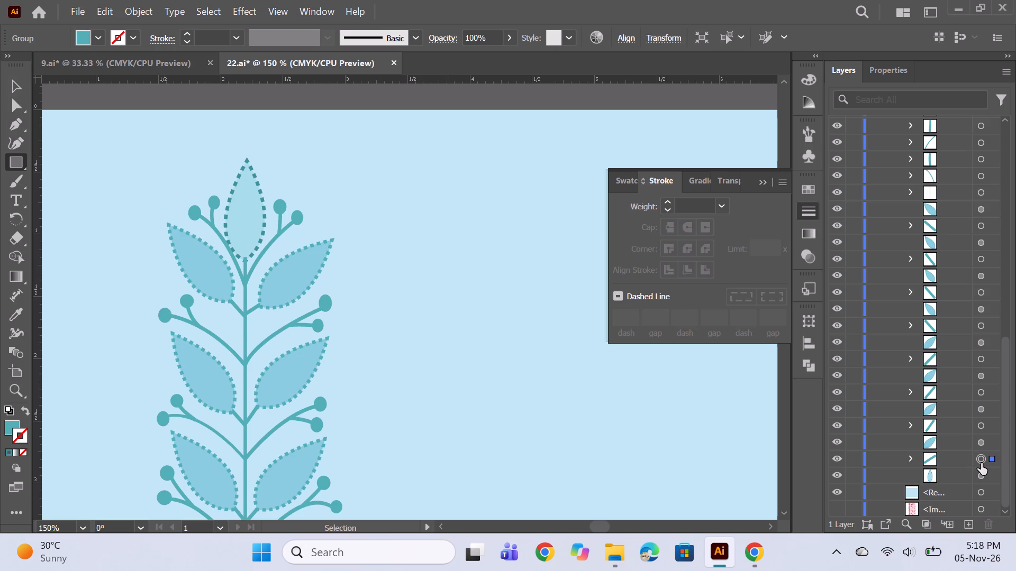
scroll(469, 310, "down", 2)
key("space")
key("space")
left_click_drag(413, 271, 466, 244)
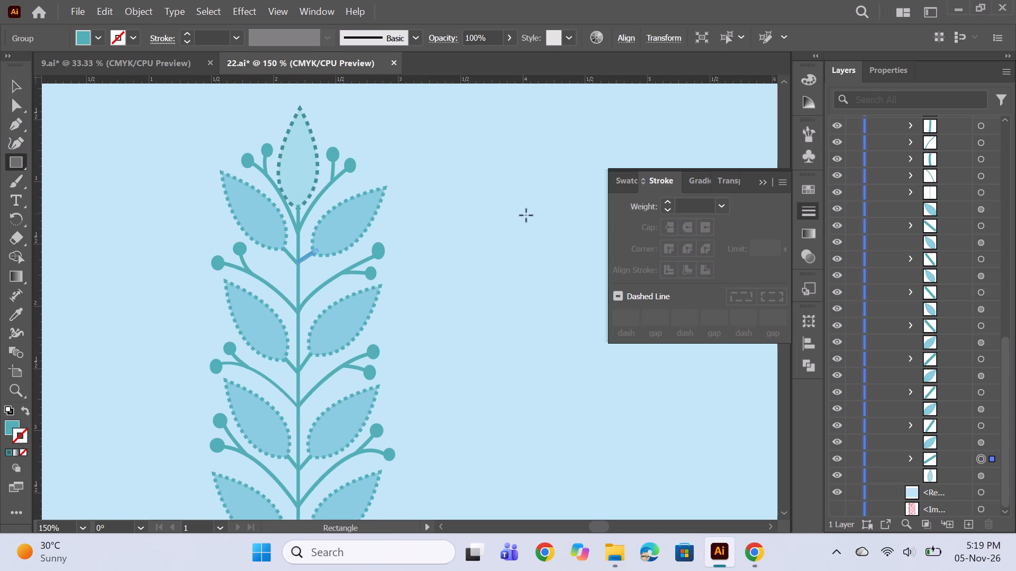
left_click(980, 476)
double_click(19, 441)
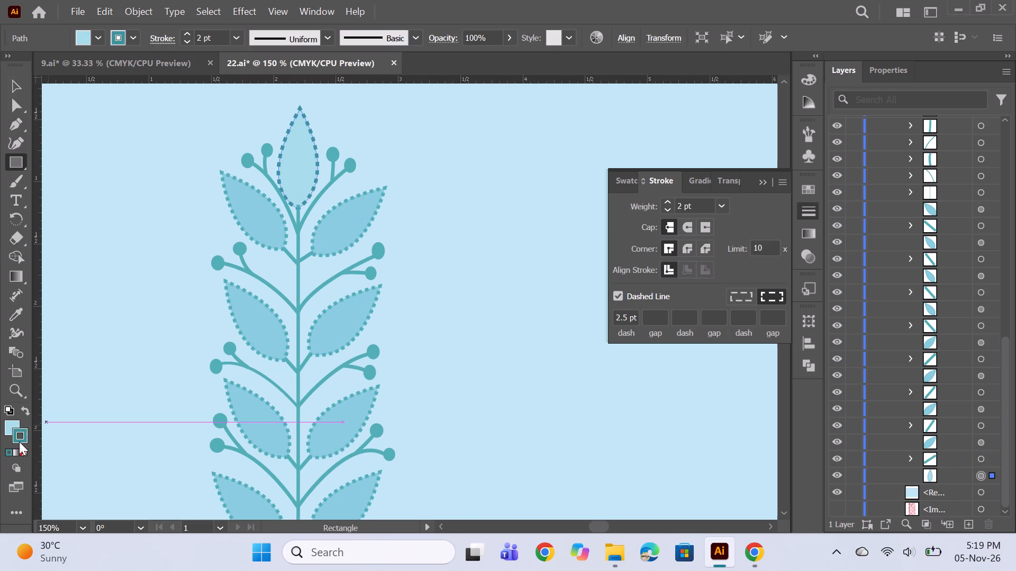
key("ctrl+c")
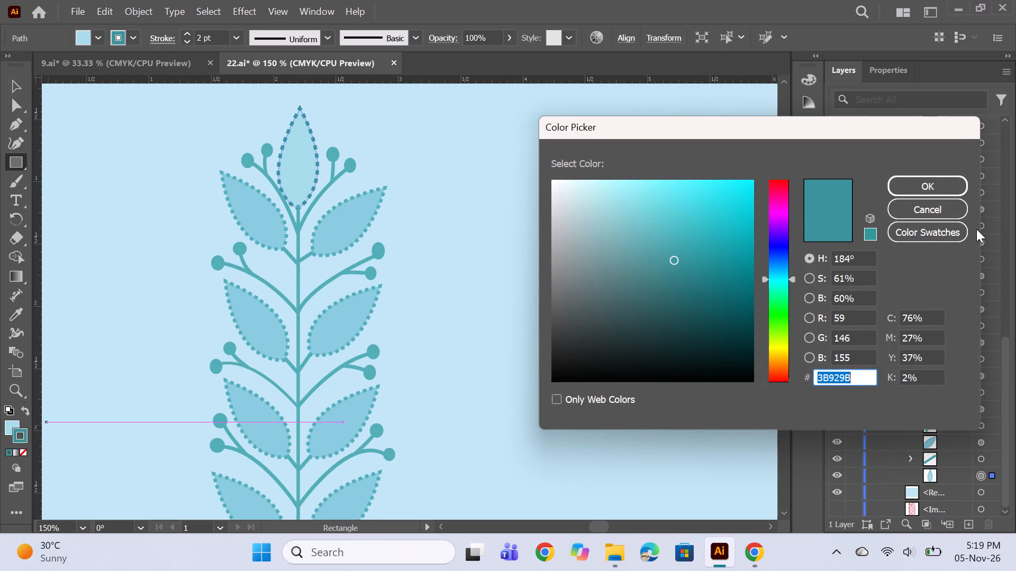
left_click(930, 192)
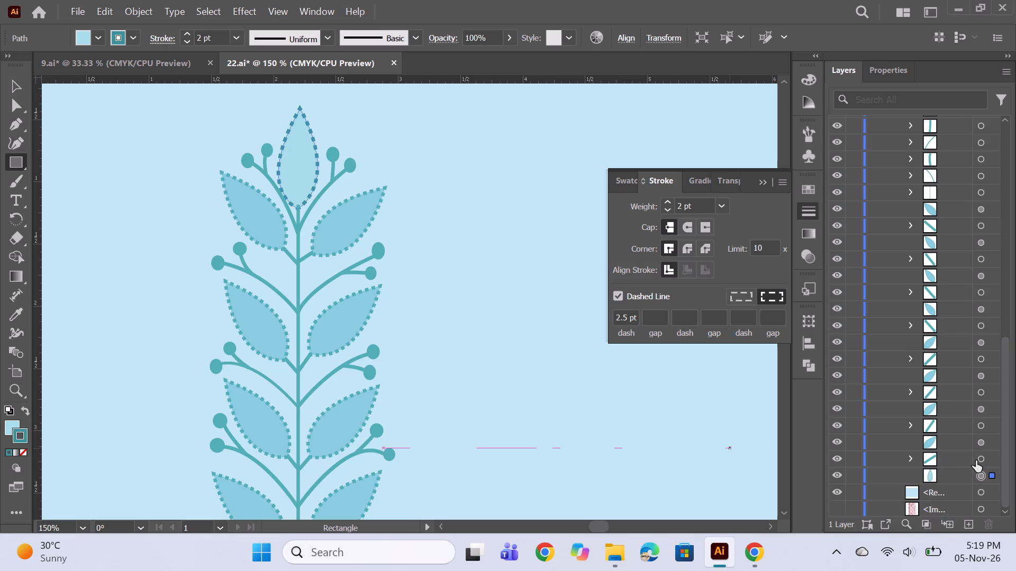
left_click(981, 461)
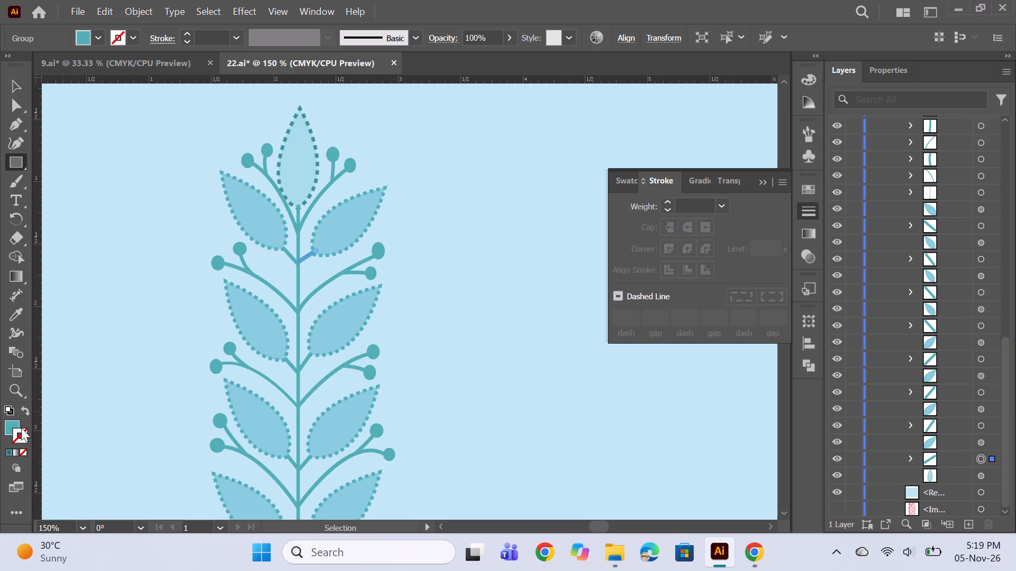
double_click(20, 431)
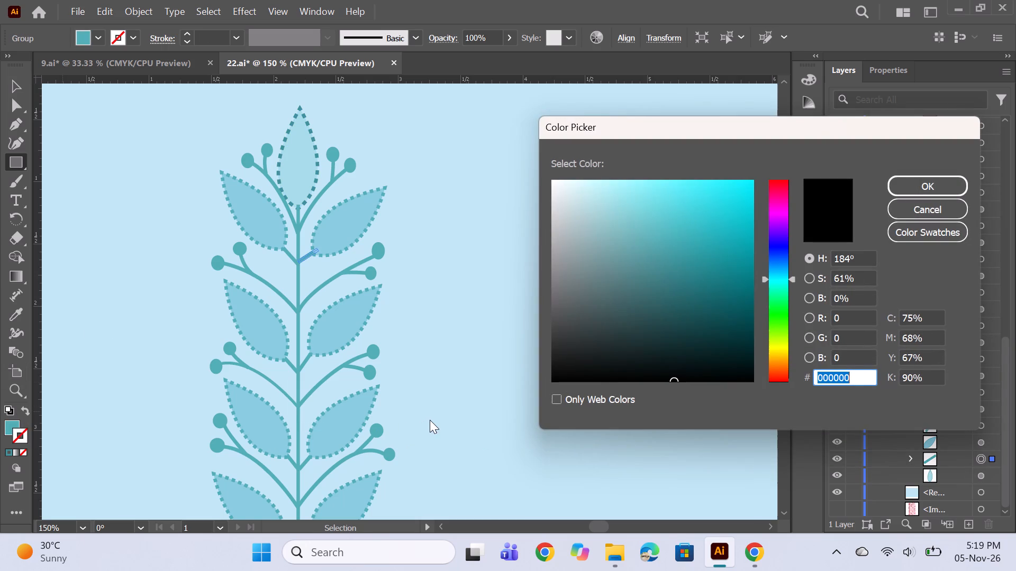
double_click(4, 429)
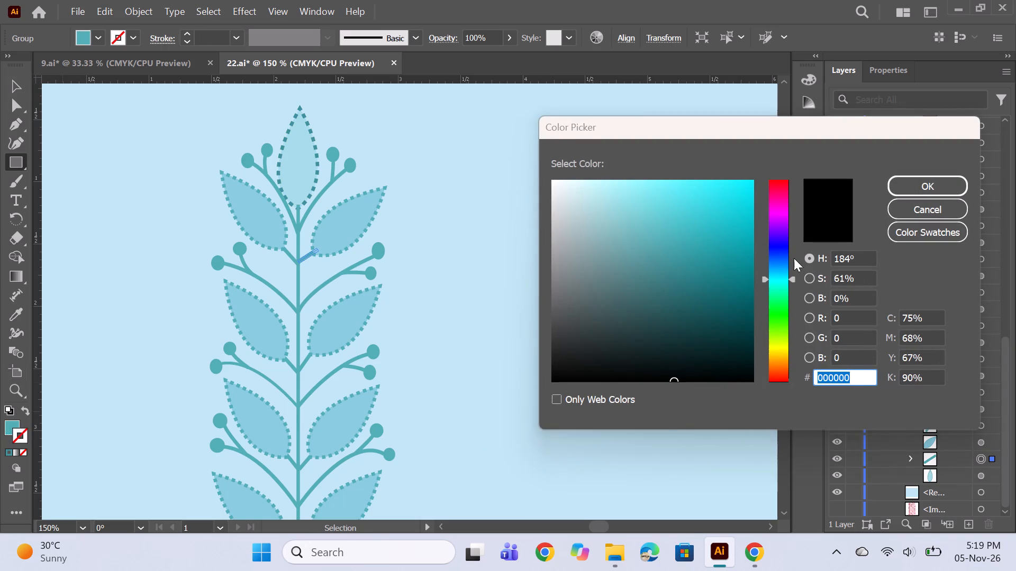
left_click(932, 208)
double_click(9, 424)
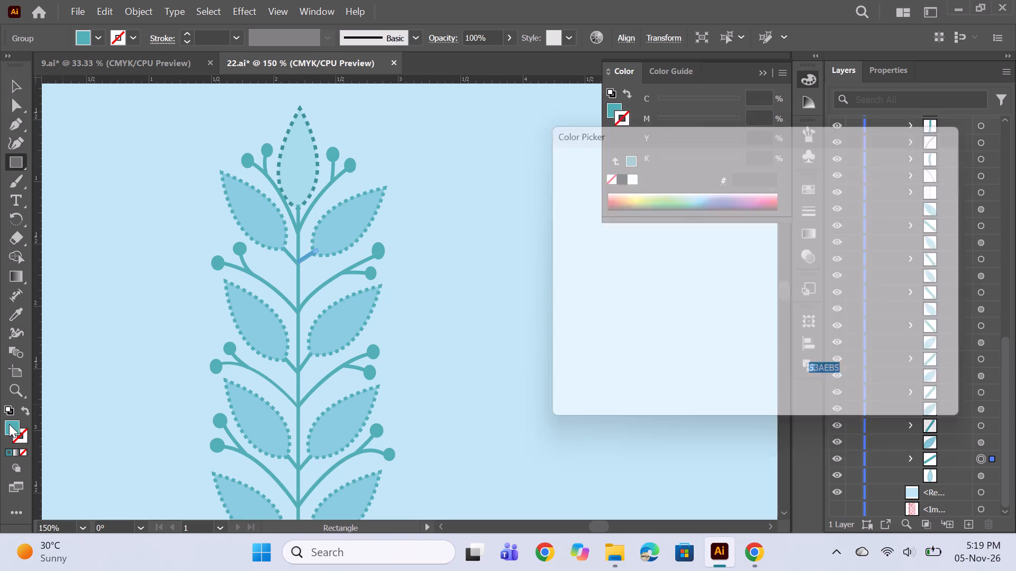
key("ctrl+v")
left_click(951, 192)
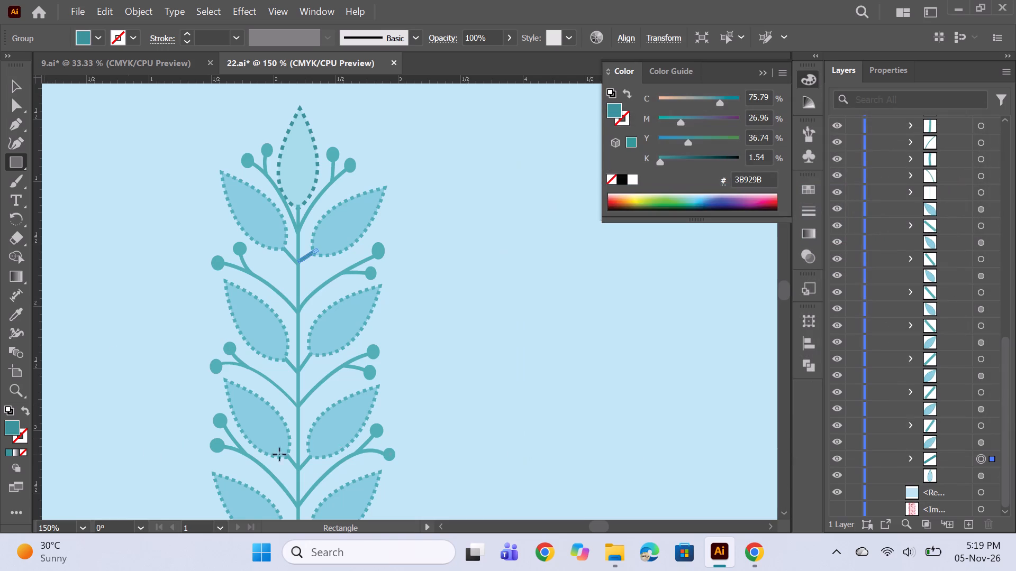
Apply the top leaf's A5DCE6 fill and darker dashed stroke to the uppermost right leaf with the Eyedropper.
left_click(982, 442)
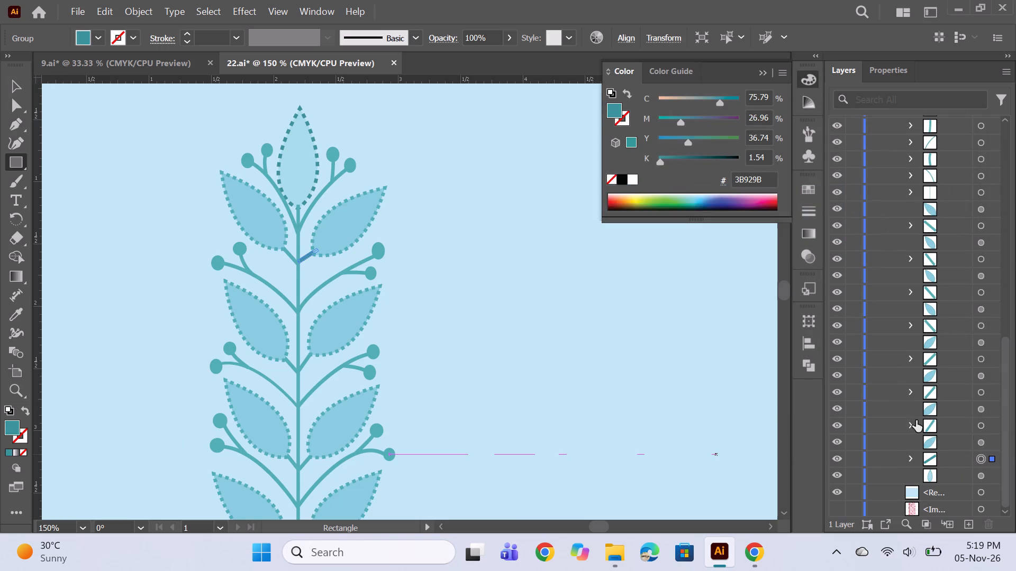
left_click(15, 305)
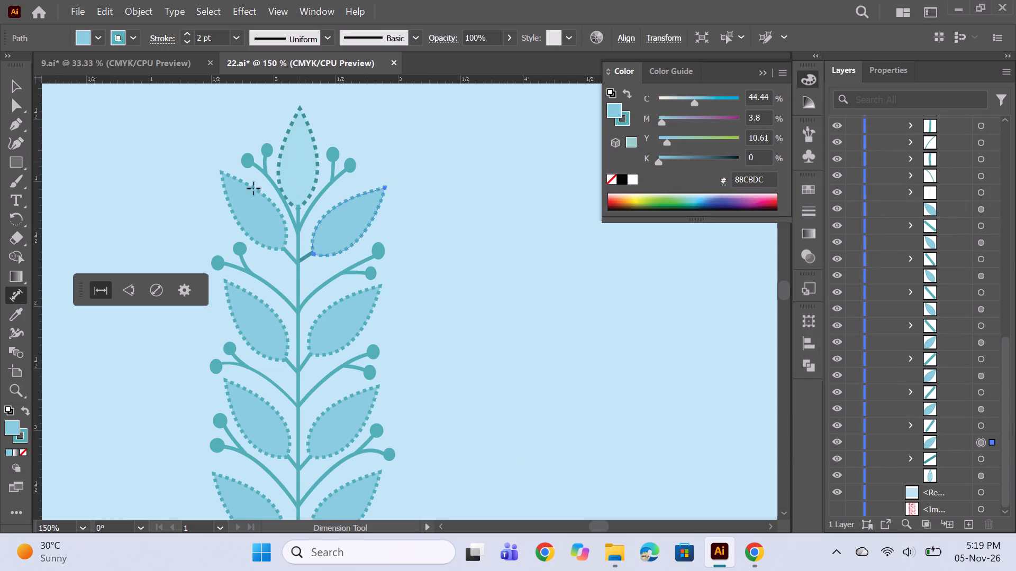
left_click(22, 316)
left_click(286, 168)
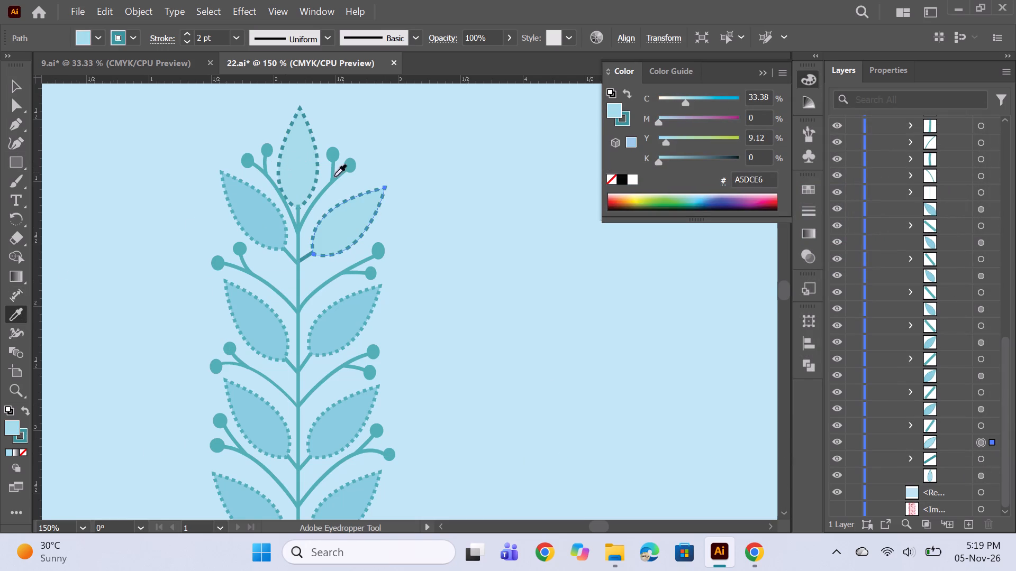
Match the three lower right leaves to the A5DCE6 uppermost right leaf and their stalks to its 3B929B stalk with the Eyedropper.
left_click(982, 421)
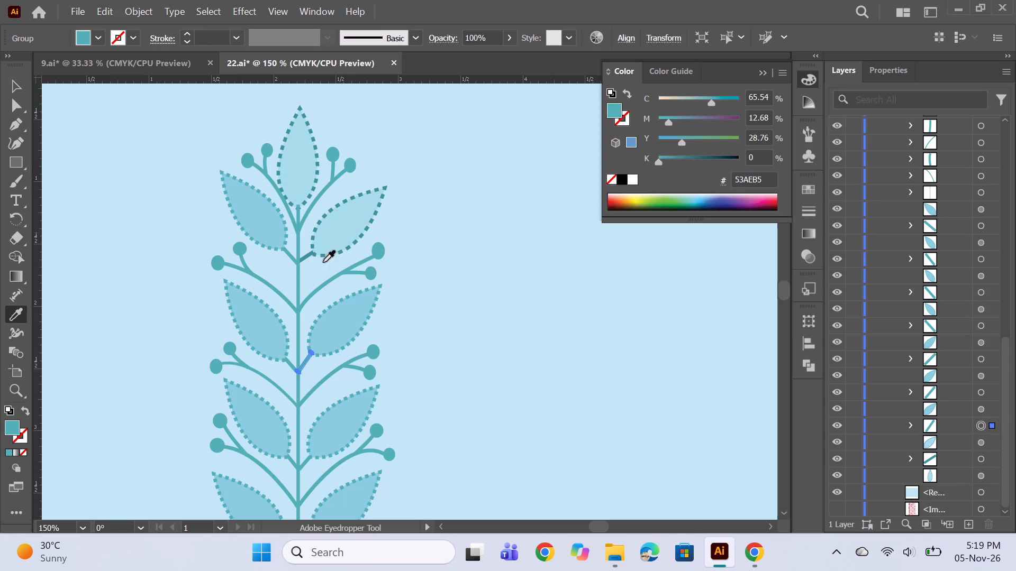
left_click(305, 259)
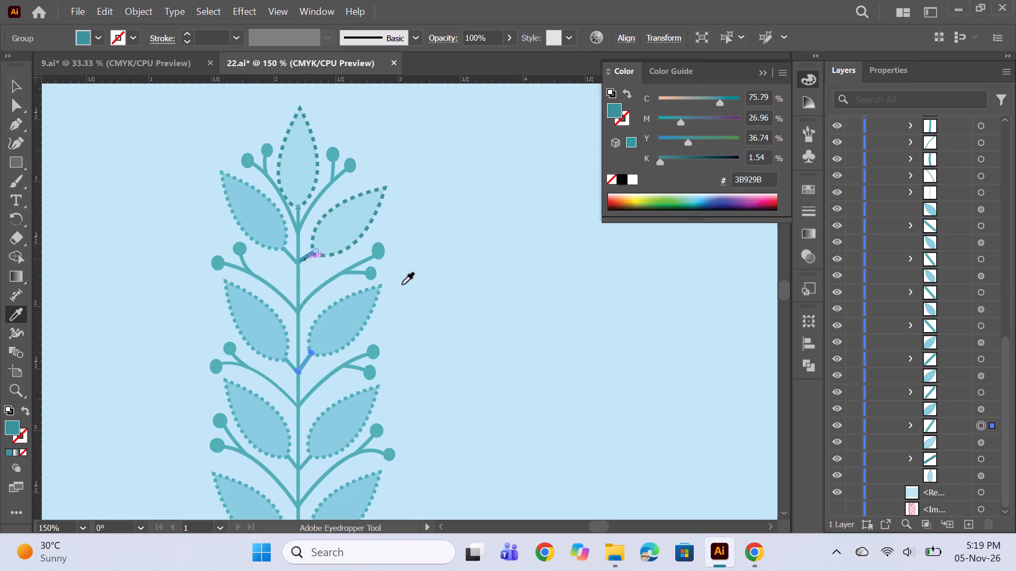
left_click(979, 410)
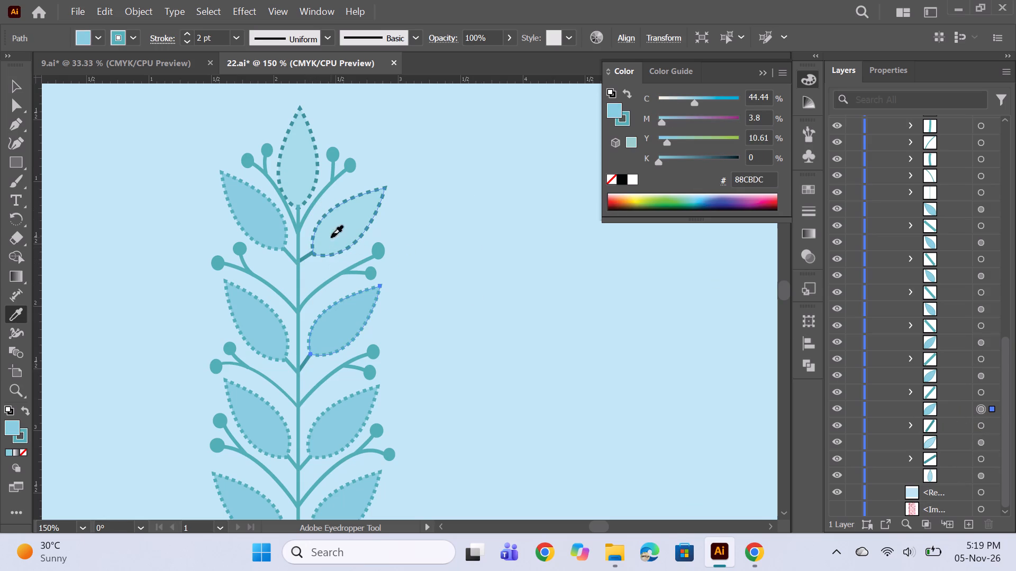
left_click(331, 237)
left_click(984, 392)
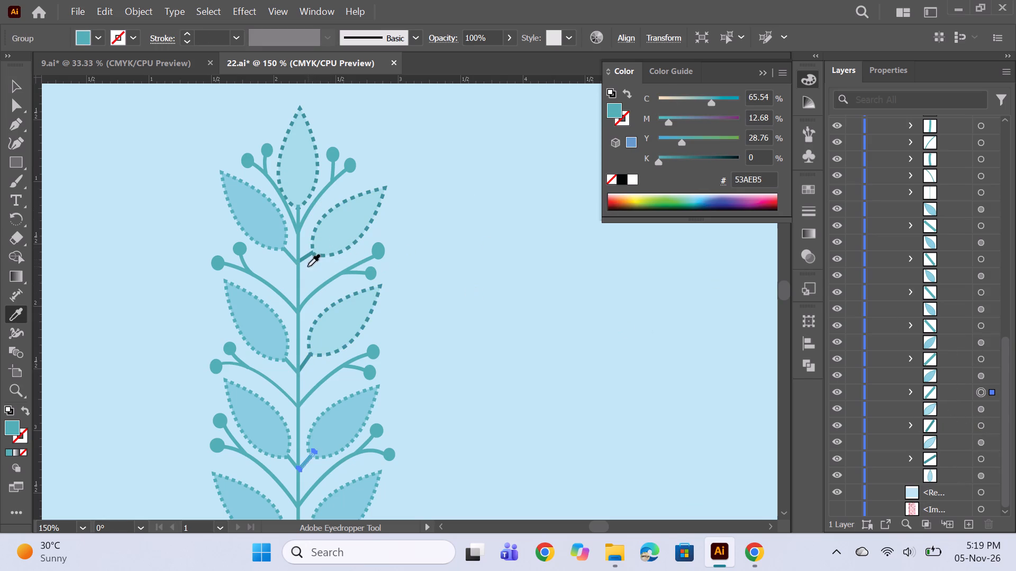
left_click(307, 256)
left_click(979, 374)
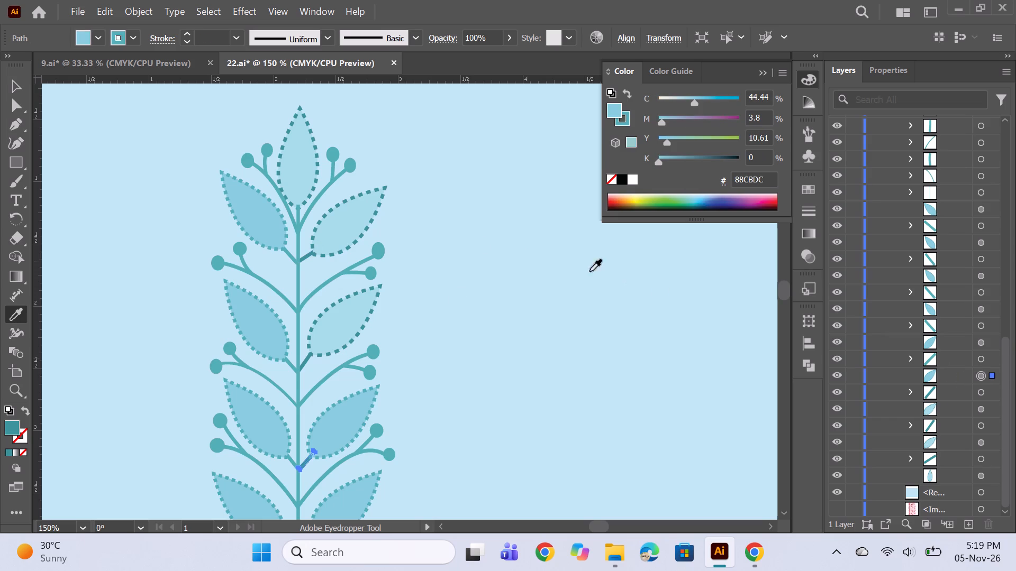
left_click(328, 224)
left_click(979, 360)
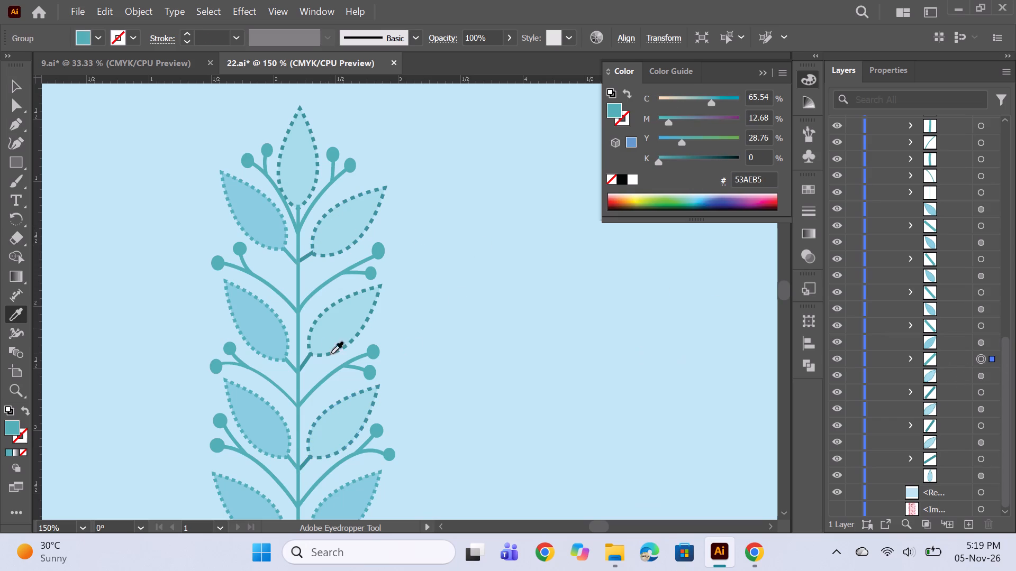
left_click(303, 362)
scroll(446, 347, "down", 4)
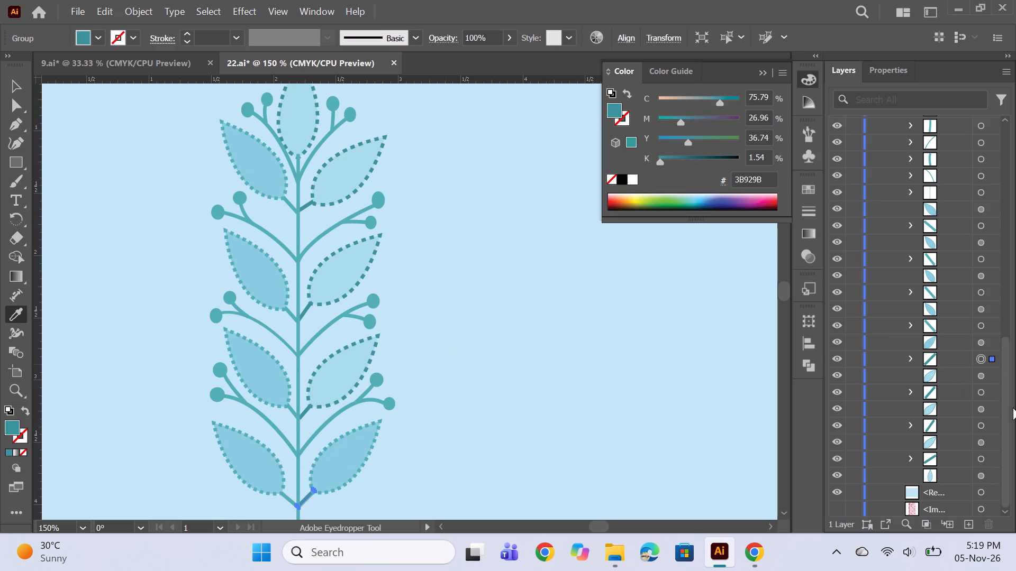
left_click(984, 345)
left_click(330, 288)
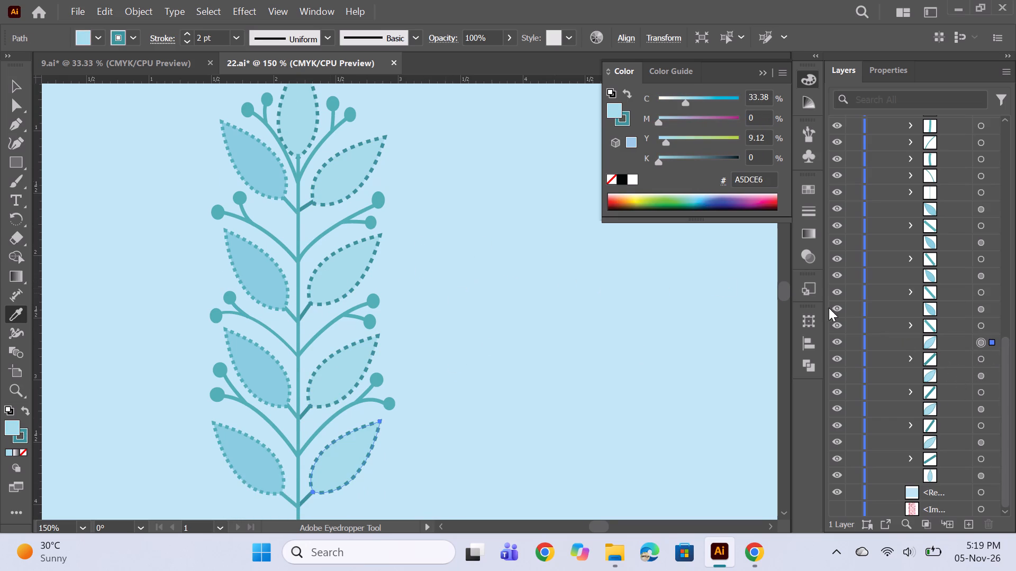
Match the upper three left leaves and their stalks to the recoloured right side, with A5DCE6 leaf fills and 3B929B stalks.
left_click(982, 322)
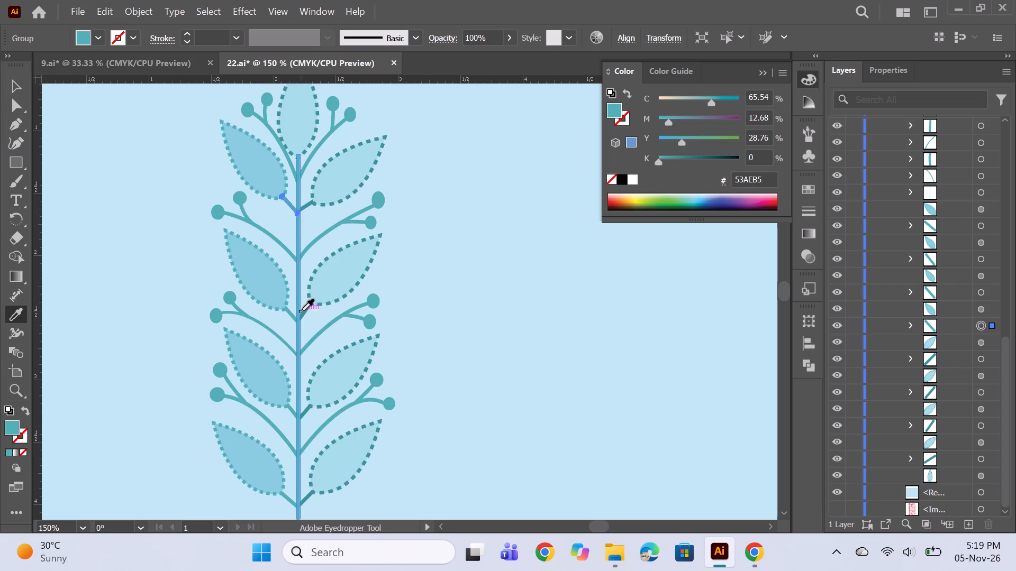
left_click(304, 311)
left_click(981, 312)
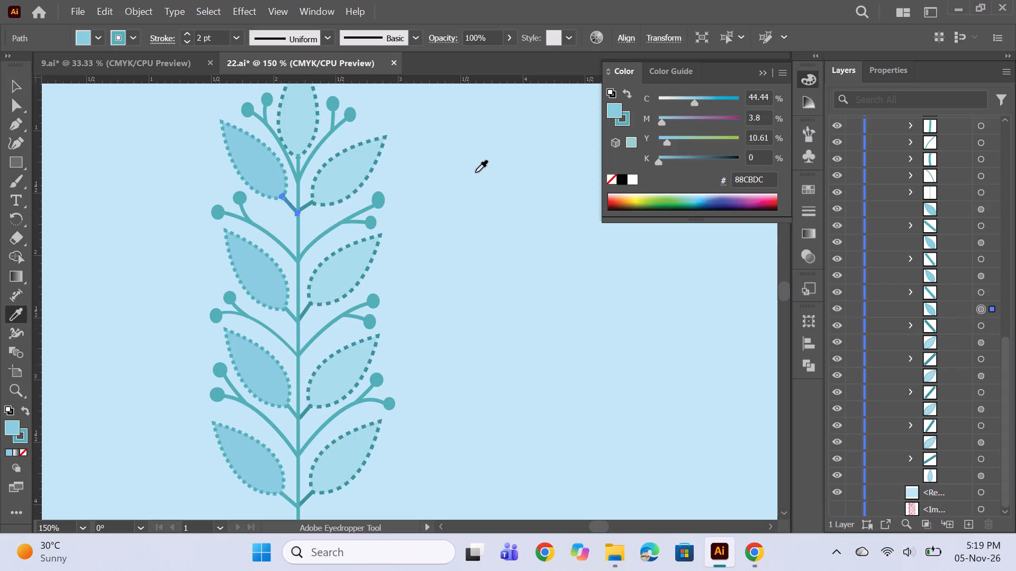
left_click(344, 167)
left_click(978, 293)
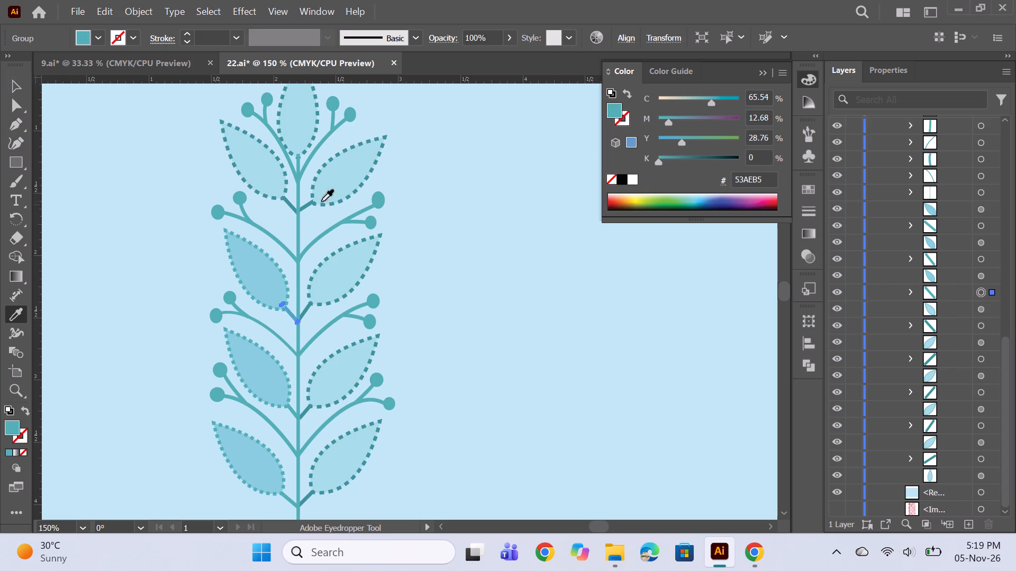
left_click(302, 207)
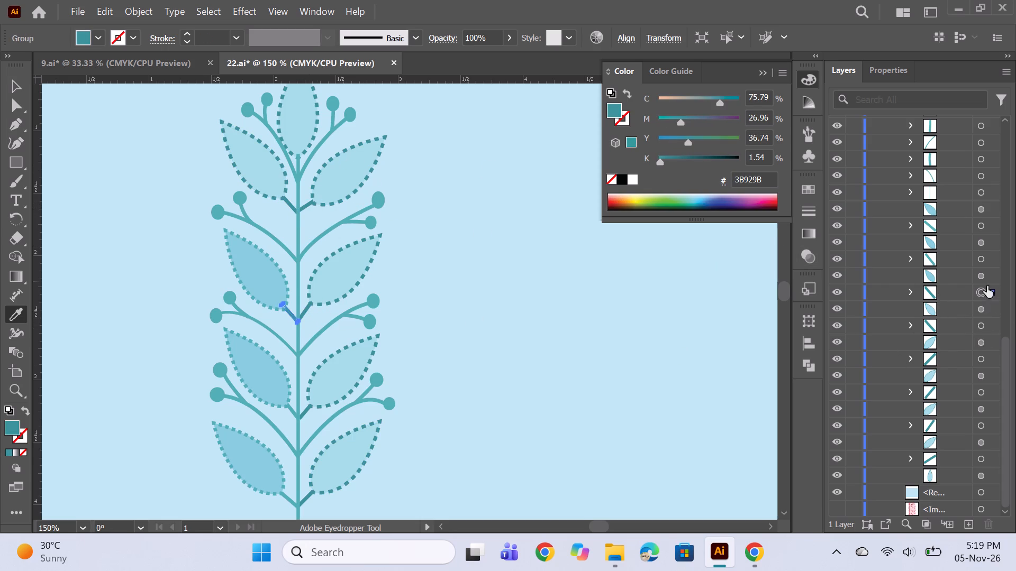
left_click(975, 270)
left_click(334, 169)
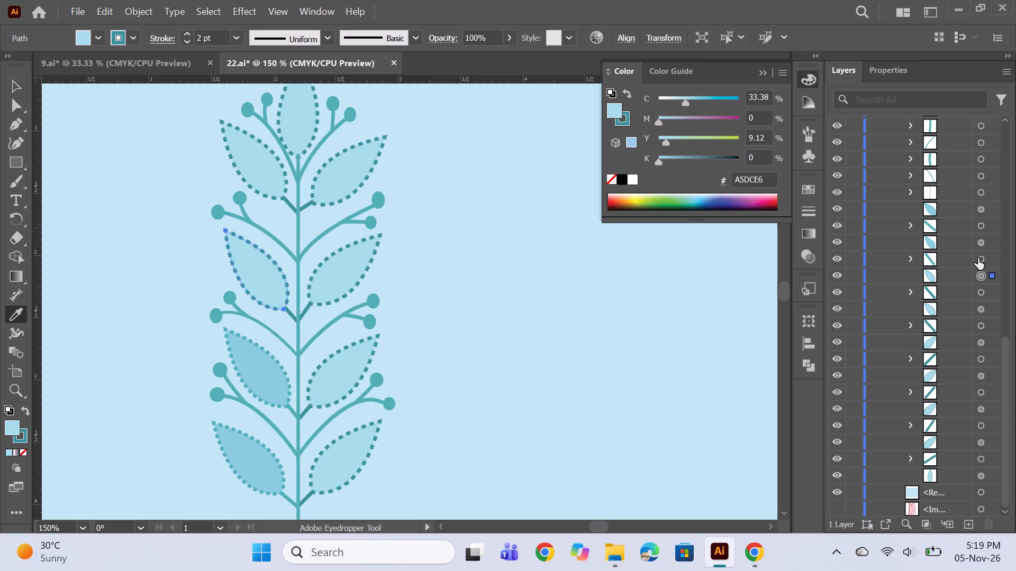
left_click(978, 258)
left_click(306, 206)
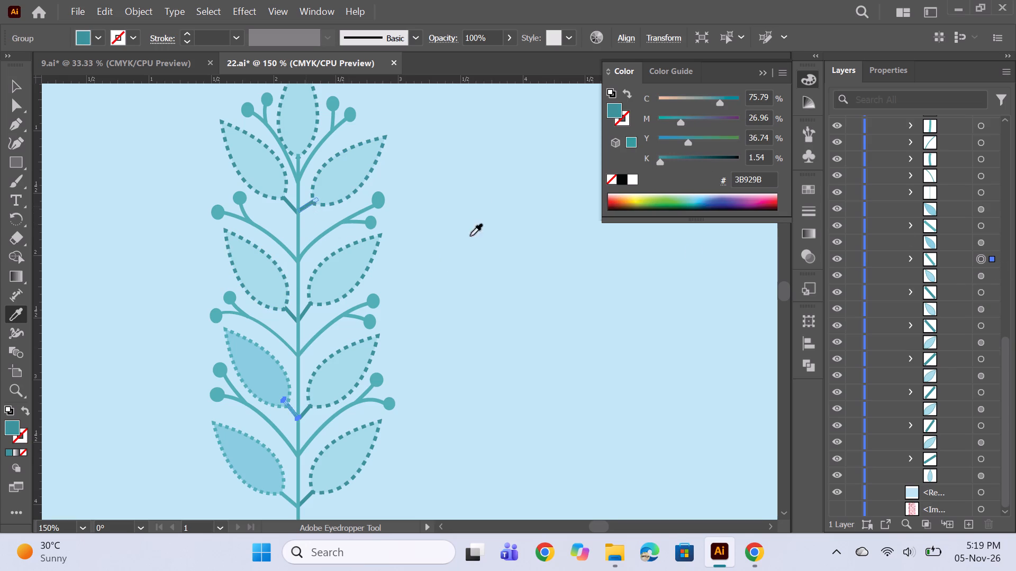
left_click(978, 244)
left_click(339, 182)
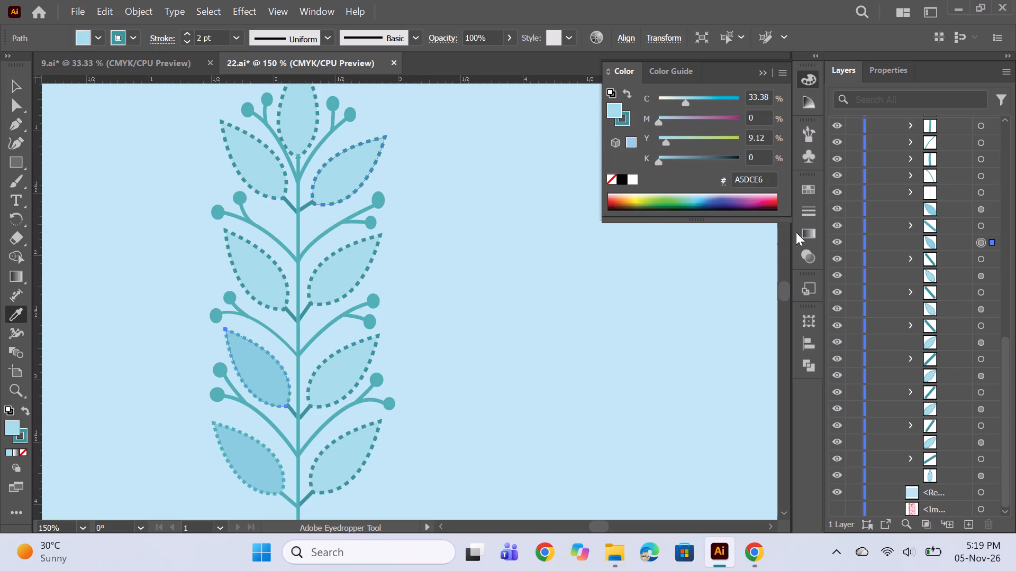
Match the lowest left leaf and its short stalk to the recoloured A5DCE6 leaves and darker teal stalks with the Eyedropper.
left_click(981, 225)
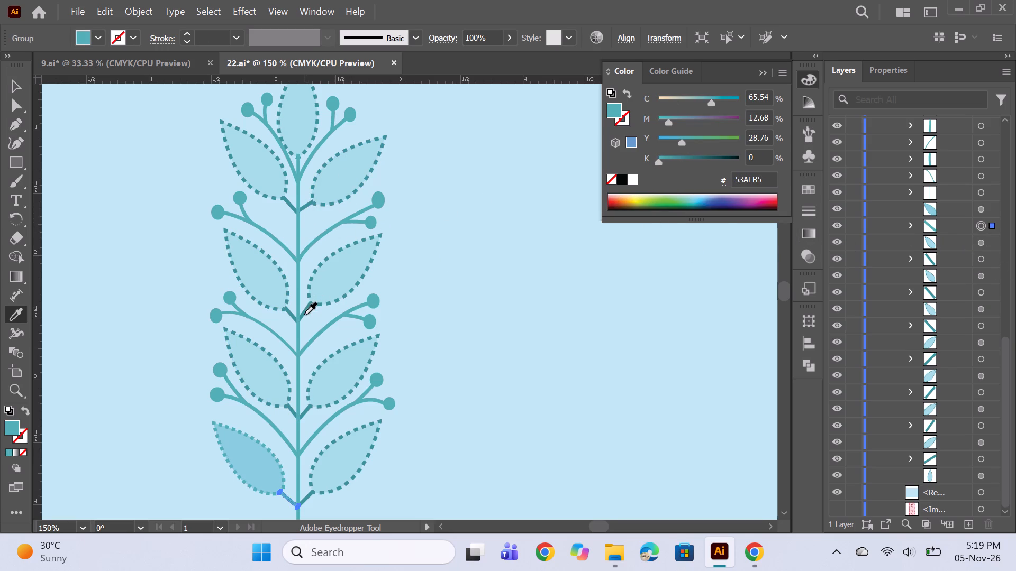
left_click(304, 315)
left_click_drag(984, 208, 977, 206)
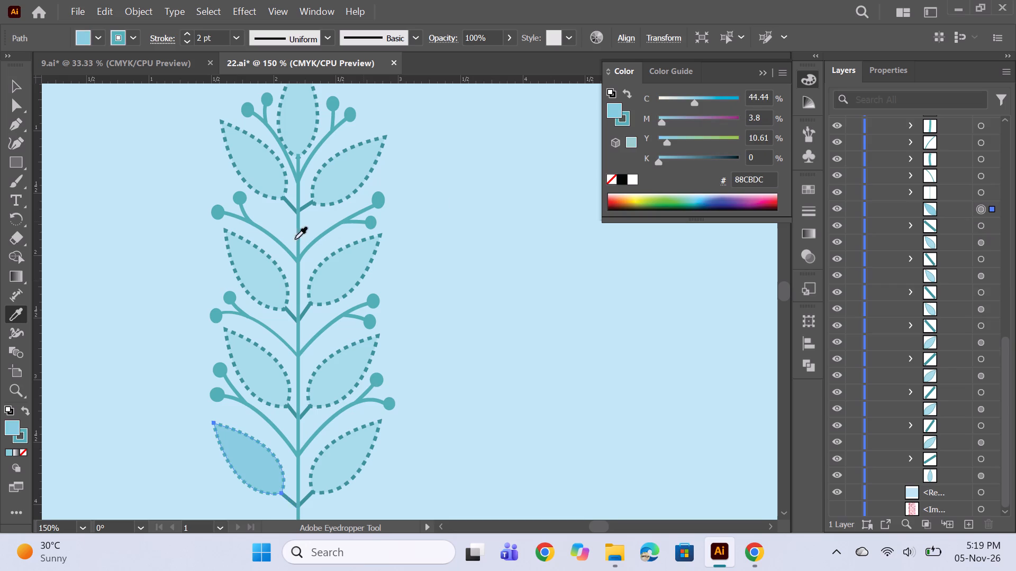
left_click(322, 279)
Recolour the main stem, curved berry stems and all berries to match the darker teal short leaf stalks with the Eyedropper.
left_click(979, 191)
scroll(970, 243, "up", 6)
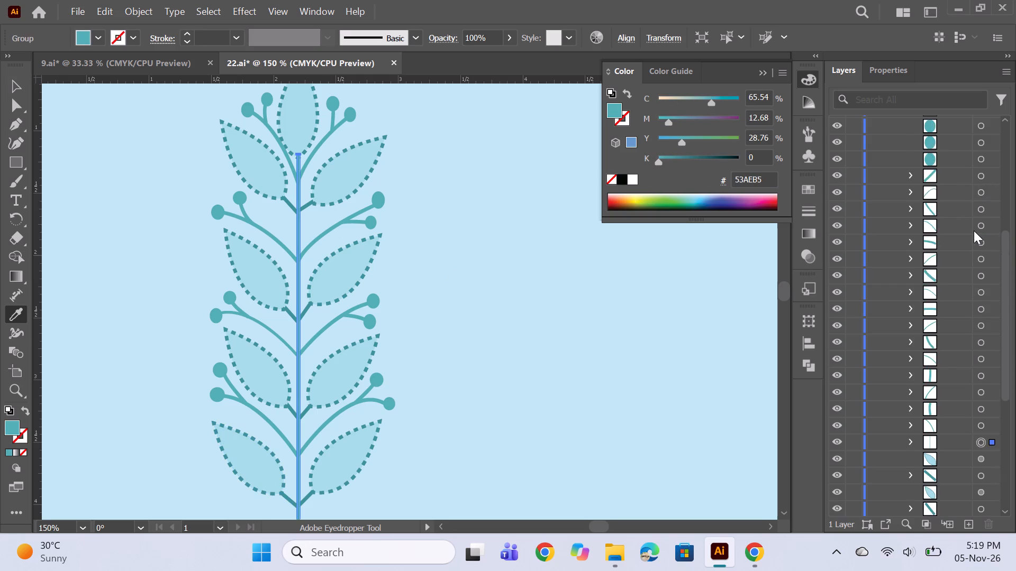
scroll(974, 231, "up", 6)
left_click(979, 163, "shift")
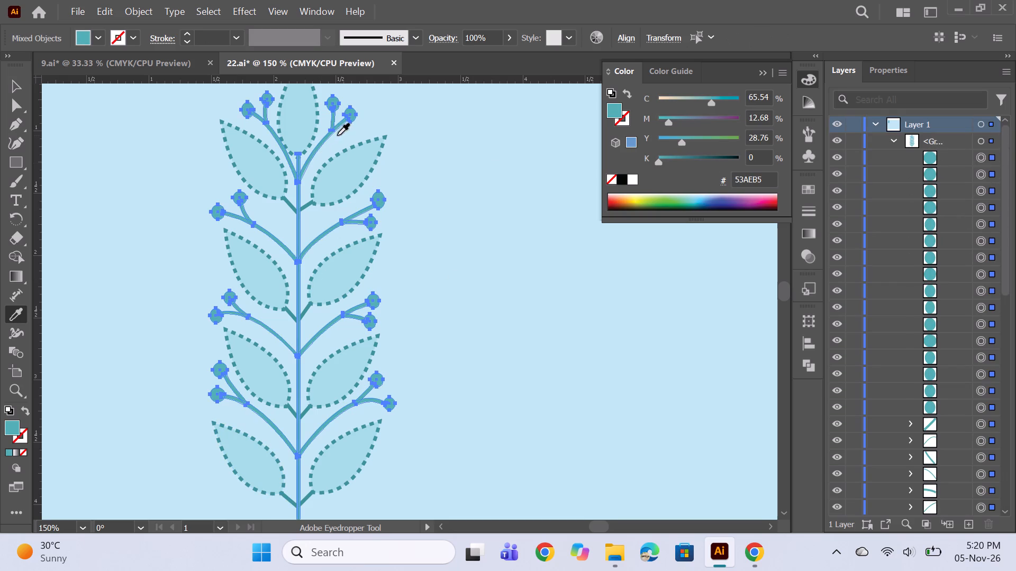
left_click(304, 311)
left_click(463, 305, "ctrl")
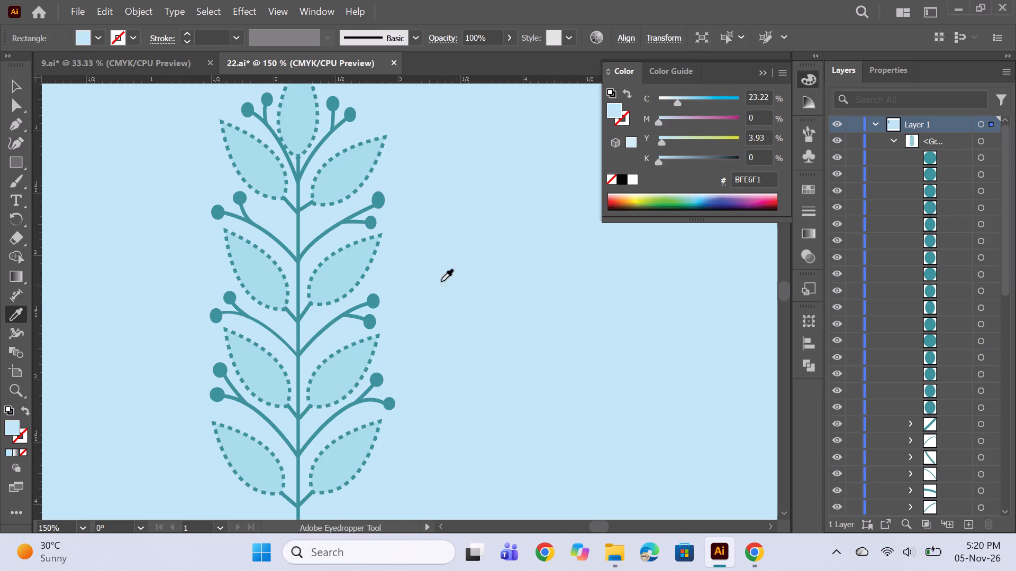
Make a new pattern from the recoloured leaf sprig, using Brick by Column tiling with the tile sized to the art.
scroll(430, 274, "down", 6, "alt")
key("space")
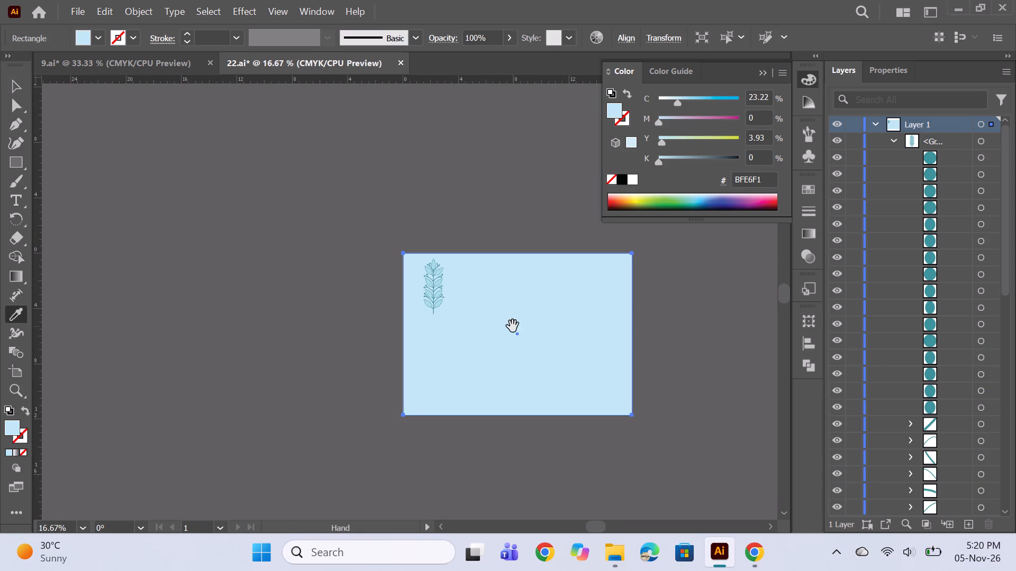
left_click_drag(513, 326, 449, 298)
scroll(399, 263, "up", 1, "alt")
left_click(17, 90)
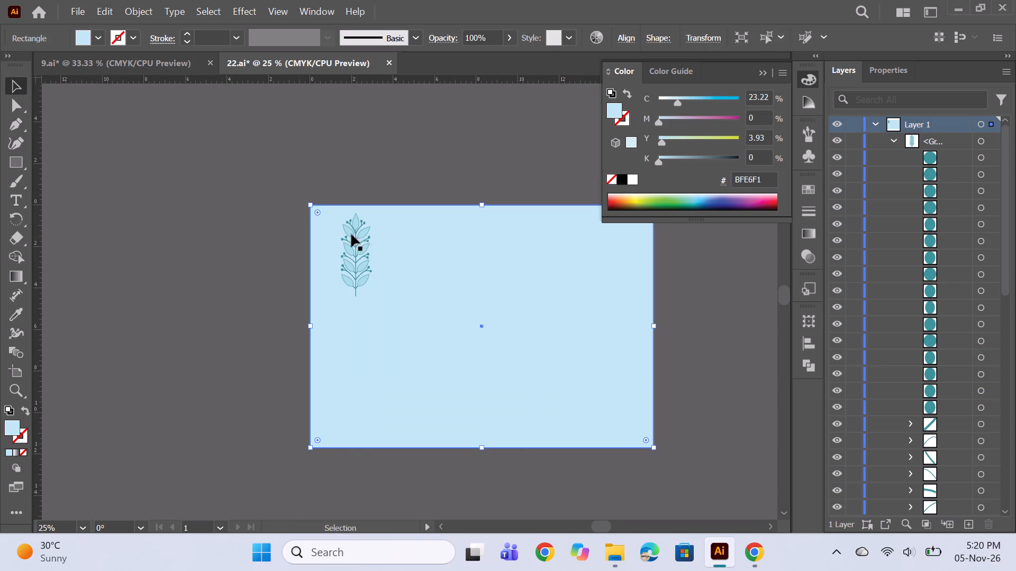
left_click(361, 259)
left_click(145, 14)
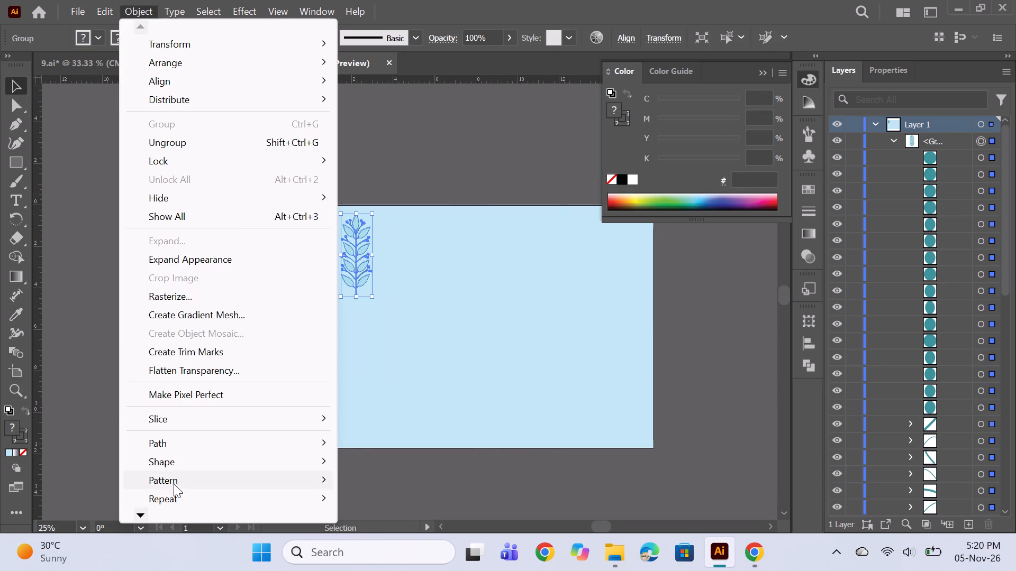
left_click(174, 480)
left_click(416, 485)
left_click(677, 299)
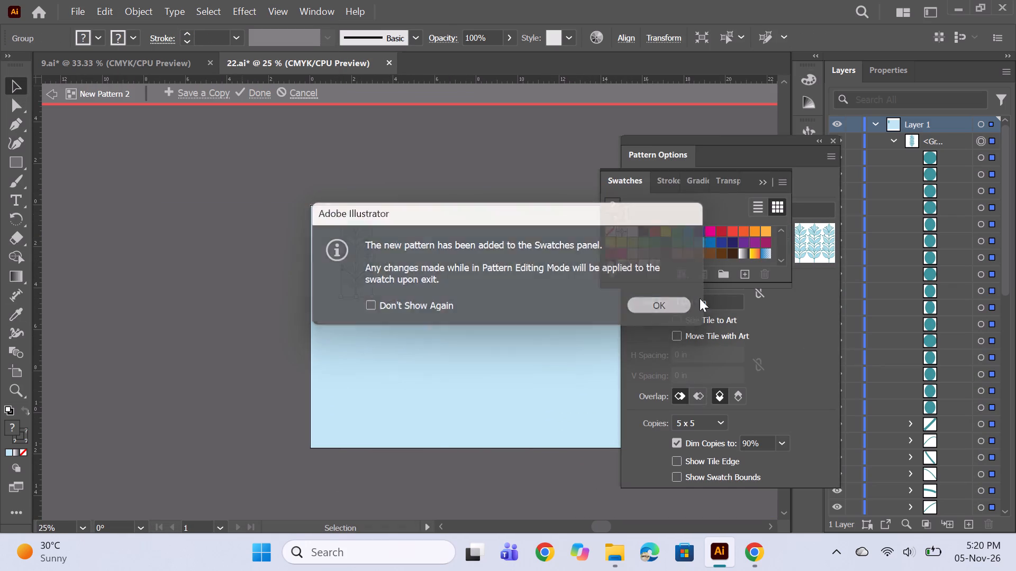
left_click(721, 234)
left_click(724, 279)
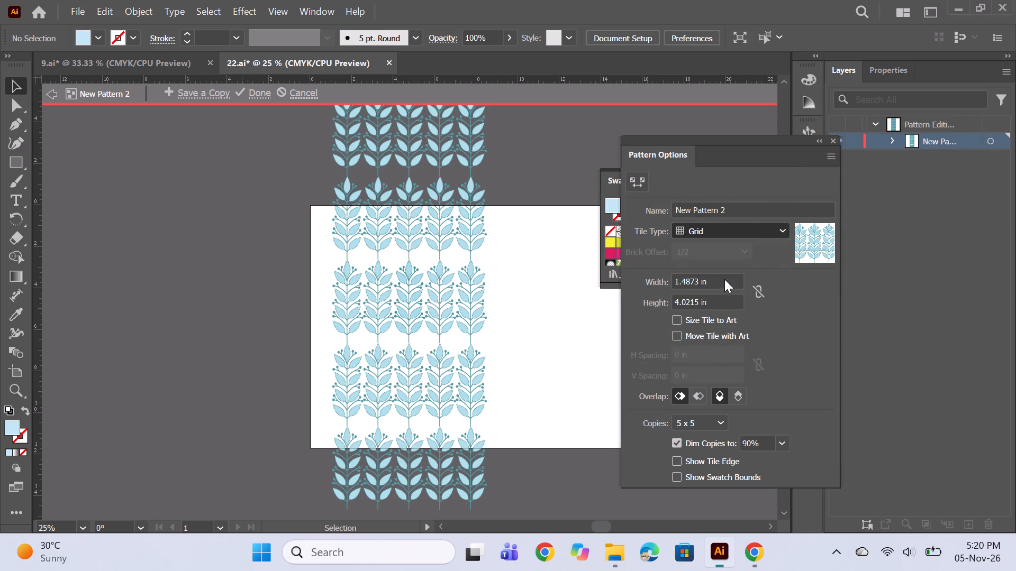
left_click(678, 320)
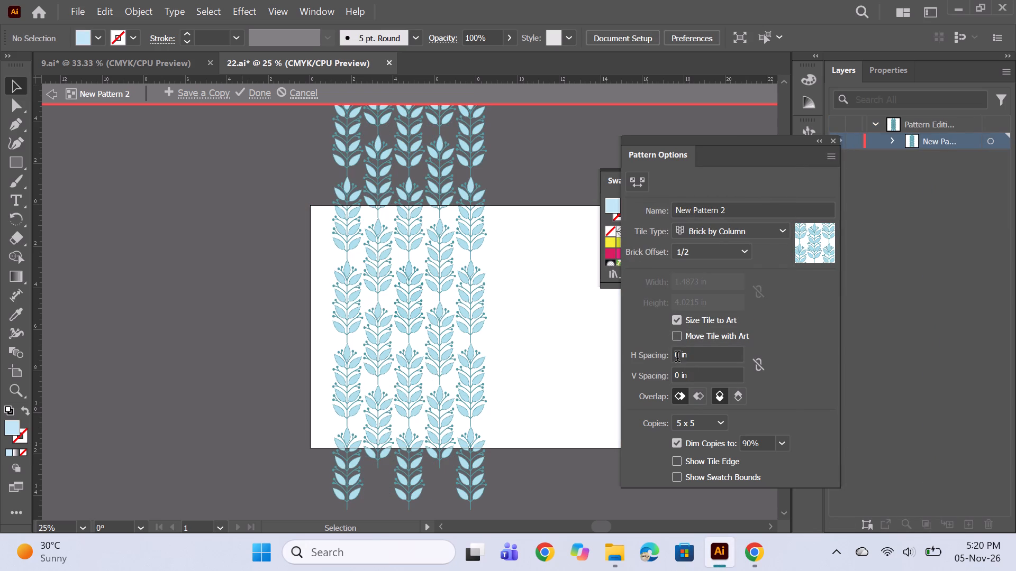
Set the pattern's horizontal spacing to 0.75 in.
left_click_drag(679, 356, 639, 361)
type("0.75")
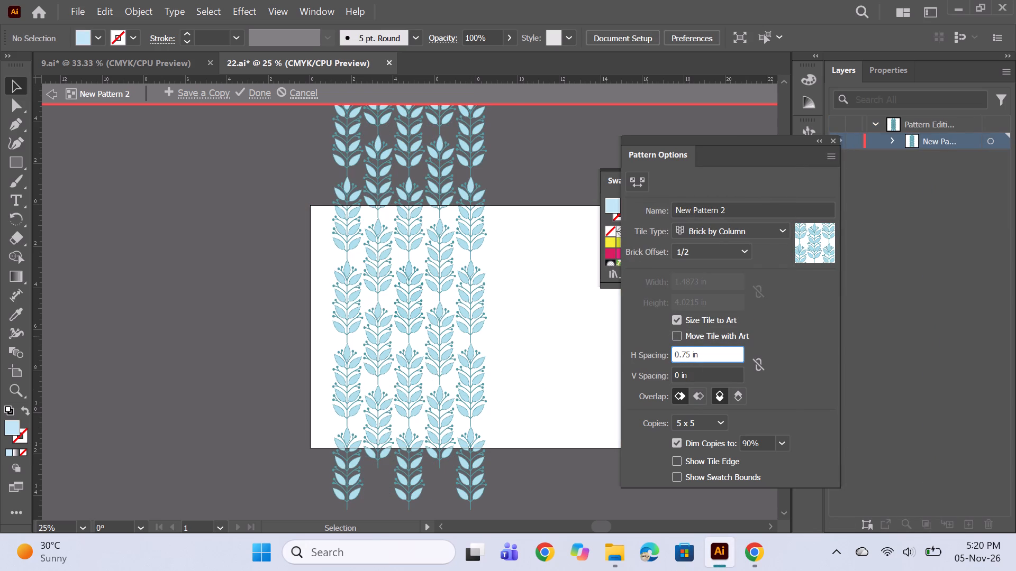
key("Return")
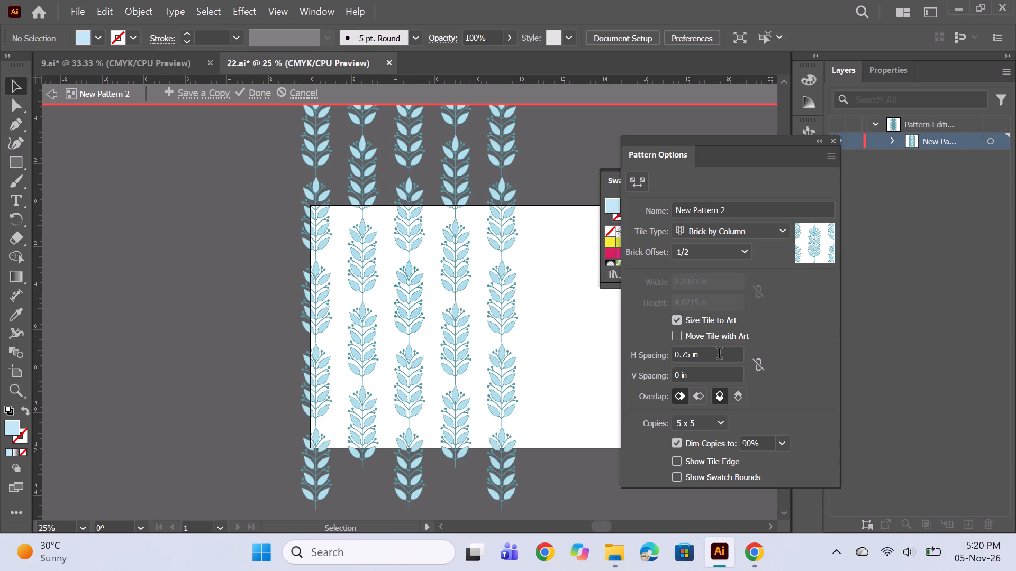
Set the pattern's horizontal spacing to 1 in and vertical spacing to 0.25 in, and finish pattern editing.
left_click_drag(690, 356, 655, 363)
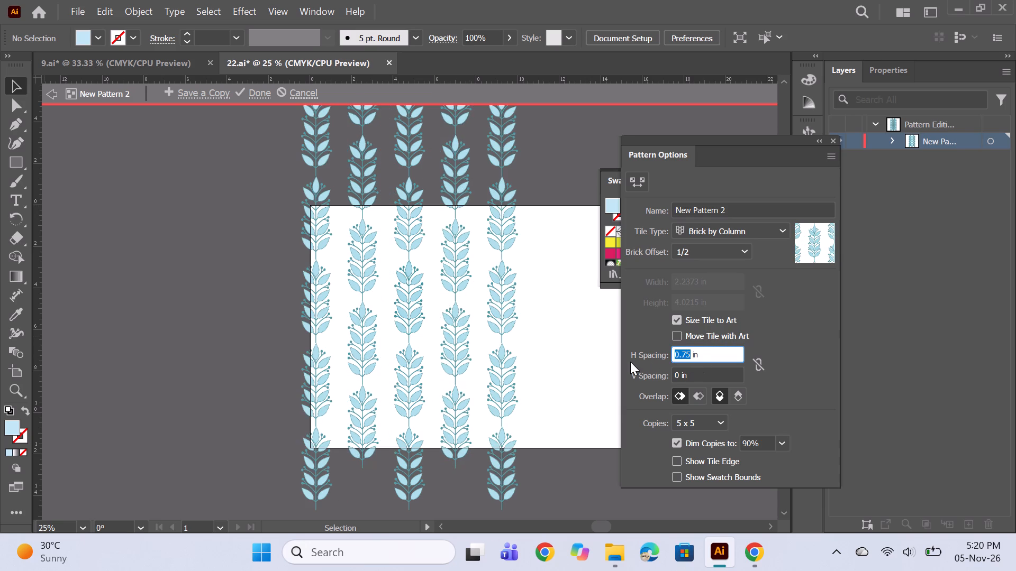
key("1")
key("Return")
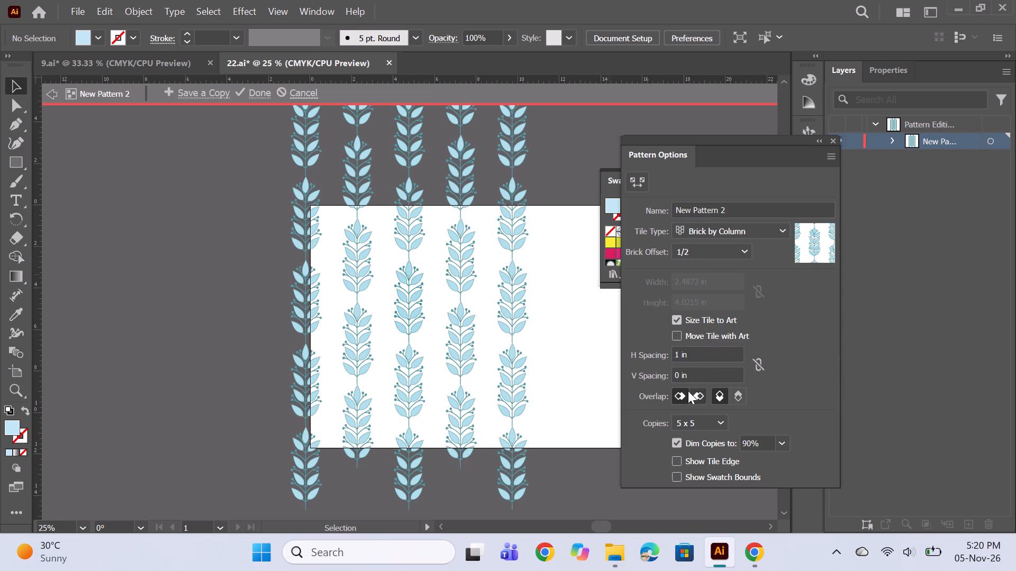
left_click_drag(679, 376, 661, 377)
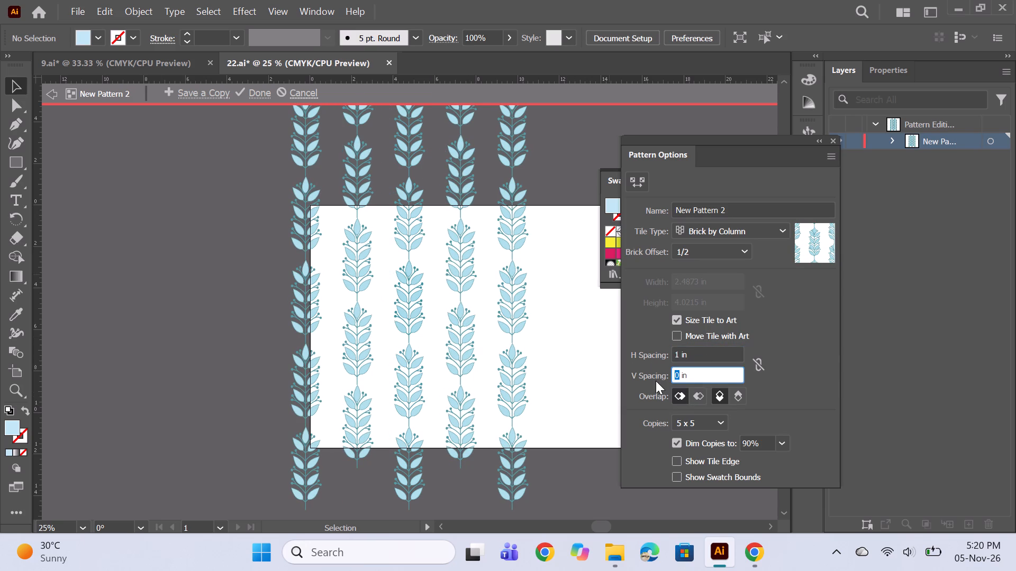
type("0.")
type("25")
key("Return")
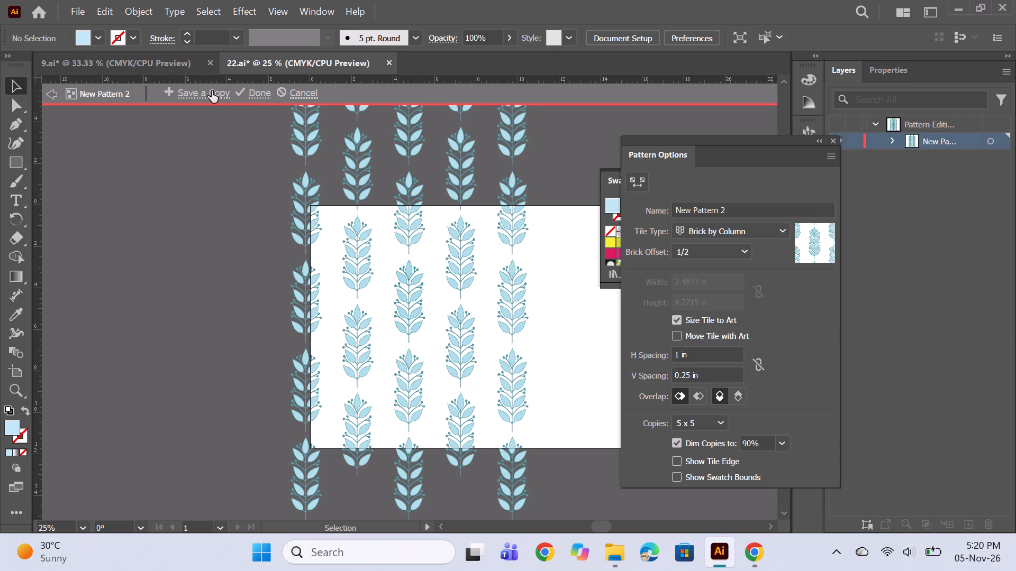
left_click(261, 93)
Draw a rectangle covering the whole artboard and fill it with the newly made leaf sprig pattern swatch.
key("space")
key("space")
key("space")
left_click_drag(526, 338, 438, 331)
left_click(10, 160)
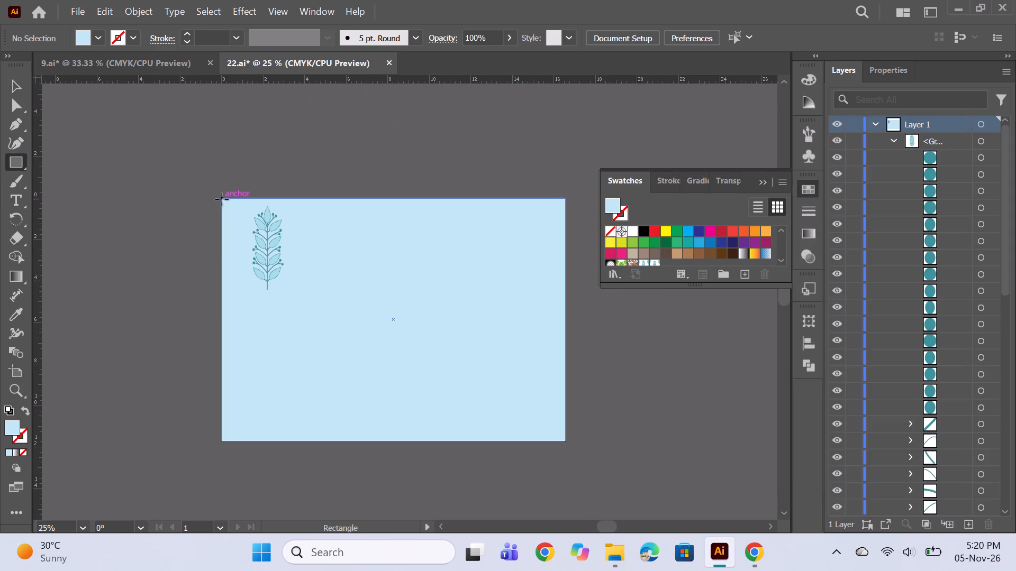
left_click_drag(221, 198, 563, 437)
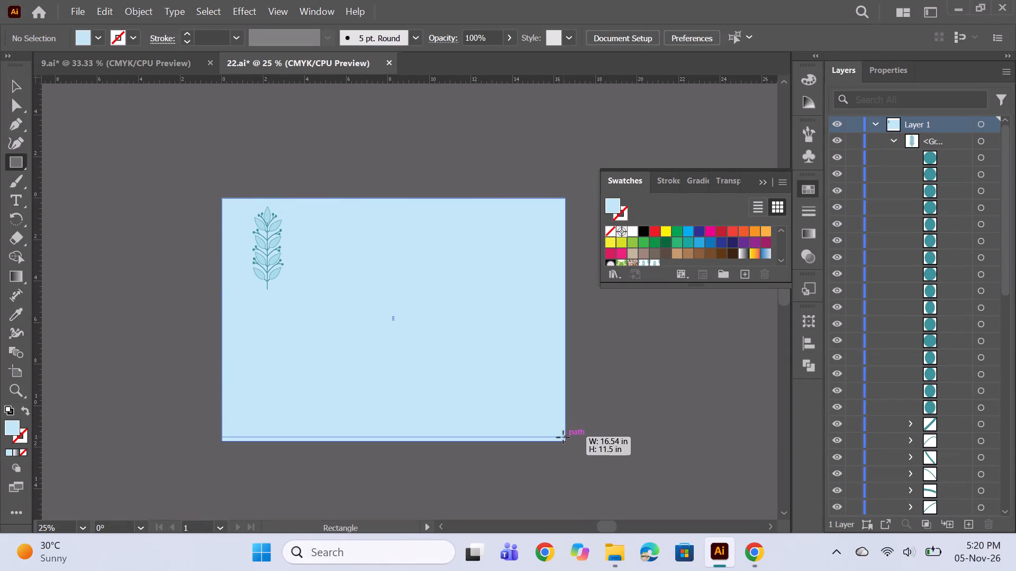
left_click_drag(563, 437, 564, 442)
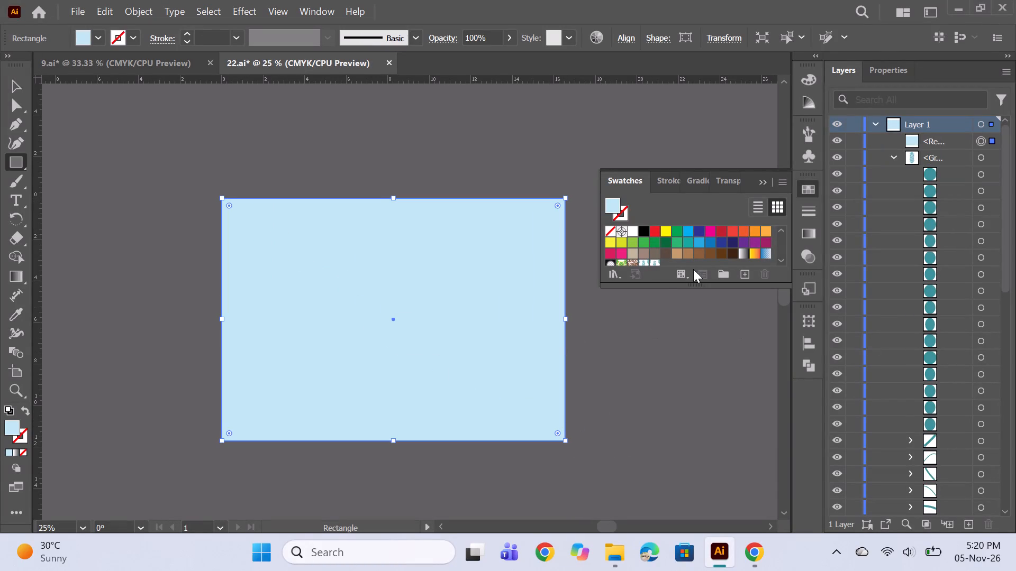
left_click(658, 263)
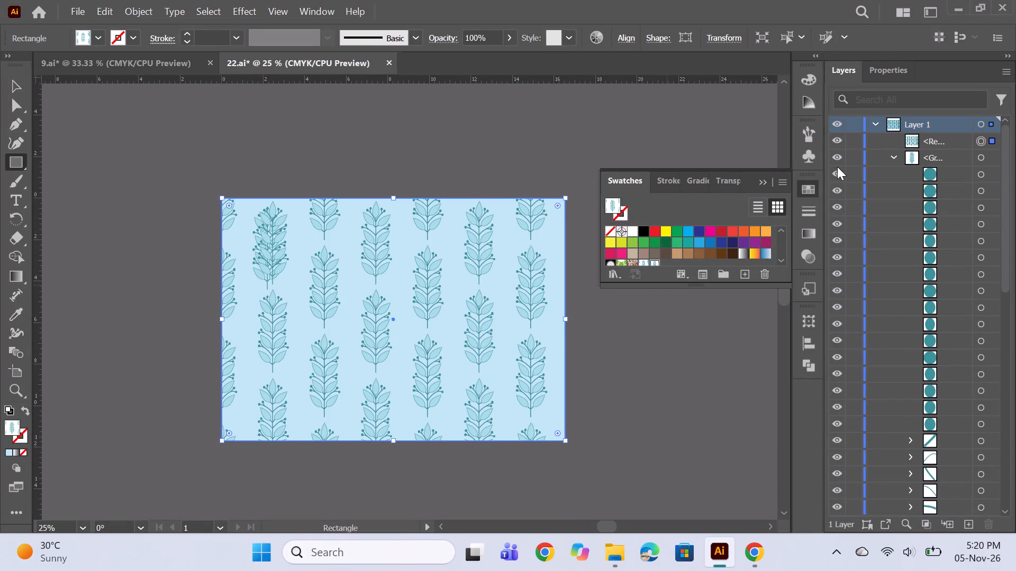
Hide the original leaf sprig group beneath the pattern rectangle.
left_click(836, 158)
left_click(763, 183)
Examine the leaf sprig repeat across the artboard, checking the spacing and column offset.
scroll(387, 295, "up", 2, "alt")
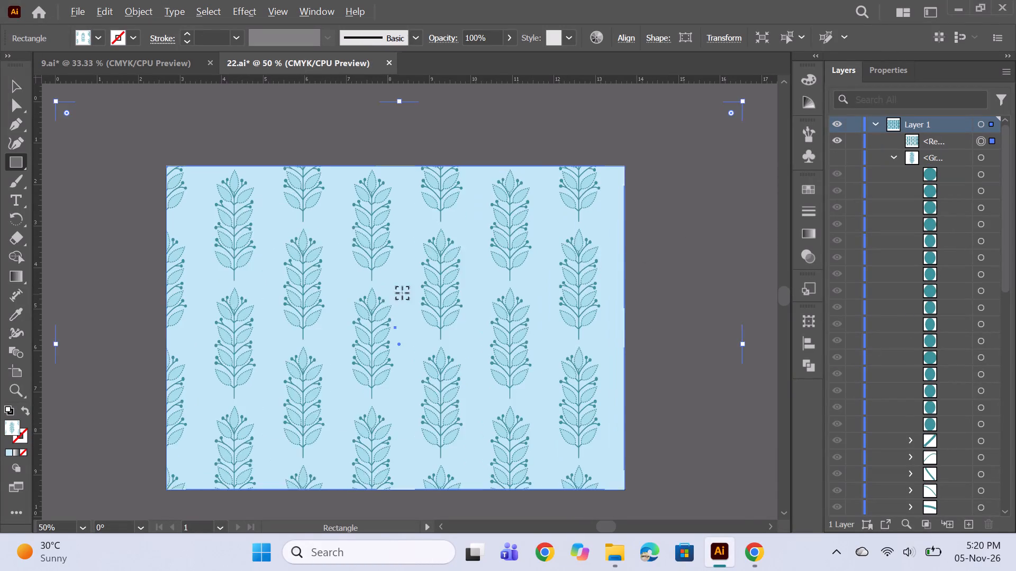
key("space")
scroll(629, 271, "down", 1, "alt")
left_click(739, 288, "ctrl")
key("space")
key("space")
key("space")
key("space")
key("space")
key("space")
key("space")
key("space")
key("space")
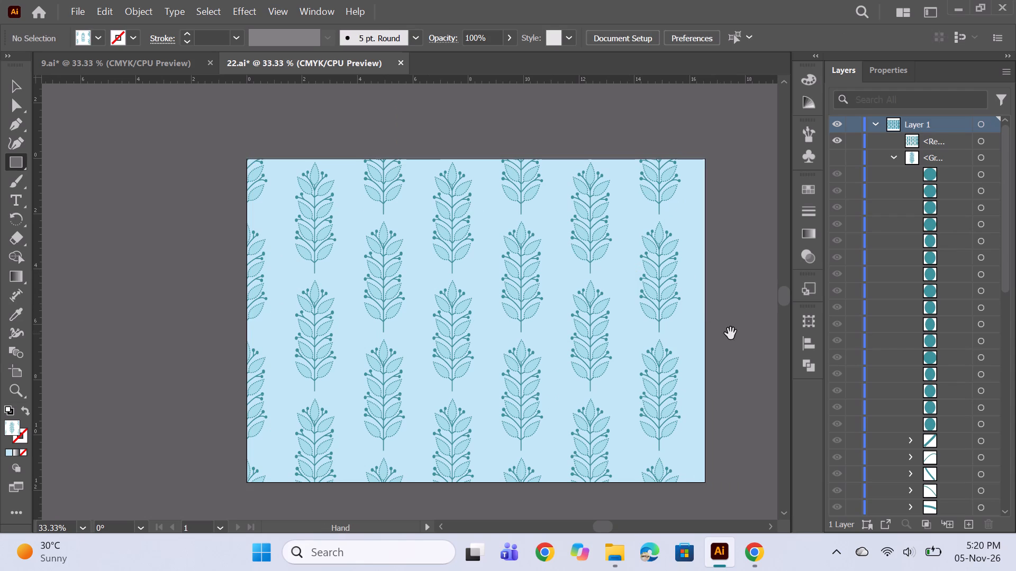
key("space")
key("space")
key("space")
key("space")
key("space")
key("space")
key("space")
key("space")
key("space")
key("space")
key("space")
key("space")
key("space")
key("space")
key("space")
key("space")
left_click_drag(728, 344, 692, 331)
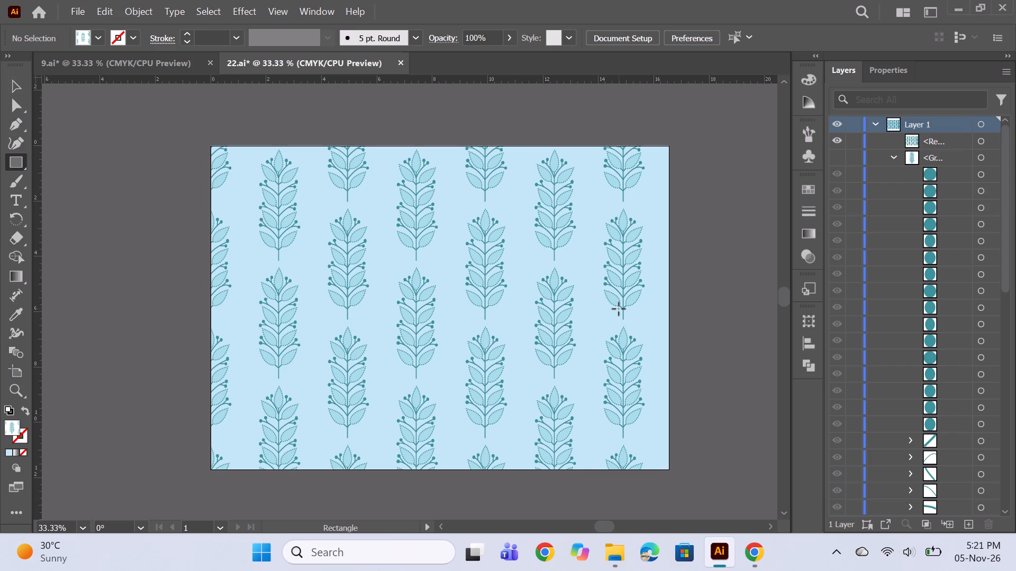
scroll(568, 363, "down", 2)
scroll(484, 370, "up", 1)
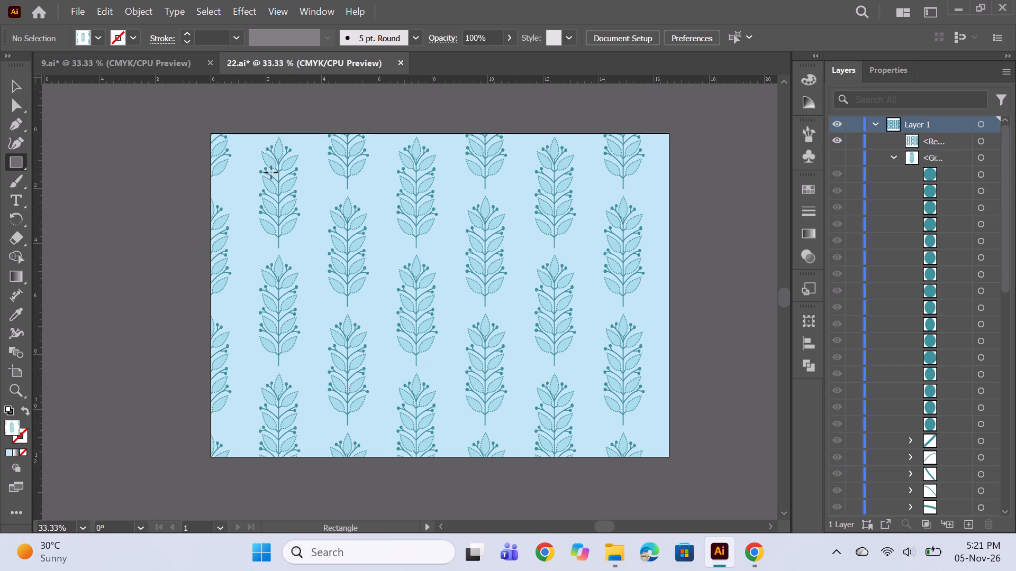
Save the leaf sprig pattern file 22.
key("ctrl+s")
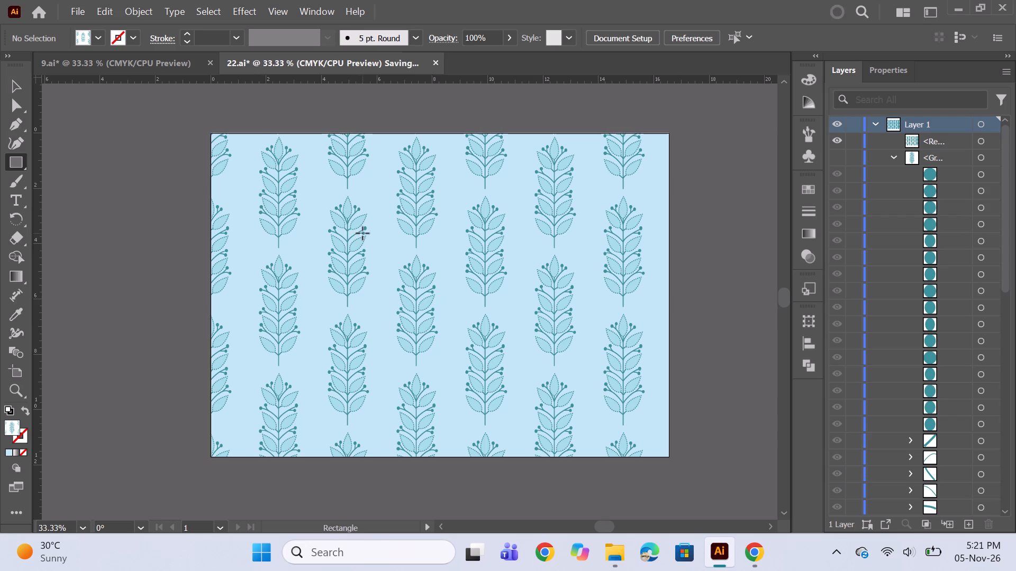
key("ctrl+s")
key("ctrl+s")
key("ctrl+s")
Switch to file 9 and review its damask repeat on dark red, briefly showing the hidden motif group.
left_click(143, 63)
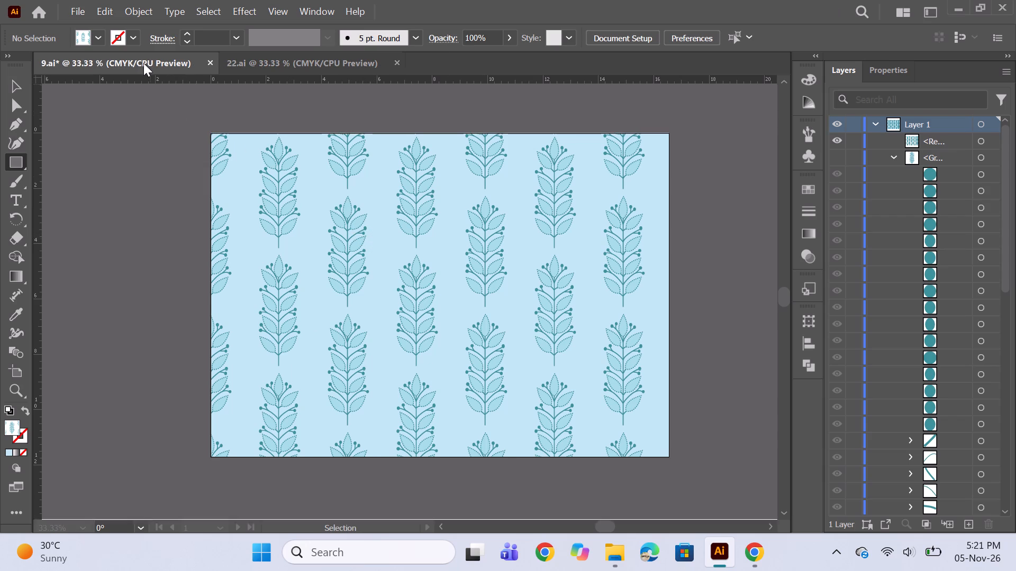
scroll(403, 207, "down", 1)
scroll(452, 205, "up", 1, "alt")
key("space")
key("space")
key("space")
key("space")
key("space")
key("space")
key("space")
key("space")
key("space")
key("space")
key("space")
left_click_drag(501, 222, 561, 261)
scroll(572, 248, "down", 2)
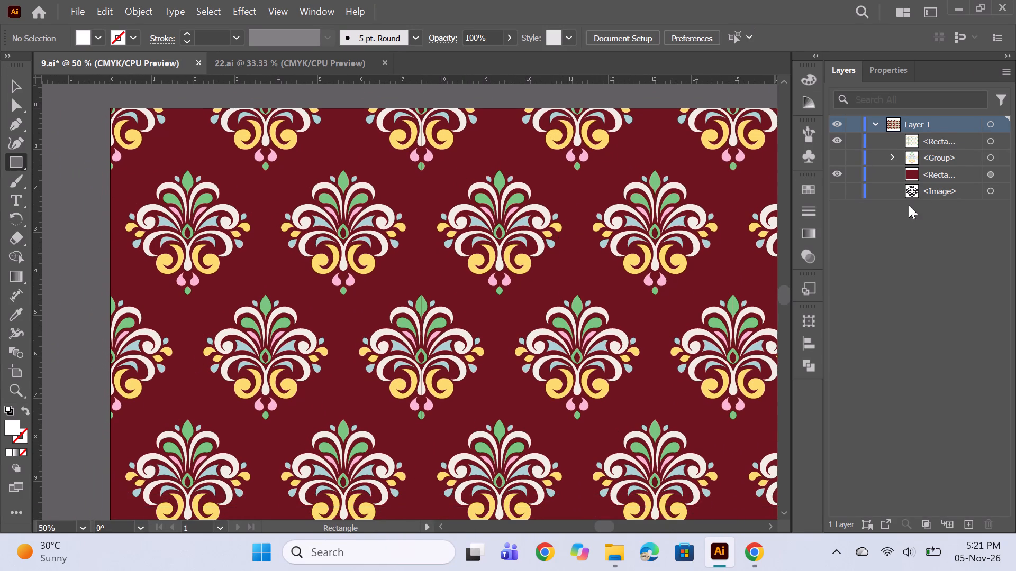
left_click(843, 158)
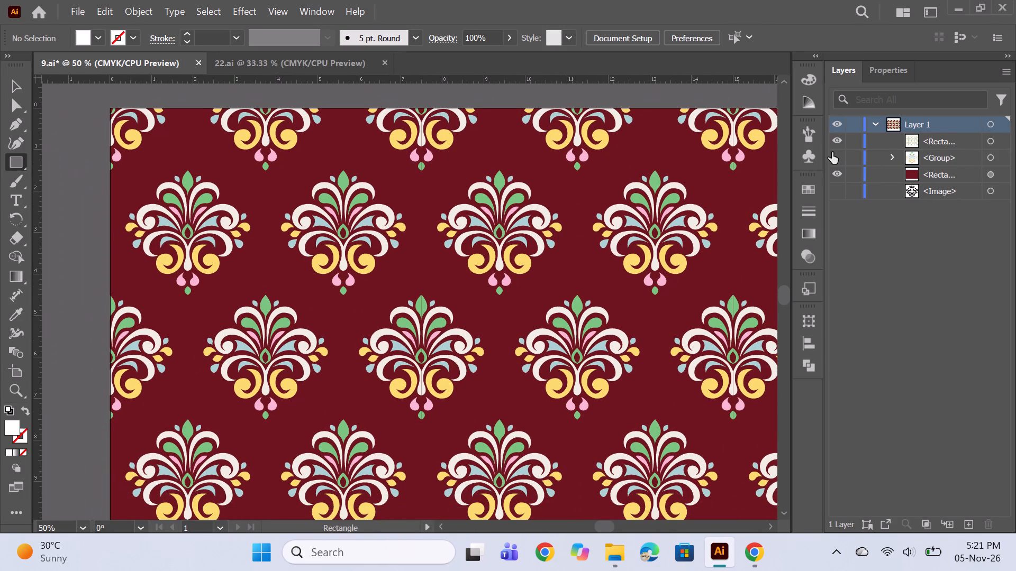
left_click(836, 153)
scroll(411, 232, "down", 1)
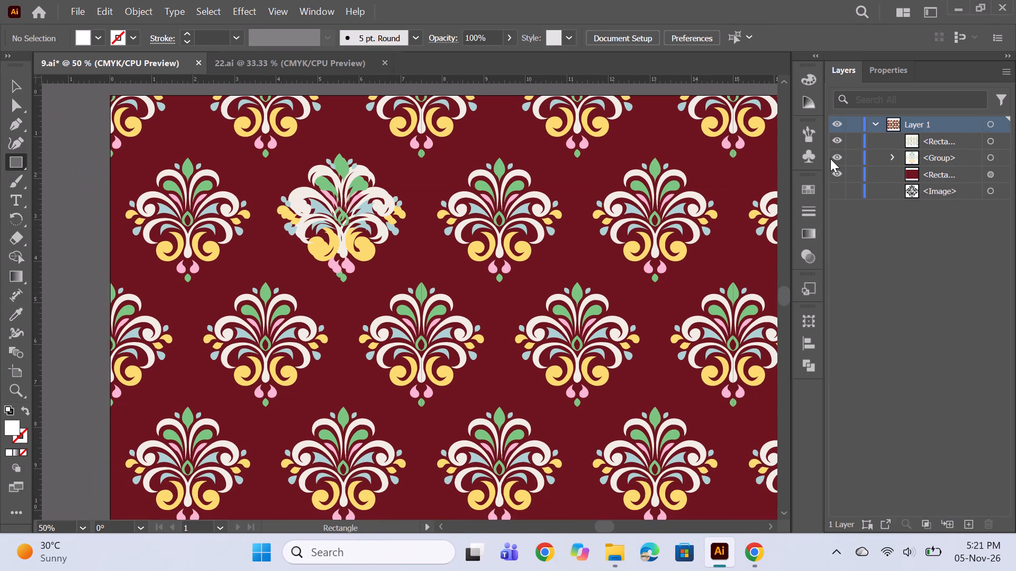
left_click(834, 158)
scroll(366, 282, "down", 1, "alt")
key("space")
key("space")
key("space")
key("space")
key("space")
key("space")
key("space")
key("space")
key("space")
key("space")
key("space")
key("space")
key("space")
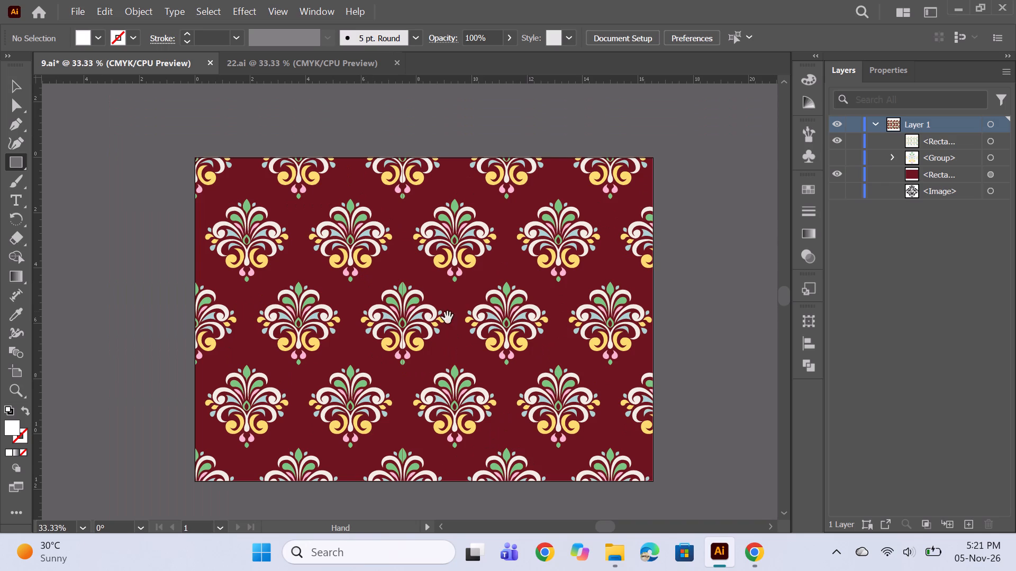
left_click_drag(480, 326, 465, 297)
Return to file 22 and examine the leaf sprig pattern closely and across the whole artboard.
left_click(311, 63)
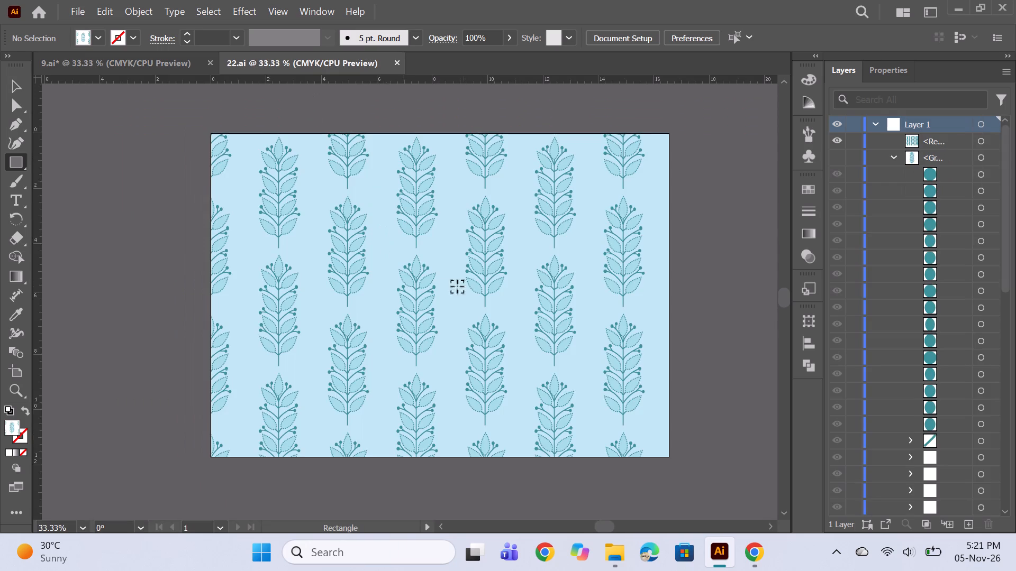
scroll(468, 285, "up", 2, "alt")
scroll(420, 299, "up", 2, "alt")
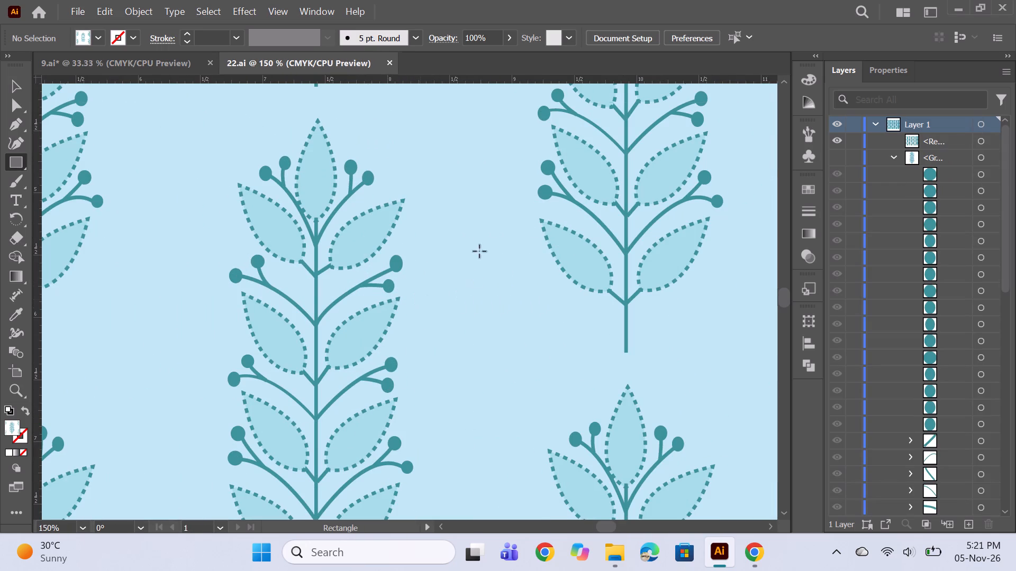
key("space")
key("space")
key("space")
key("space")
key("space")
key("space")
key("space")
key("space")
key("space")
key("space")
key("space")
key("space")
key("space")
key("space")
key("space")
key("space")
key("space")
key("space")
key("space")
key("space")
left_click_drag(471, 225, 578, 156)
scroll(464, 266, "down", 5, "alt")
scroll(486, 271, "up", 1, "alt")
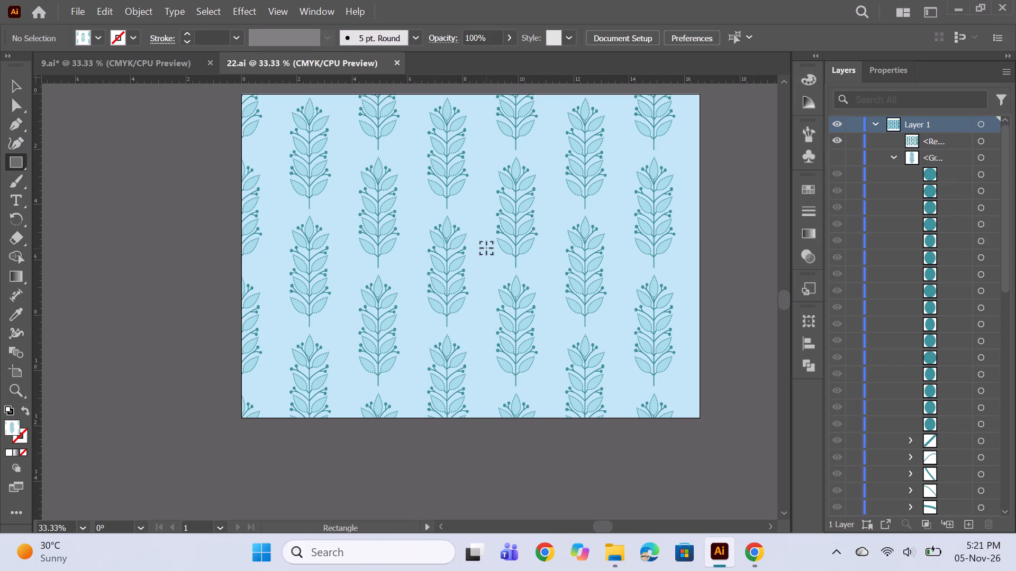
scroll(478, 234, "up", 1, "alt")
scroll(478, 234, "down", 1, "alt")
key("space")
left_click_drag(537, 245, 506, 279)
scroll(285, 193, "up", 2, "alt")
left_click(26, 163)
scroll(191, 174, "down", 1, "alt")
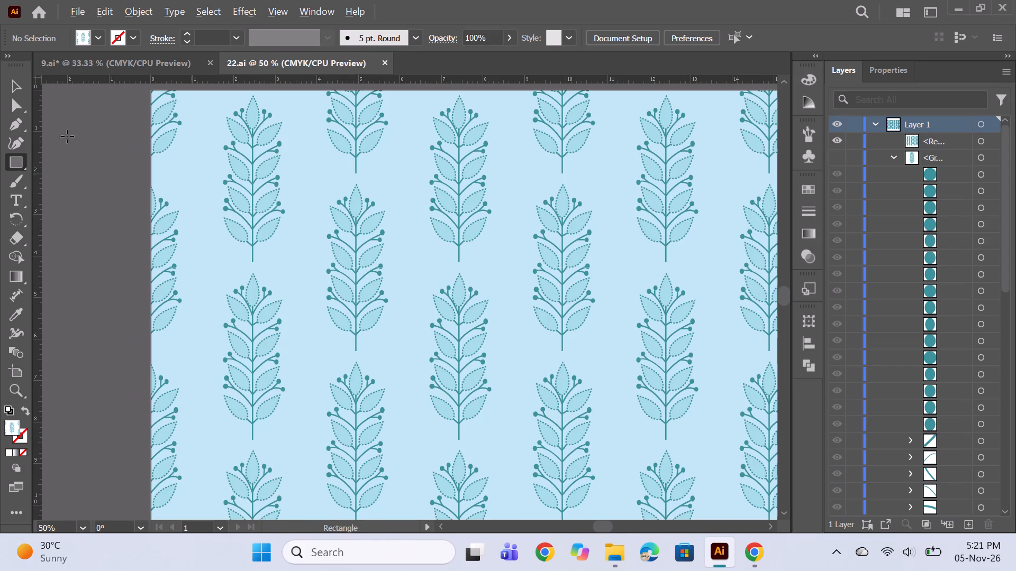
Place a vertical guide in the gap between the first two leaf sprig columns, at about 1.2 in.
right_click(21, 127)
left_click(21, 127)
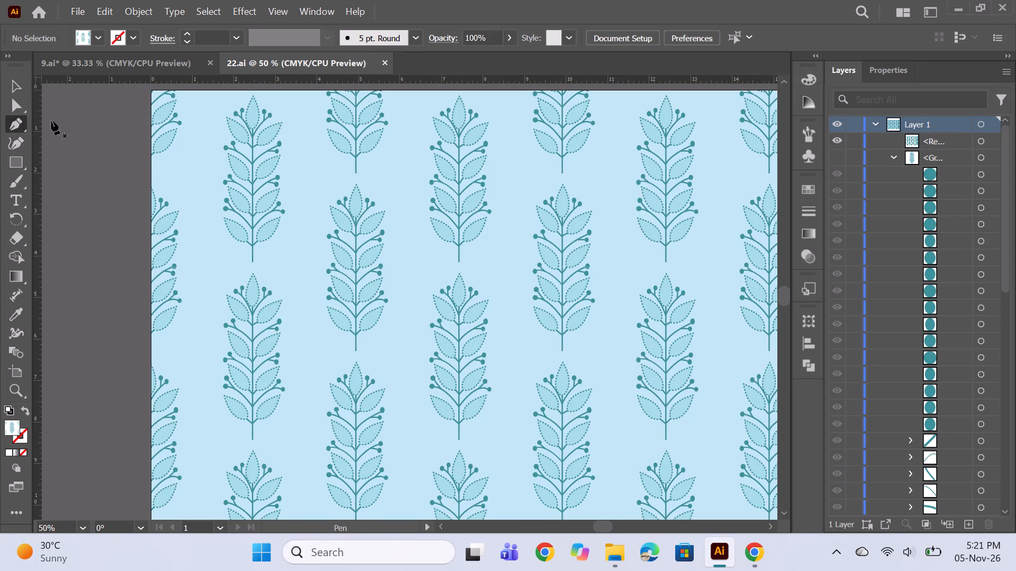
left_click_drag(35, 170, 201, 181)
scroll(273, 208, "down", 5)
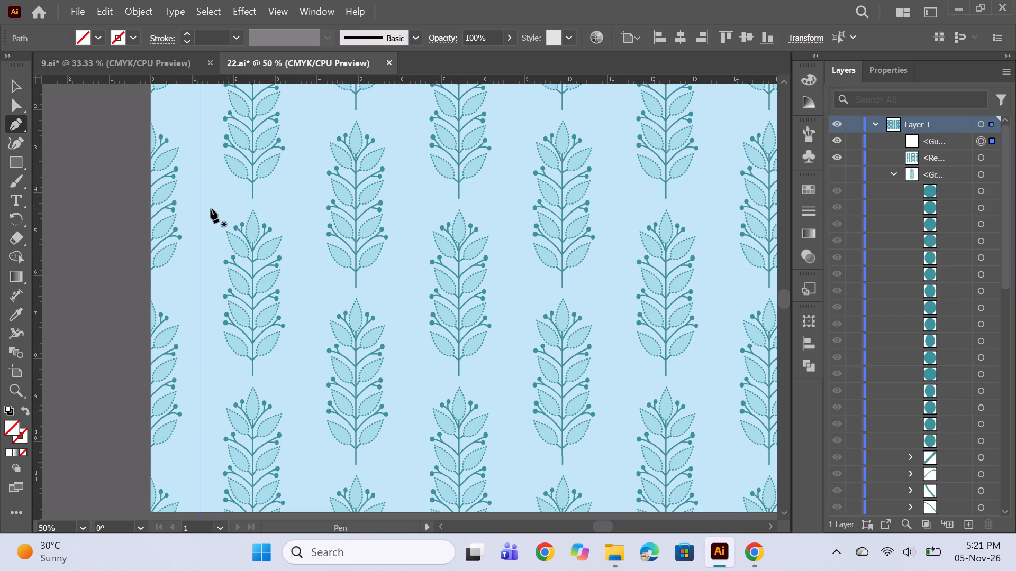
left_click_drag(200, 206, 208, 204)
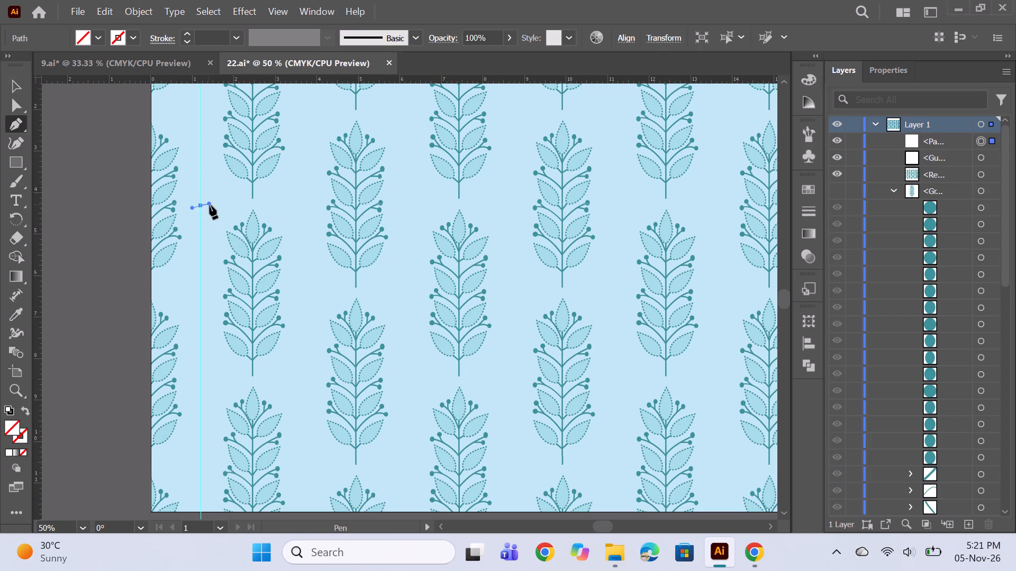
key("ctrl+z")
scroll(257, 231, "up", 4)
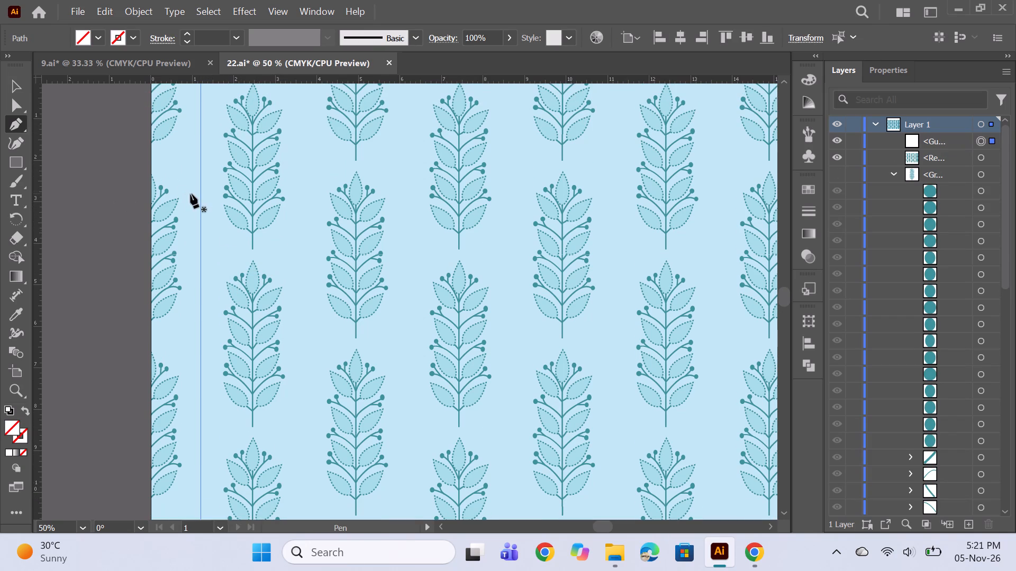
Select the vertical guide and nudge it to centre it between the first two sprig columns, at about 1.2 in.
left_click(25, 90)
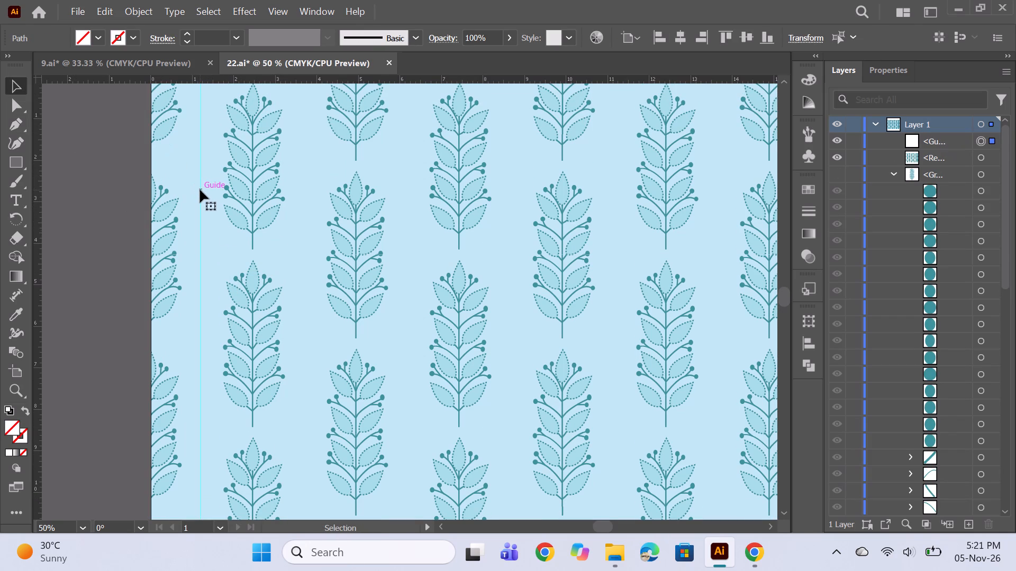
left_click(199, 192)
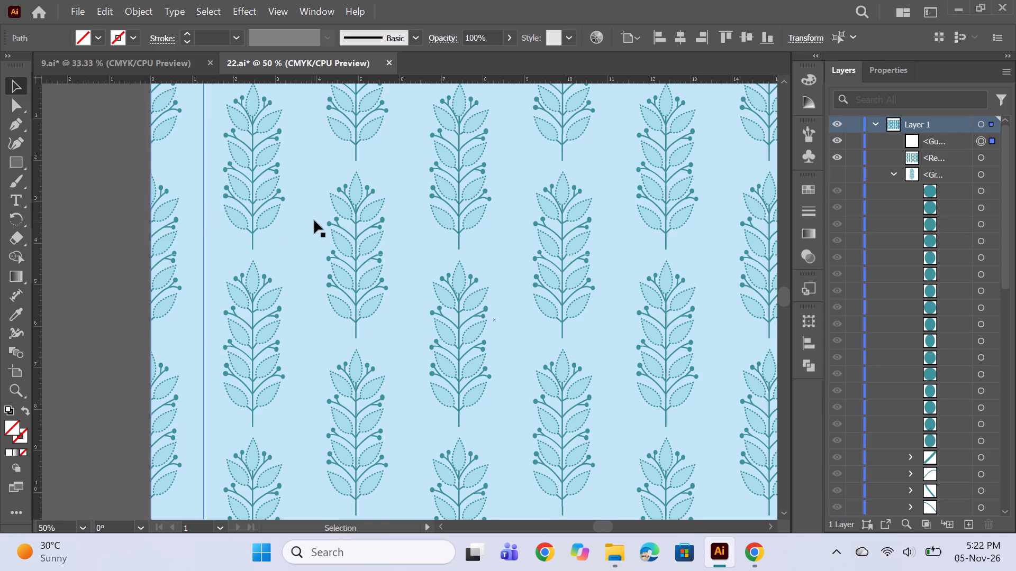
scroll(314, 220, "up", 4)
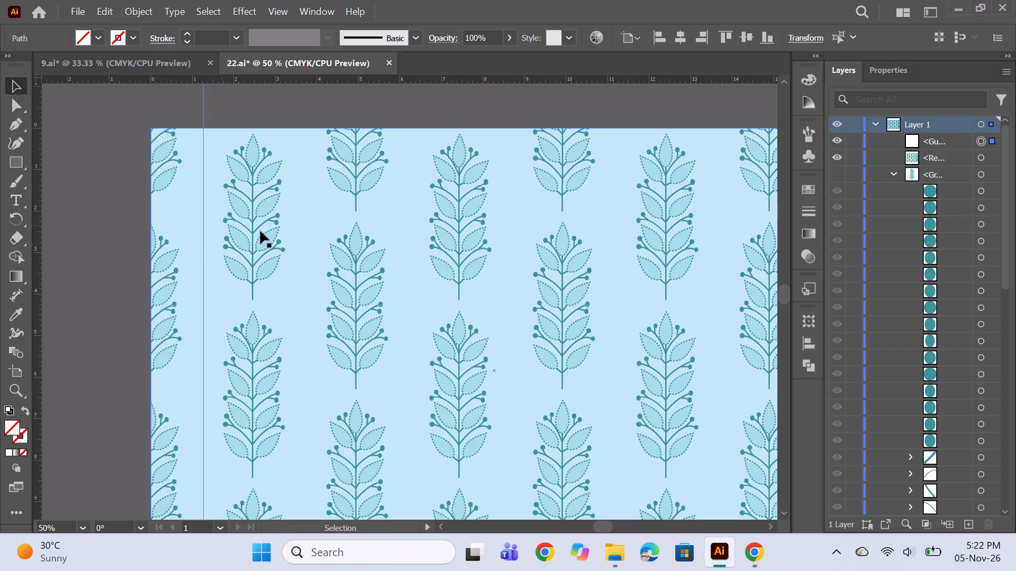
key("Left")
key("Left")
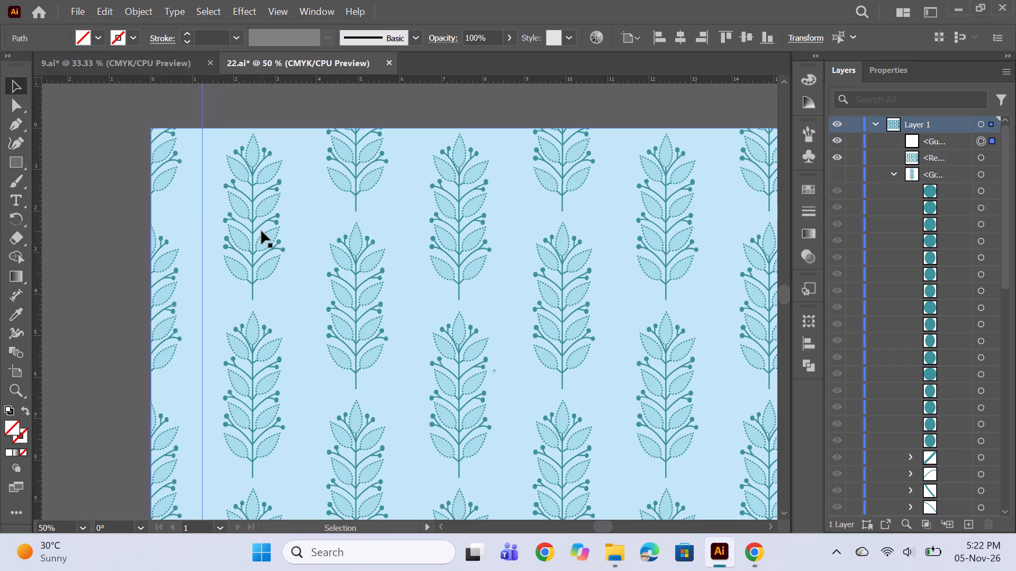
key("Left")
key("Right")
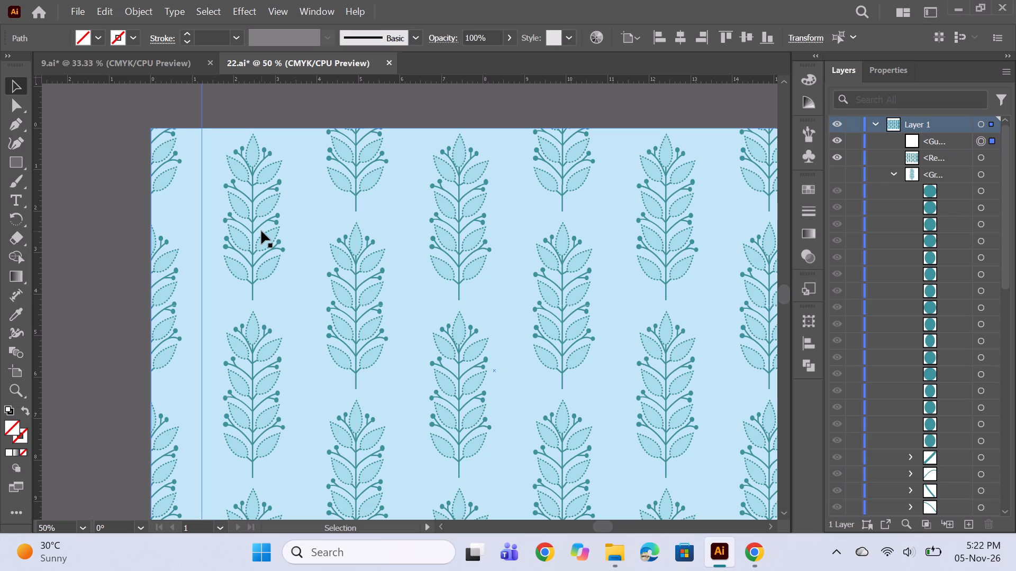
key("Left")
scroll(158, 134, "down", 3)
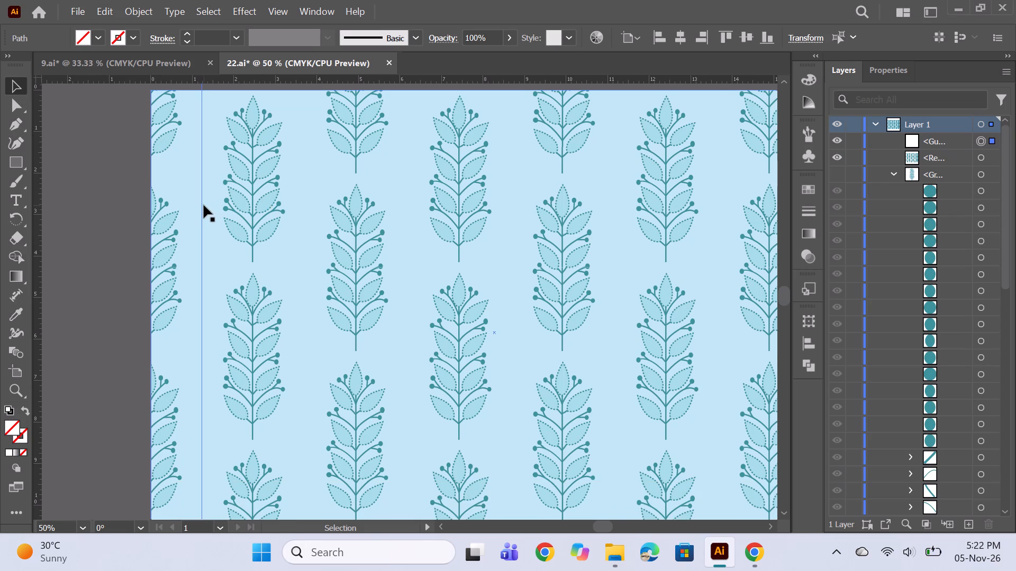
left_click_drag(201, 194, 213, 193, "alt+shift")
Add three more vertical guides centred in the following gaps between sprig columns, at about 3.7, 6.1 and 8.6 in.
left_click_drag(38, 213, 167, 219)
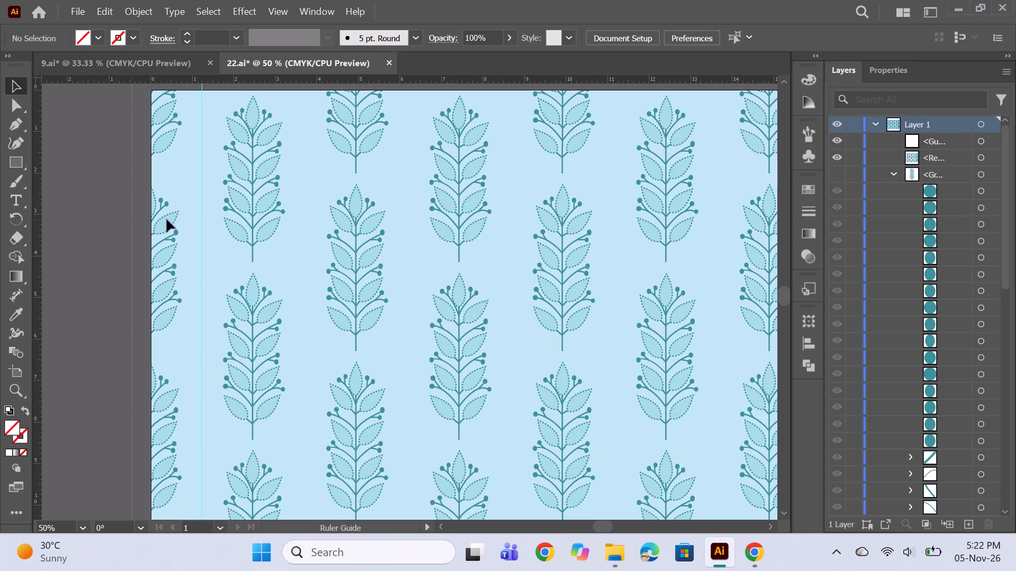
left_click_drag(167, 219, 304, 230)
left_click_drag(304, 230, 307, 231)
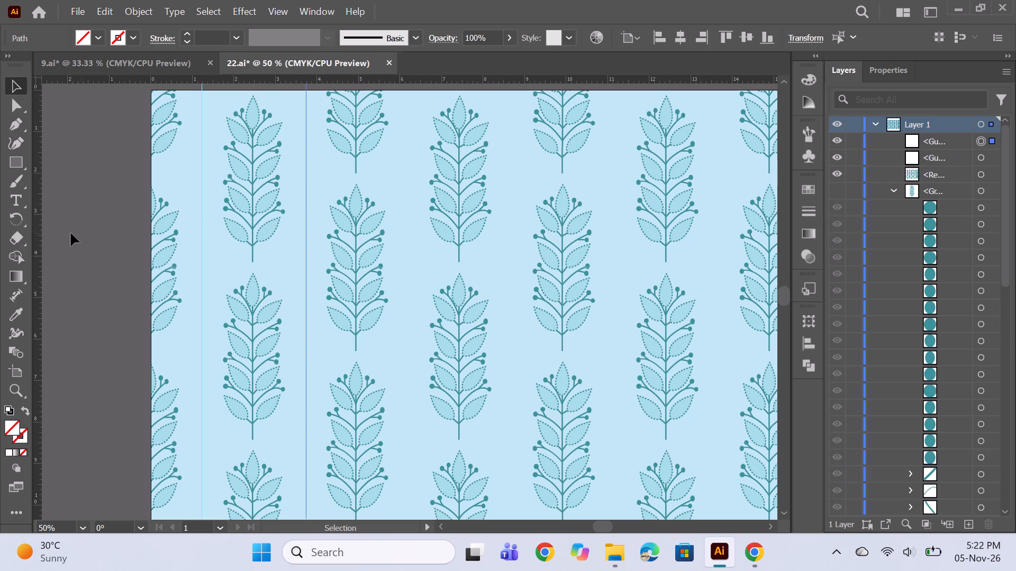
left_click_drag(34, 251, 406, 280)
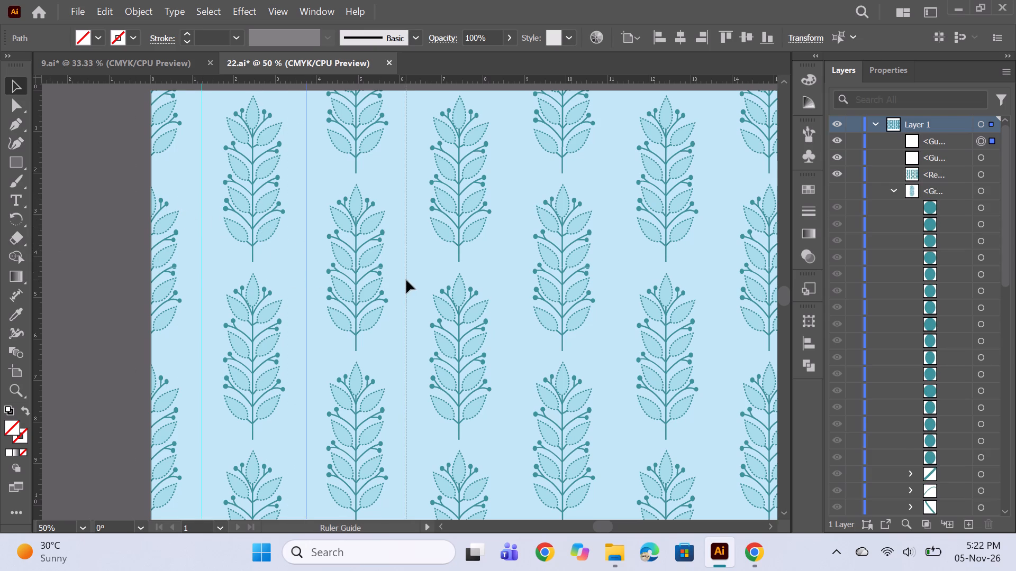
left_click_drag(406, 280, 406, 281)
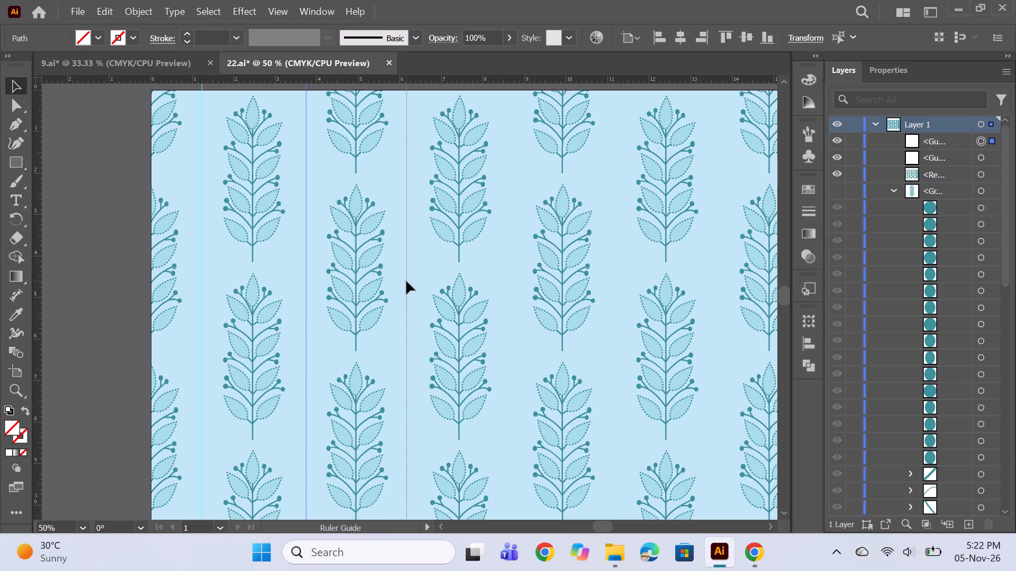
left_click_drag(406, 281, 406, 282)
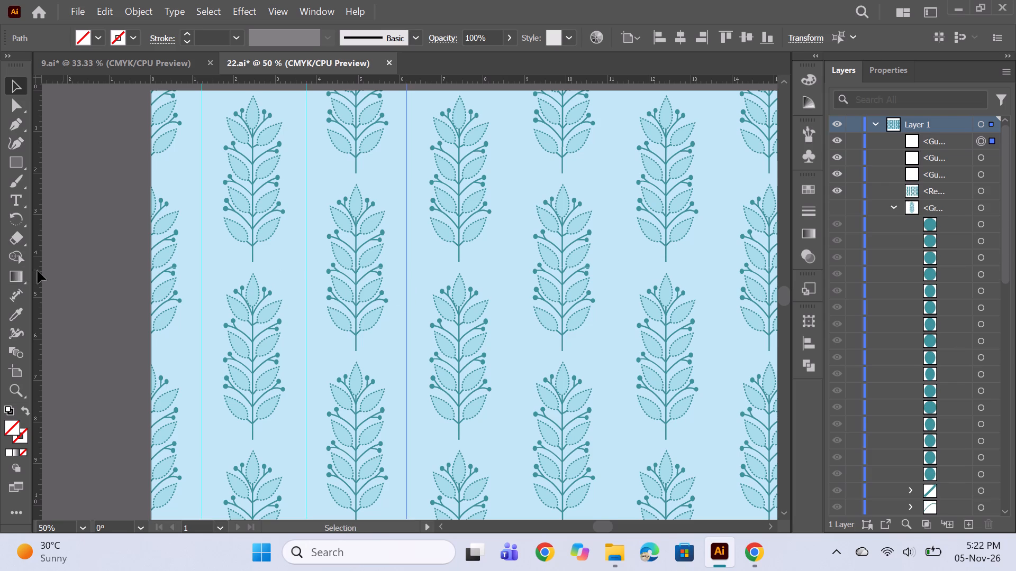
left_click_drag(38, 271, 512, 301)
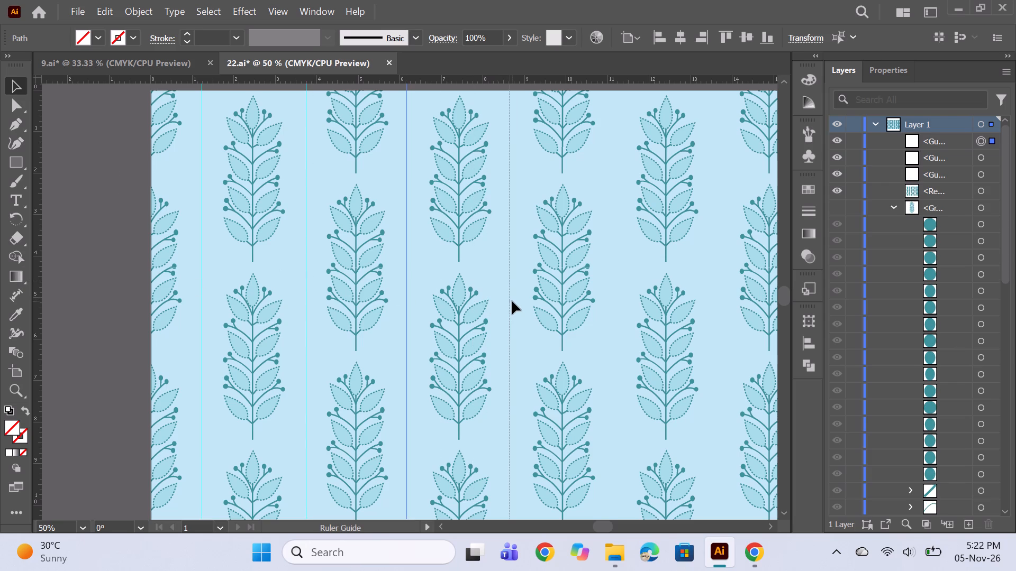
left_click_drag(512, 301, 509, 302)
Add three vertical guides in the remaining column gaps towards the artboard's far edge, at about 11.1, 13.6 and 16.1 in.
key("space")
key("space")
key("space")
key("space")
key("space")
key("space")
key("space")
key("space")
left_click_drag(625, 313, 398, 300)
left_click_drag(38, 284, 378, 281)
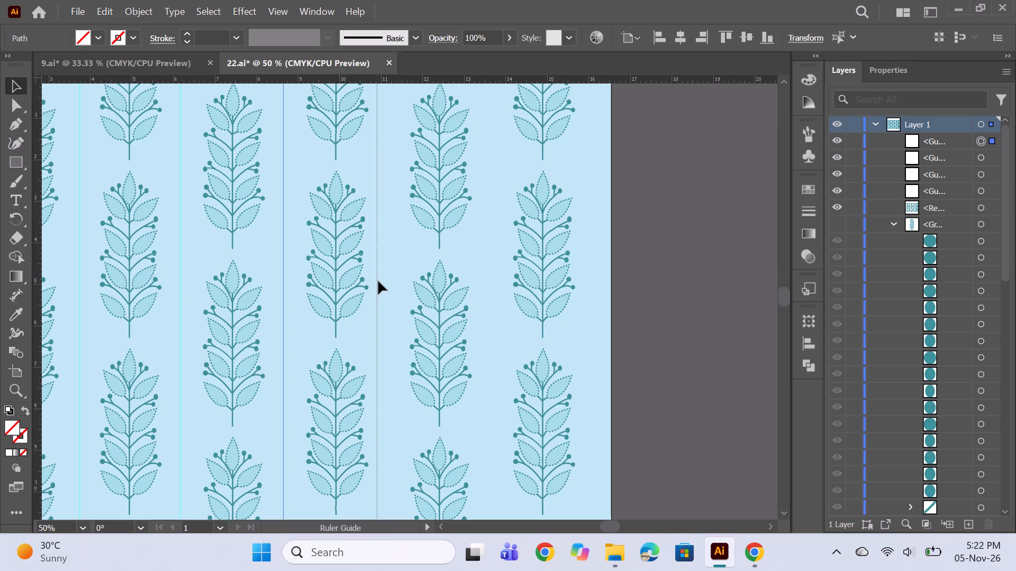
left_click_drag(378, 281, 386, 279)
left_click_drag(37, 285, 429, 285)
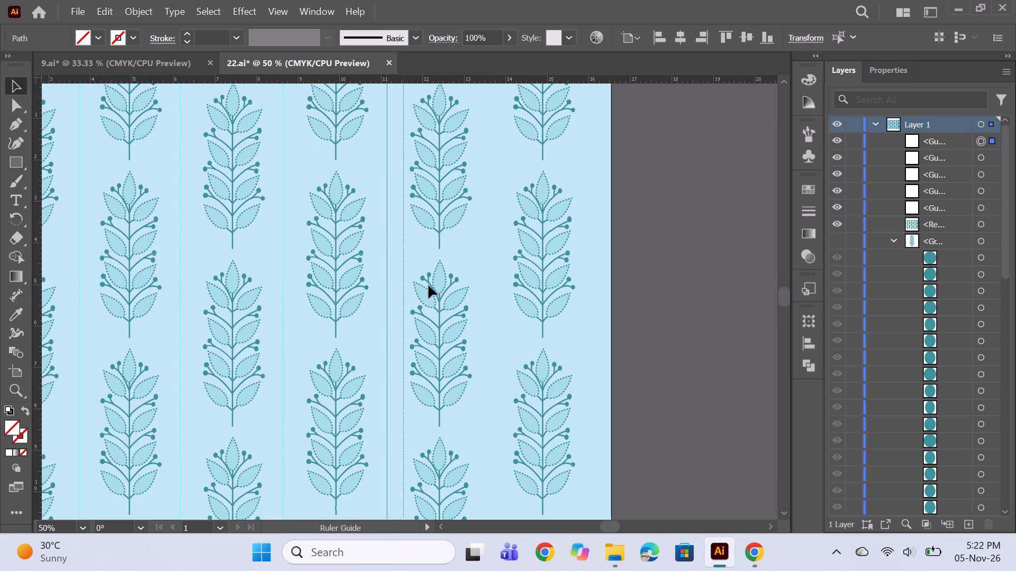
left_click_drag(429, 285, 492, 285)
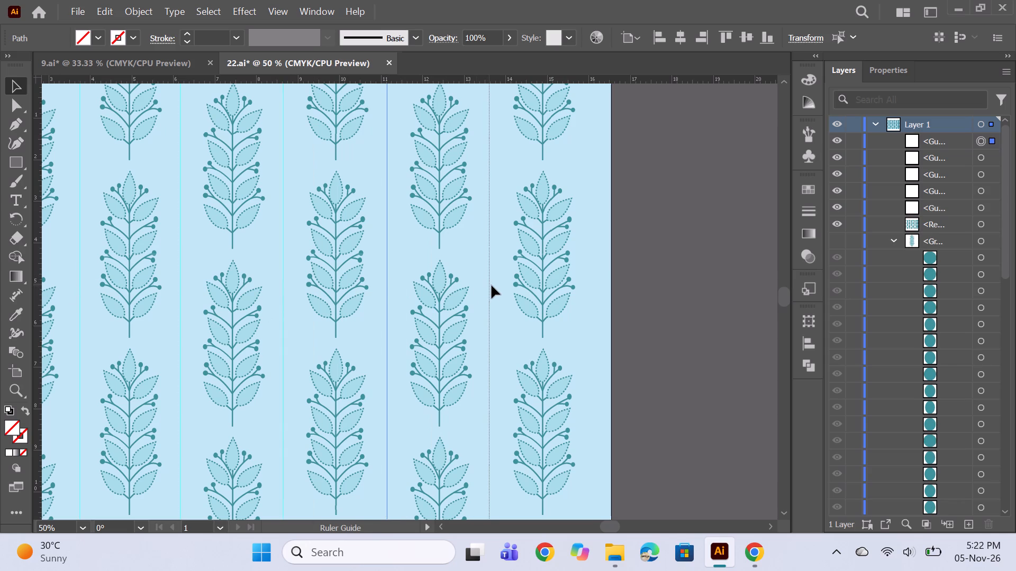
left_click_drag(492, 285, 492, 284)
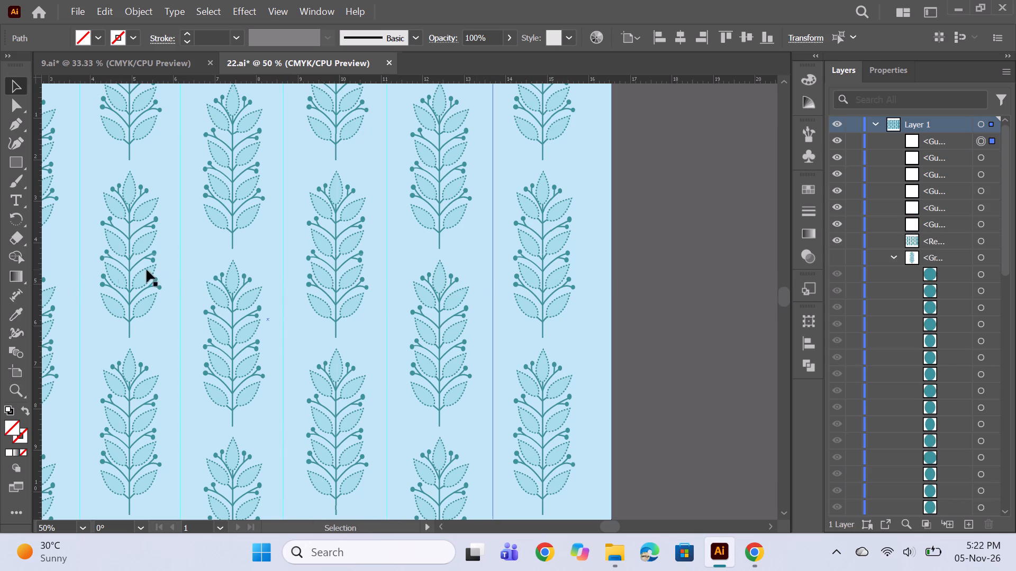
left_click_drag(34, 289, 596, 293)
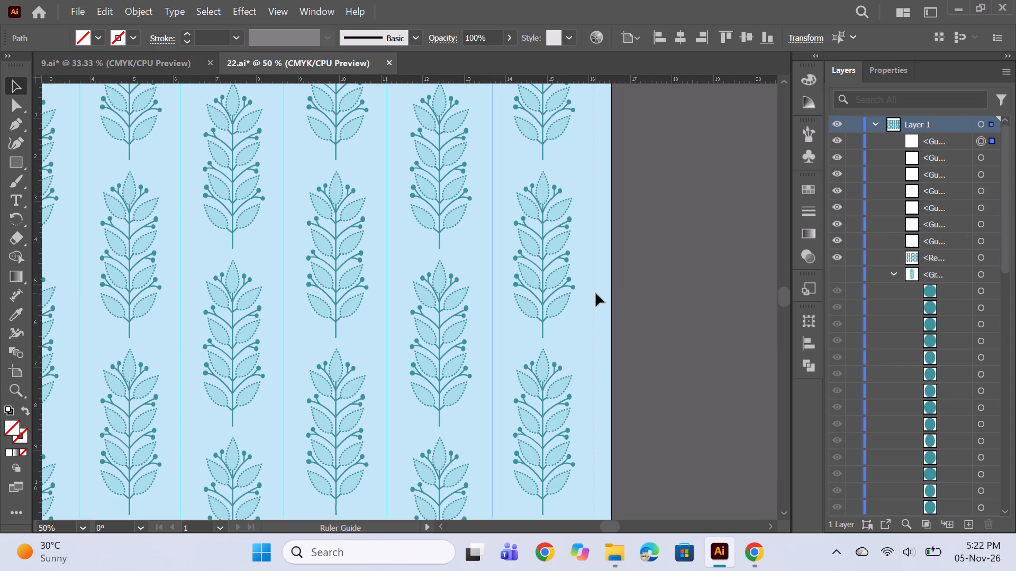
Draw a straight Pen line along the first vertical guide, from the artboard's top edge to its bottom edge.
scroll(530, 257, "down", 1, "alt")
scroll(116, 245, "up", 1, "alt")
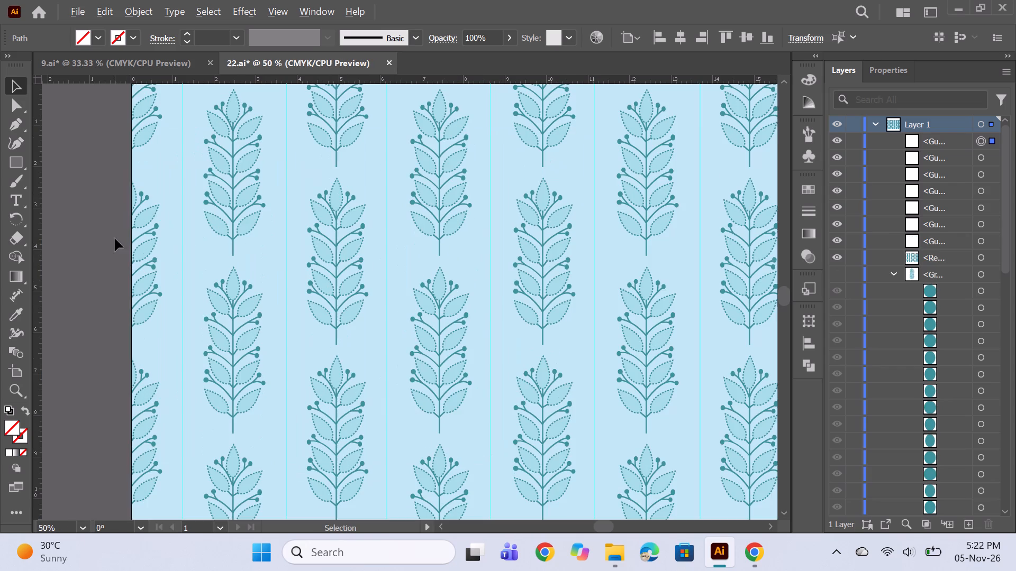
left_click(6, 122, "alt")
scroll(262, 178, "down", 2)
scroll(178, 132, "up", 8)
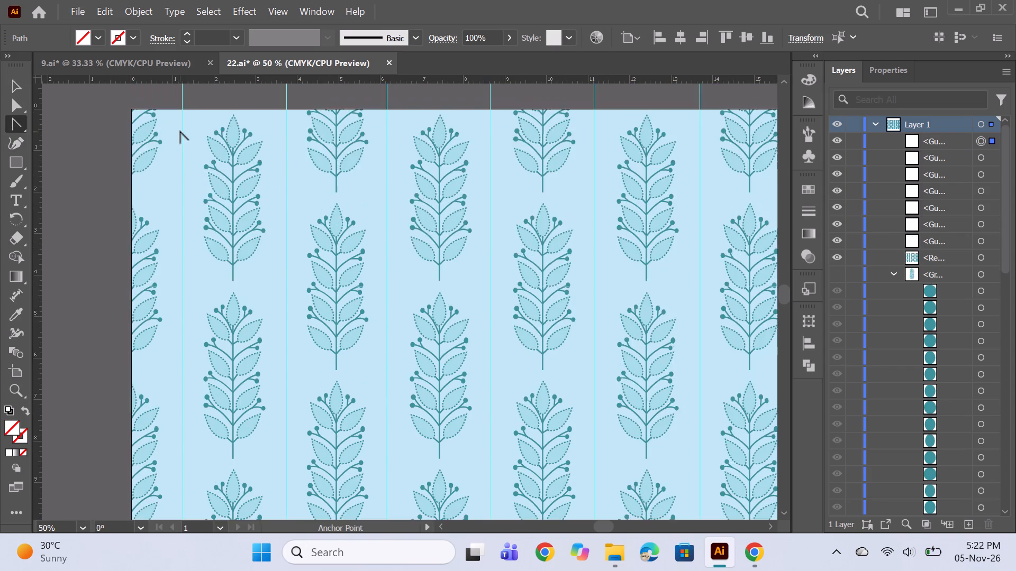
scroll(180, 131, "up", 1)
scroll(195, 156, "up", 3, "alt")
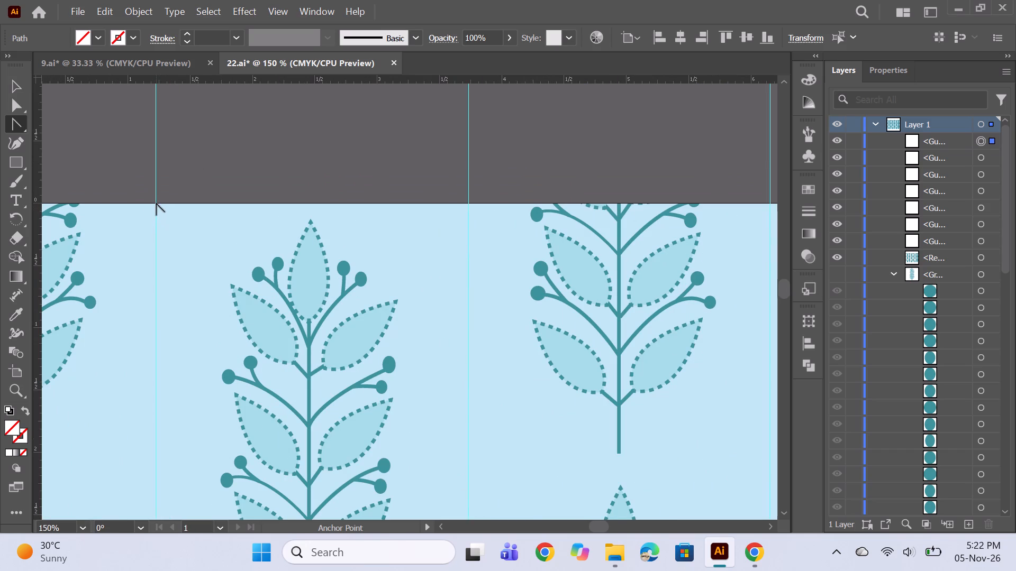
left_click(11, 123)
right_click(11, 123)
left_click(67, 128)
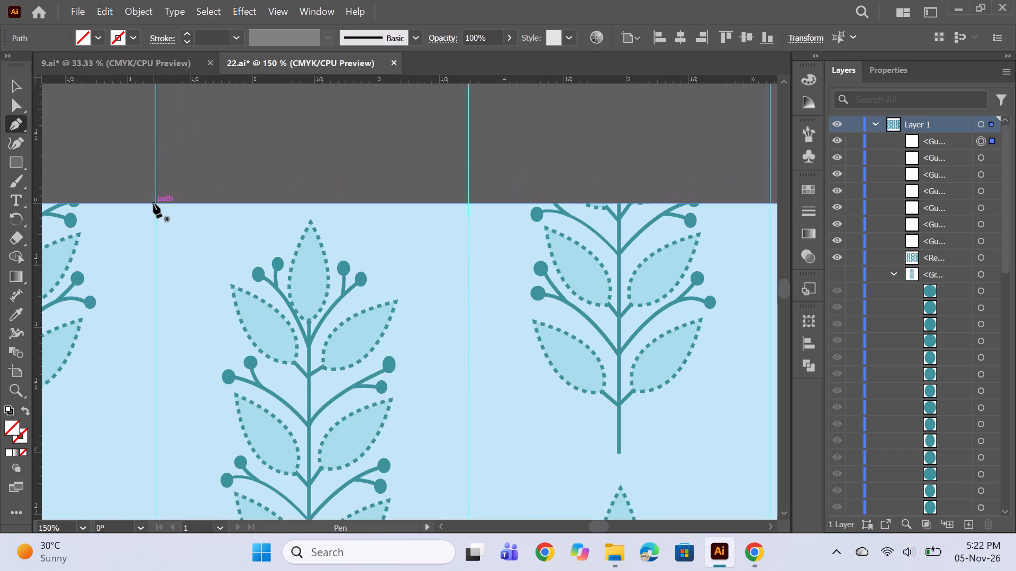
left_click(155, 204)
scroll(241, 219, "down", 16)
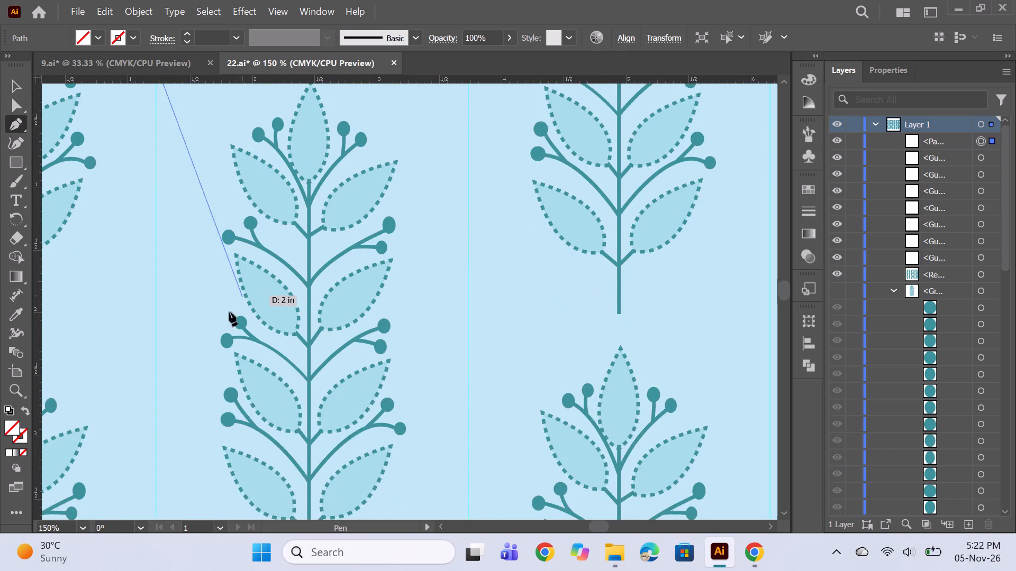
scroll(229, 312, "down", 2)
scroll(216, 342, "down", 20, "alt")
scroll(216, 342, "down", 5, "alt")
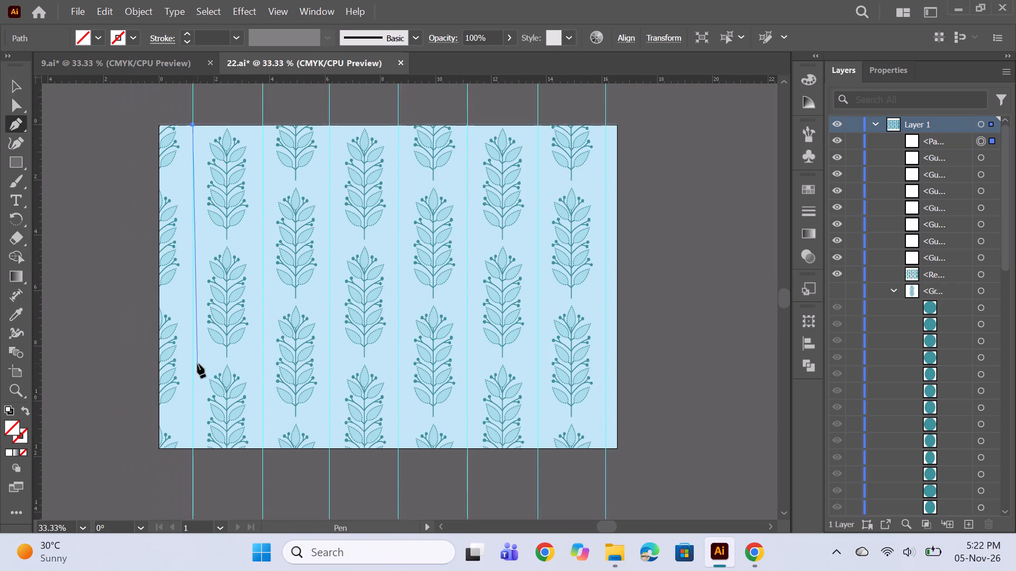
scroll(197, 364, "down", 2, "alt")
scroll(194, 398, "up", 9, "alt")
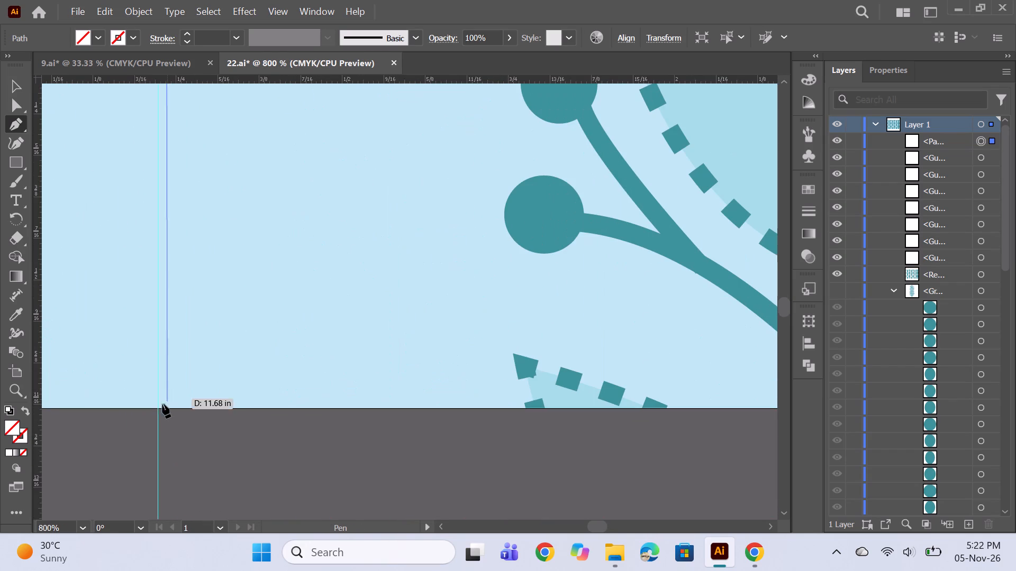
left_click(157, 409)
Set the stroke weight of the new vertical line to 3 pt.
scroll(250, 376, "down", 5, "alt")
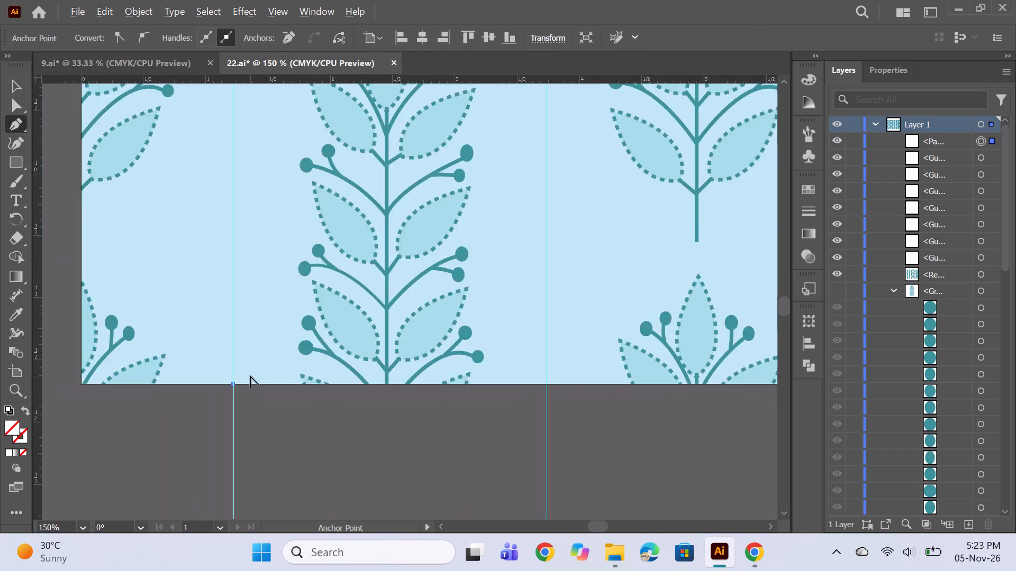
scroll(250, 376, "down", 2, "alt")
scroll(275, 342, "up", 20)
scroll(275, 342, "up", 20)
scroll(275, 342, "up", 1)
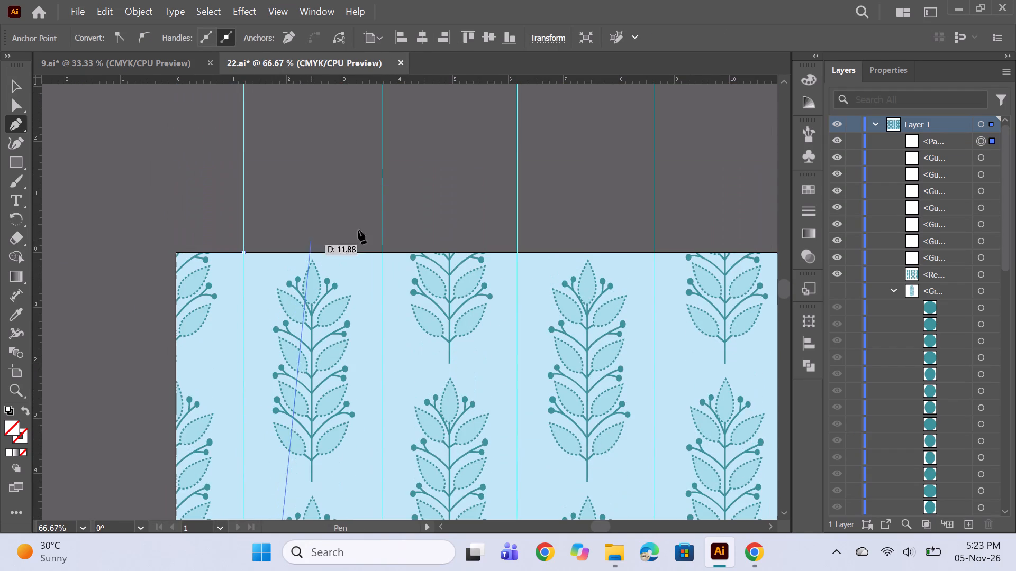
left_click(809, 216)
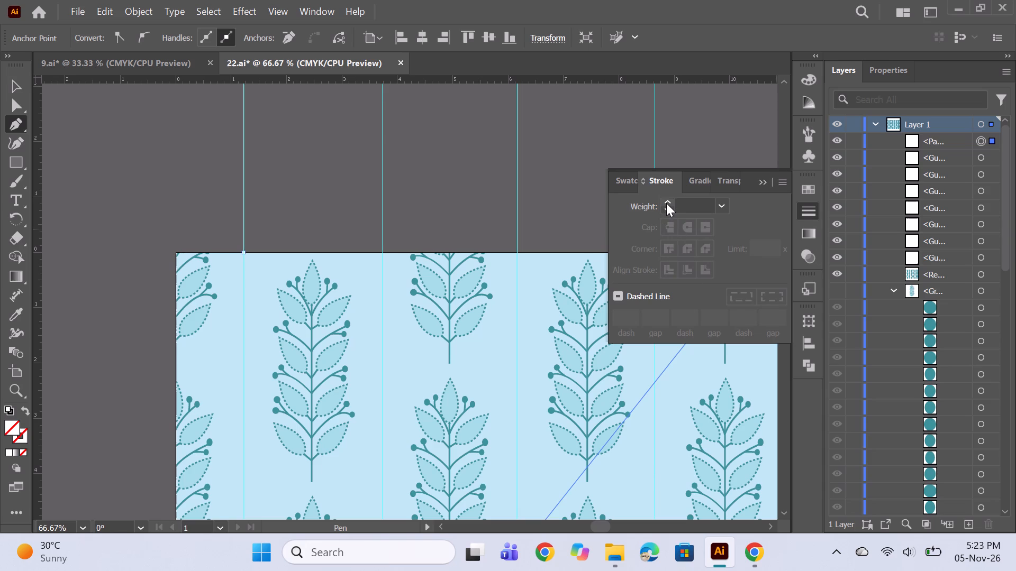
triple_click(666, 203)
left_click(666, 203)
left_click(666, 203)
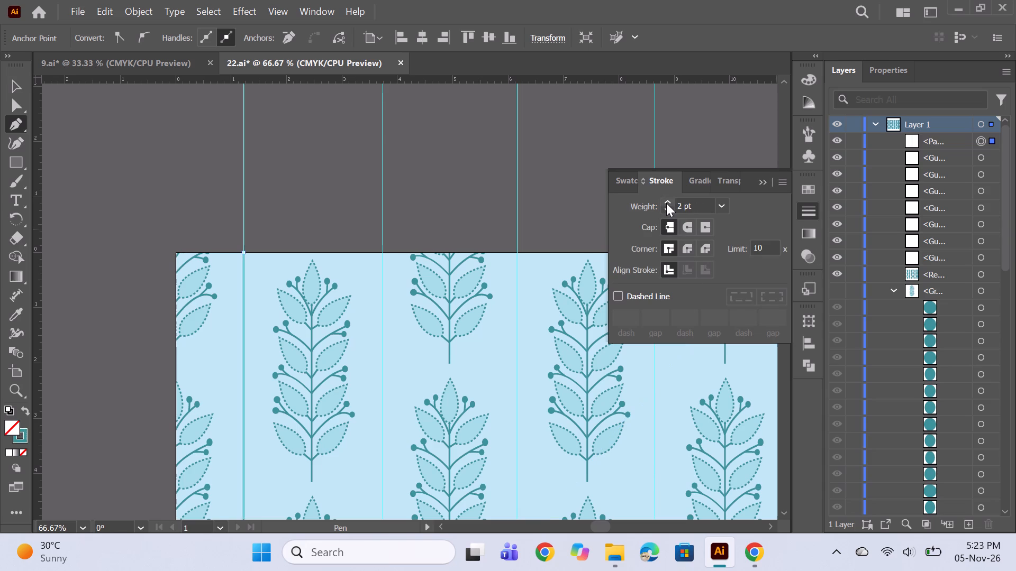
left_click(666, 203)
scroll(324, 252, "down", 7)
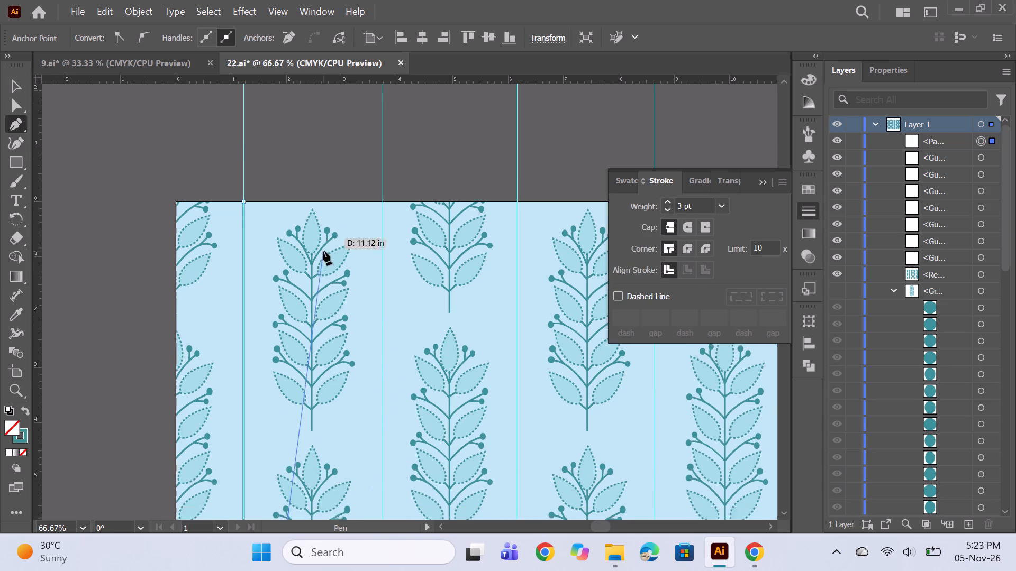
Expand the 3 pt vertical line's stroke into a filled shape and deselect it.
scroll(323, 251, "down", 1)
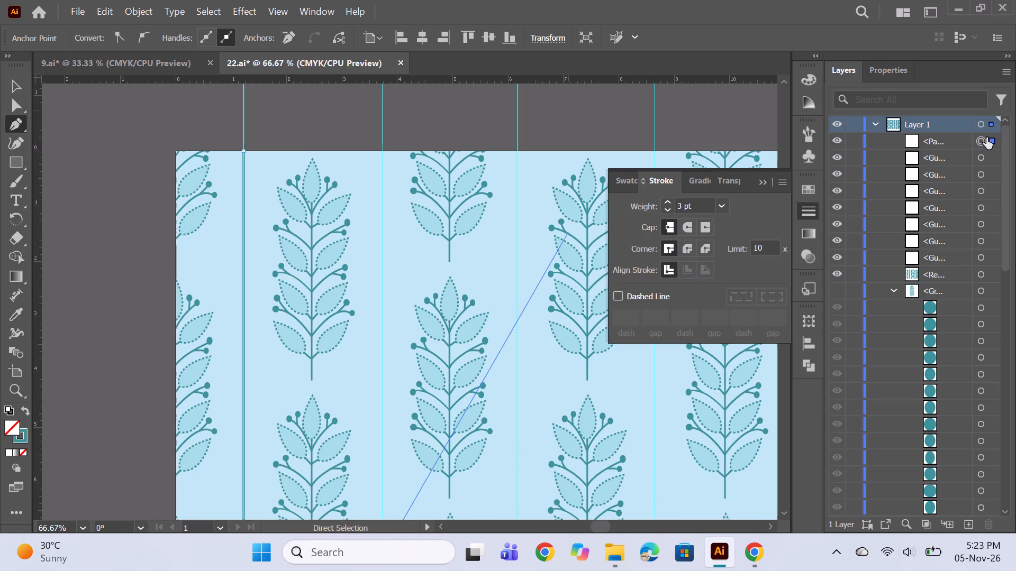
left_click(984, 140)
scroll(239, 226, "down", 3)
left_click(138, 6)
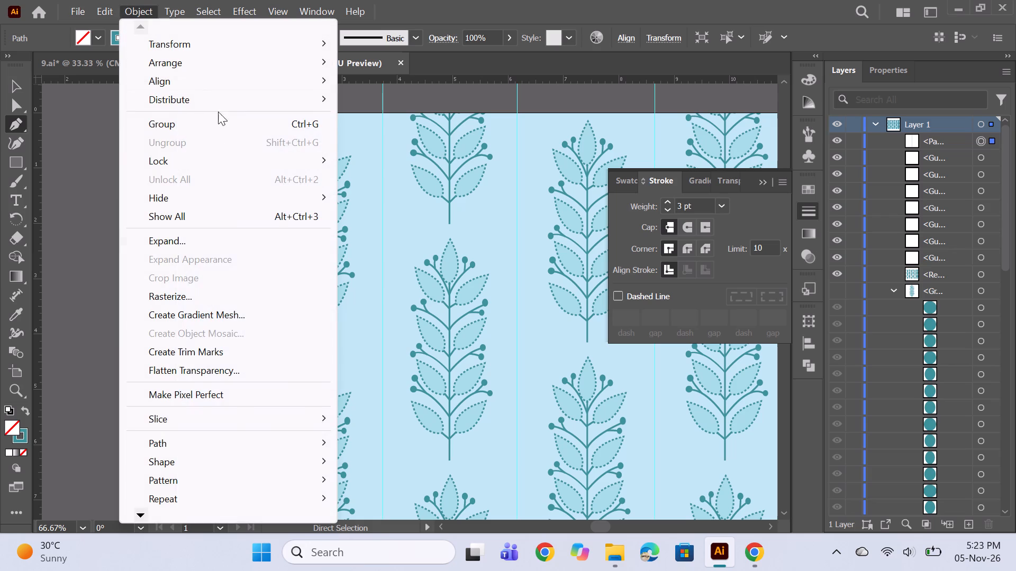
left_click(210, 245)
left_click(490, 364)
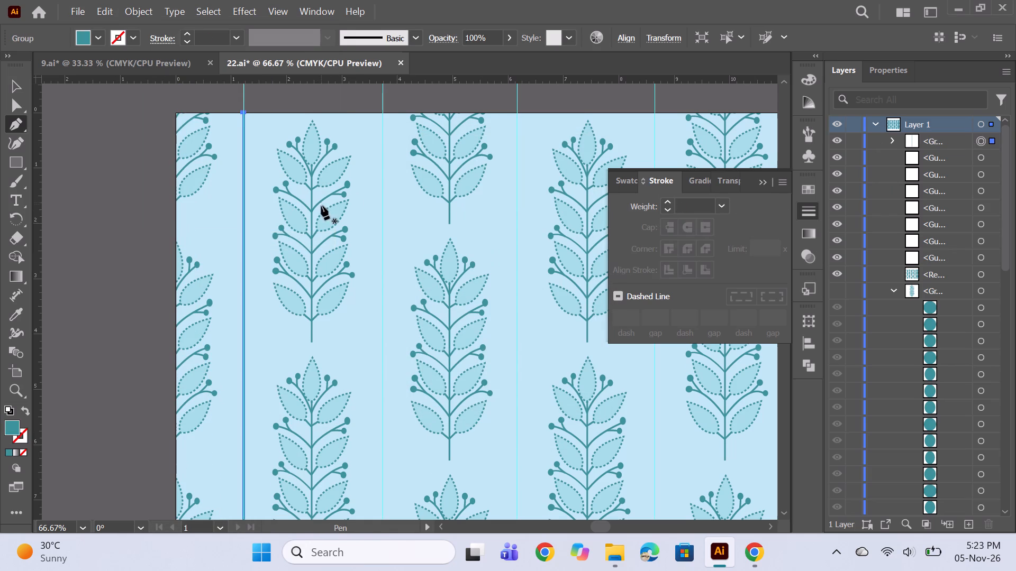
scroll(321, 211, "down", 2)
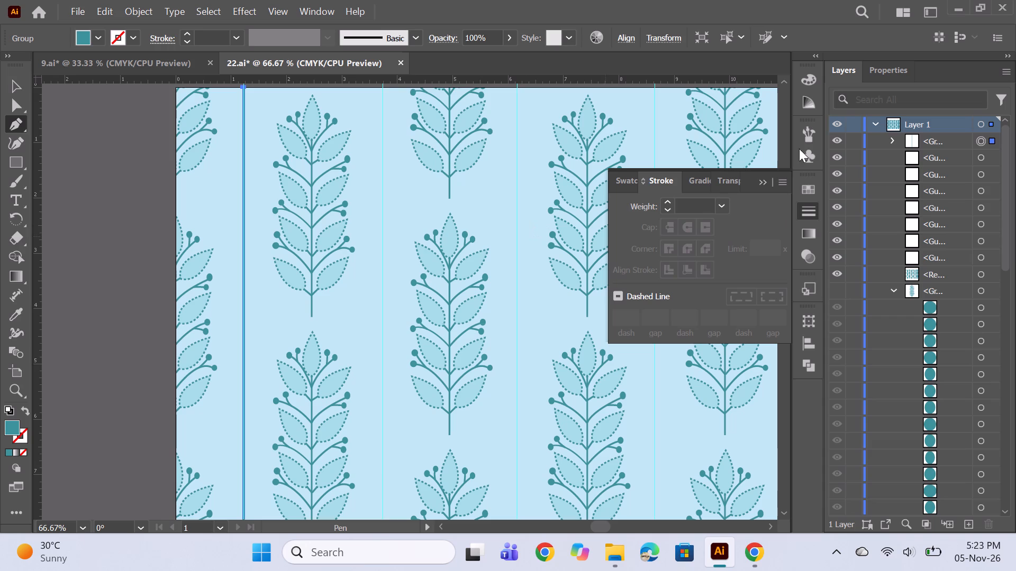
left_click(15, 86)
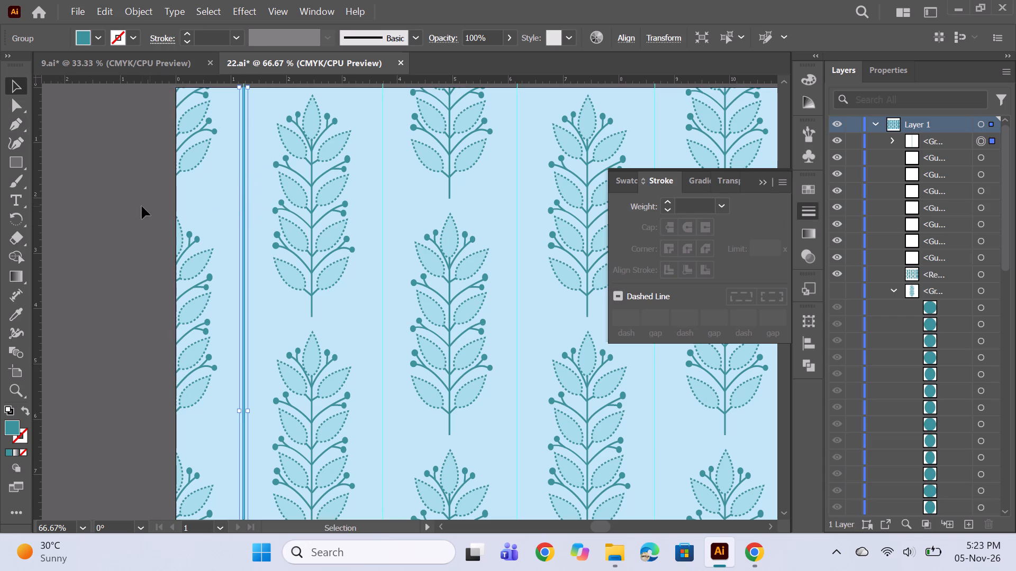
left_click(142, 206)
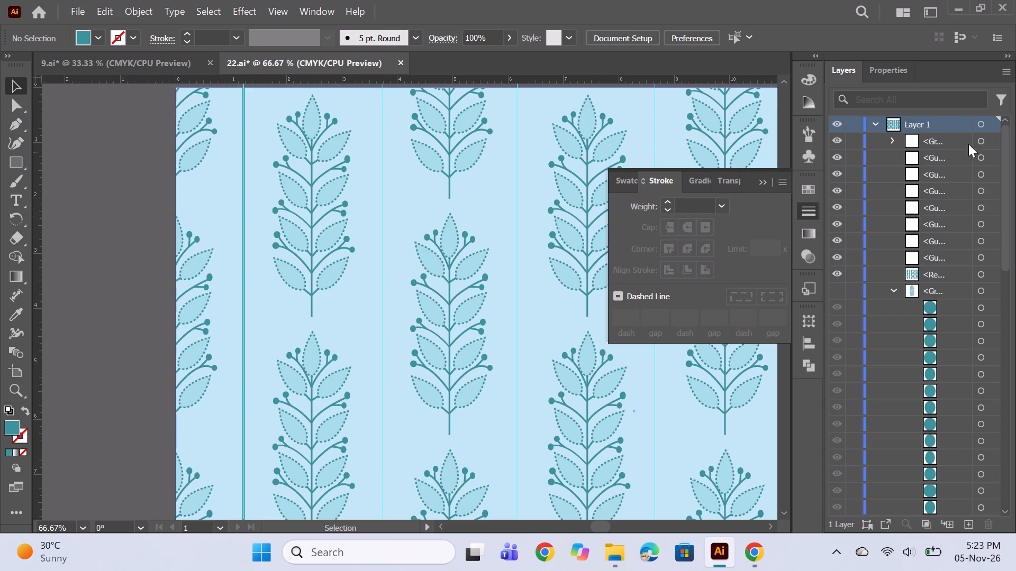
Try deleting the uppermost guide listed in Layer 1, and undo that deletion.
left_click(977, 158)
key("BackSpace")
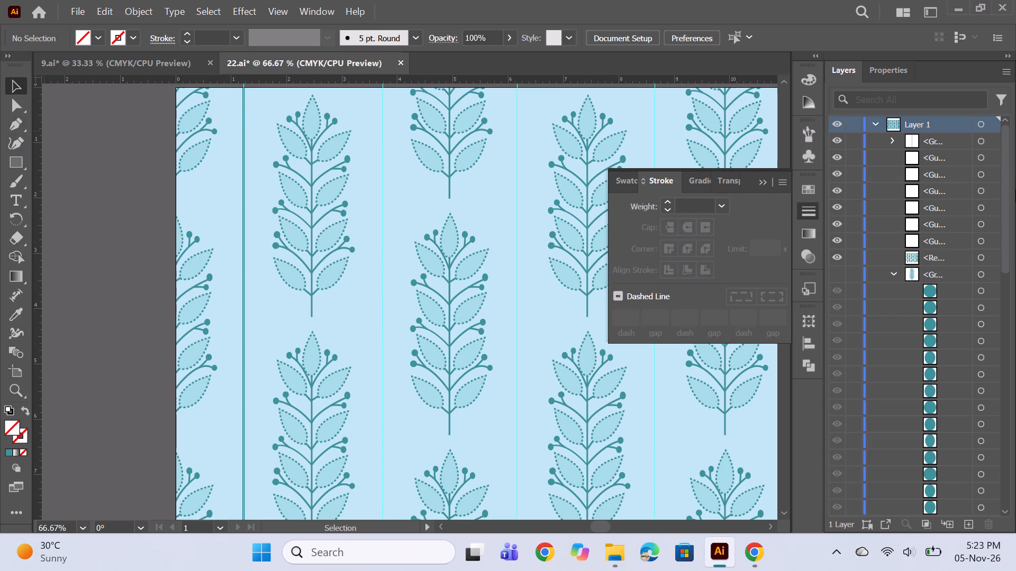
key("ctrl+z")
Delete the guide that lies under the expanded vertical line.
left_click(979, 259)
key("BackSpace")
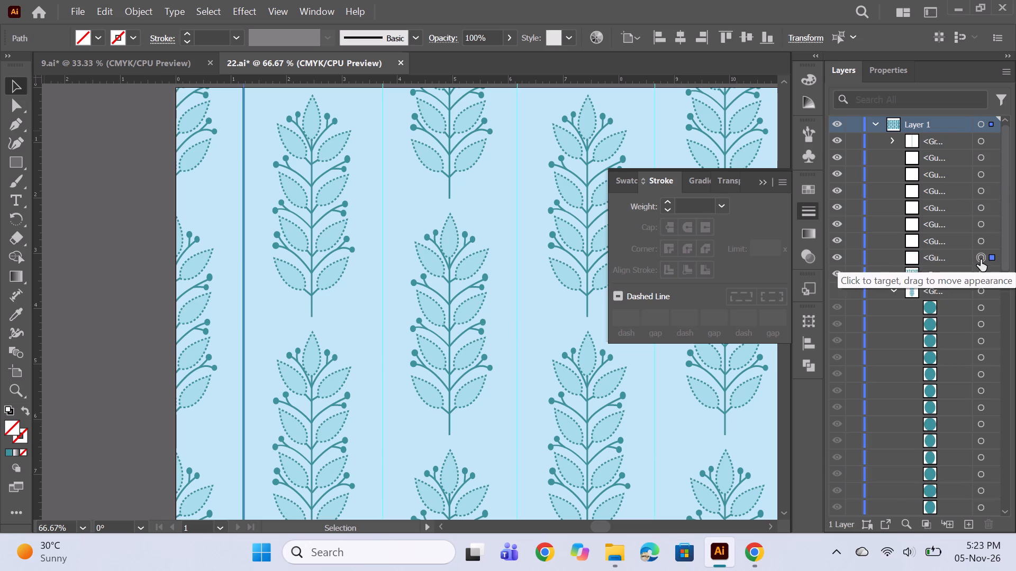
Examine the expanded vertical line's thickness and placement against the neighbouring sprig columns.
scroll(328, 255, "down", 4)
scroll(363, 256, "down", 2, "alt")
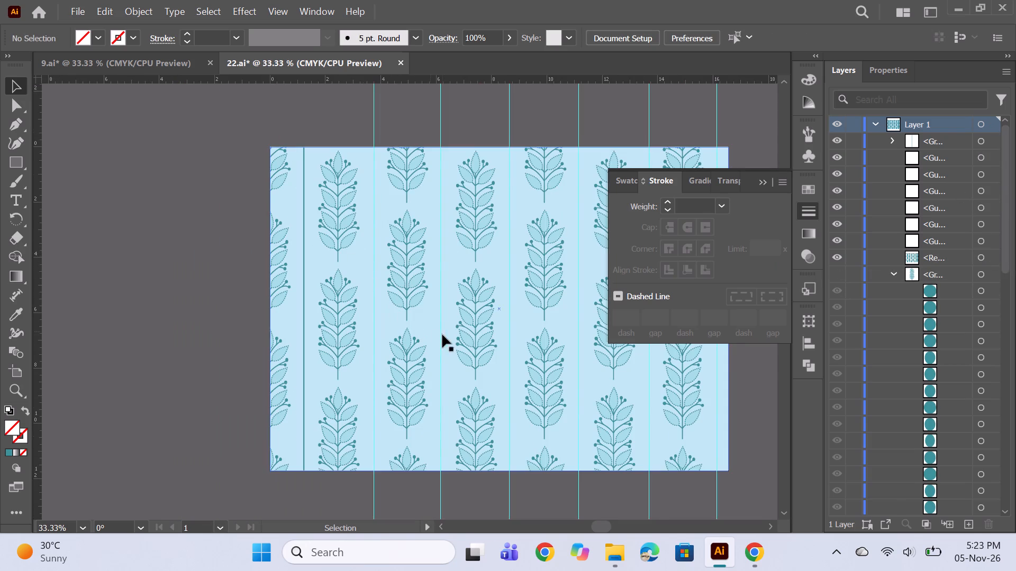
key("space")
key("space")
key("space")
key("space")
key("space")
key("space")
key("space")
key("space")
left_click_drag(447, 333, 397, 321)
scroll(246, 290, "up", 5, "alt")
scroll(344, 279, "down", 2, "alt")
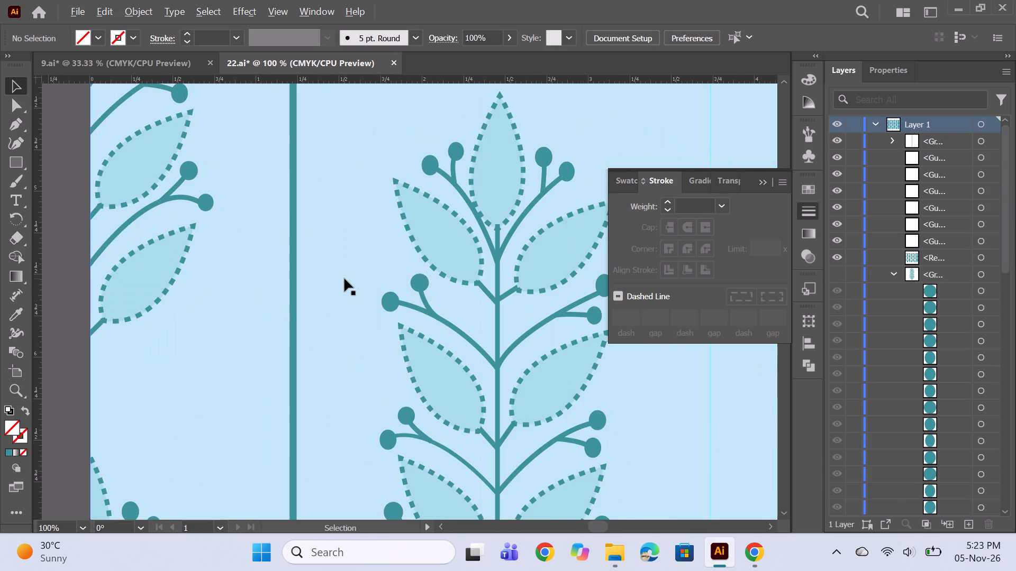
scroll(344, 279, "down", 3, "alt")
key("space")
key("space")
key("space")
key("space")
key("space")
key("space")
key("space")
left_click_drag(465, 298, 379, 307)
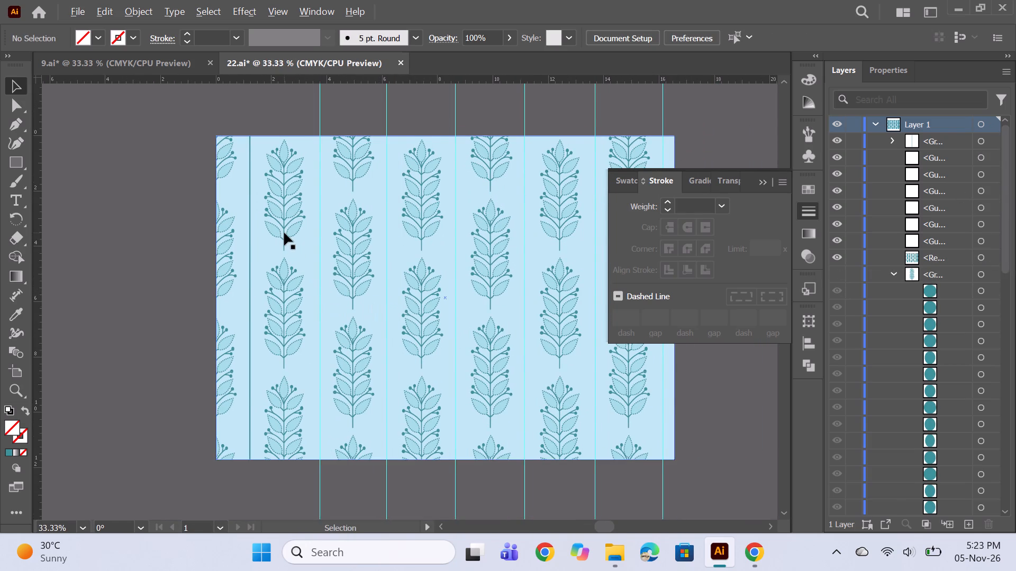
scroll(284, 233, "up", 1, "alt")
scroll(223, 236, "up", 2)
scroll(250, 186, "up", 3, "alt")
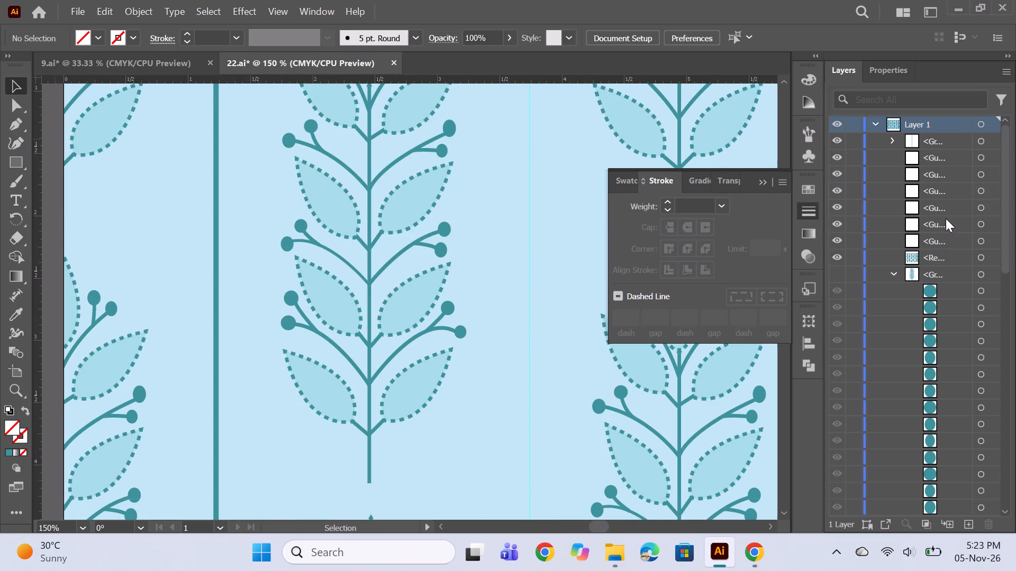
scroll(949, 220, "up", 3)
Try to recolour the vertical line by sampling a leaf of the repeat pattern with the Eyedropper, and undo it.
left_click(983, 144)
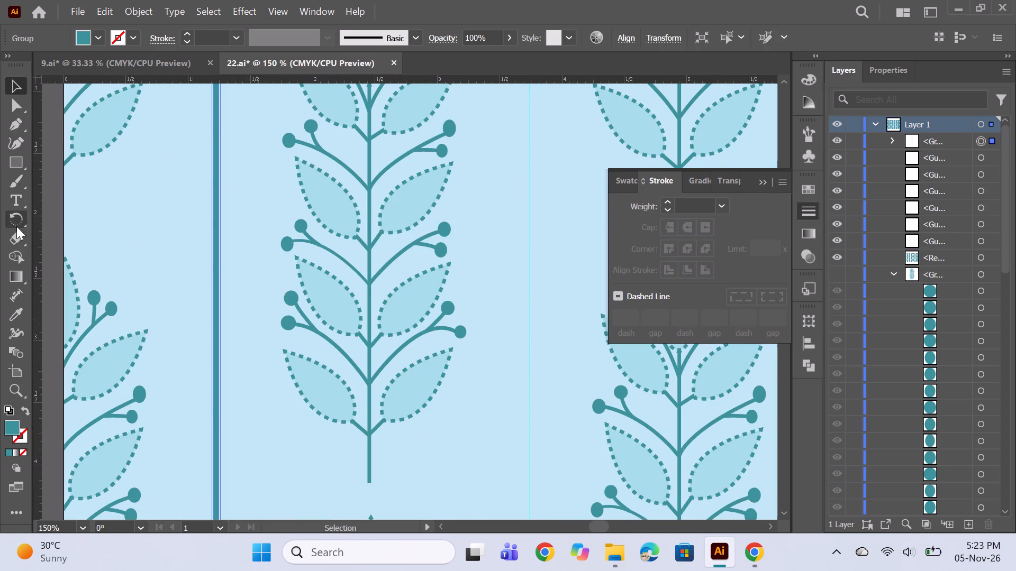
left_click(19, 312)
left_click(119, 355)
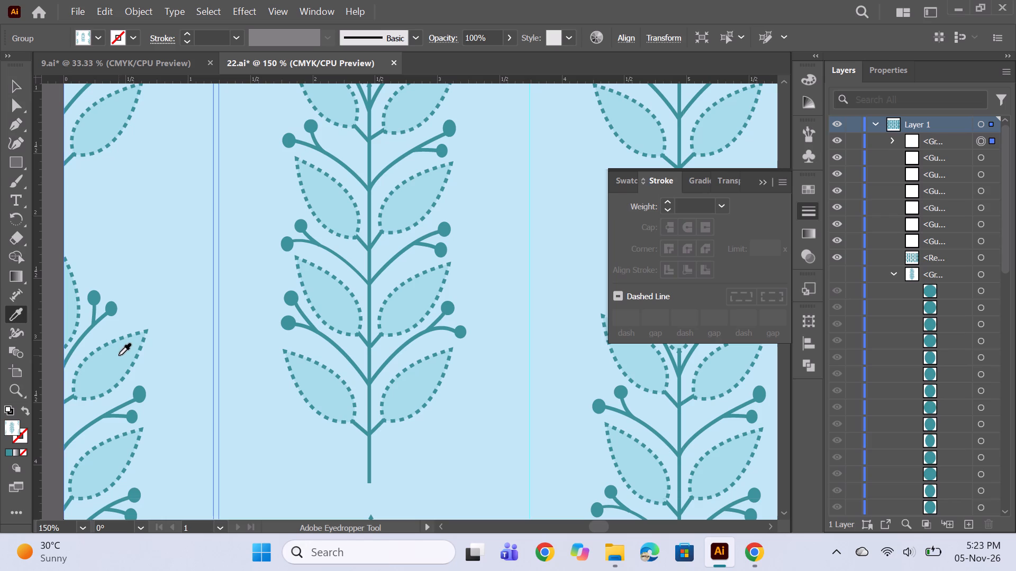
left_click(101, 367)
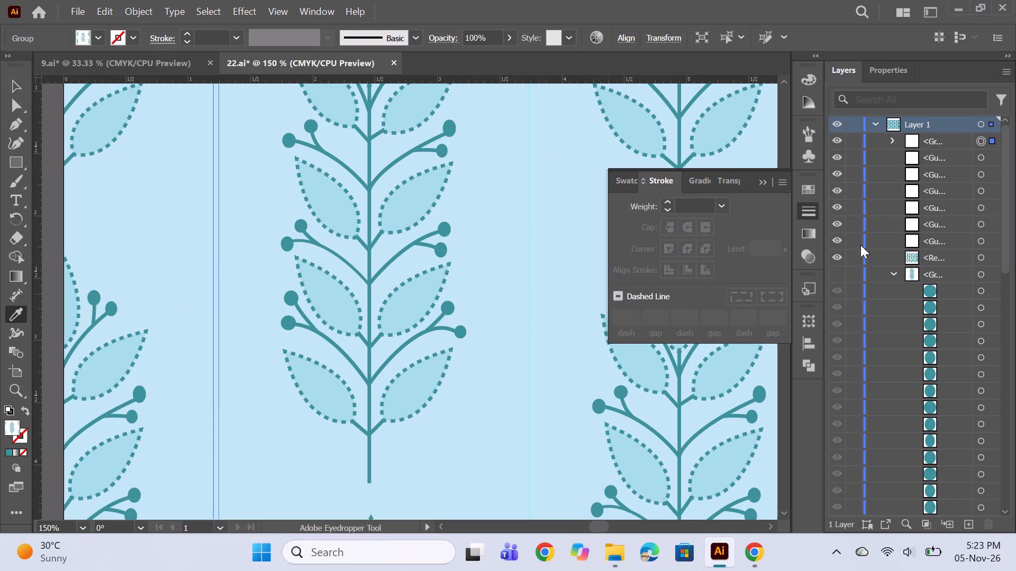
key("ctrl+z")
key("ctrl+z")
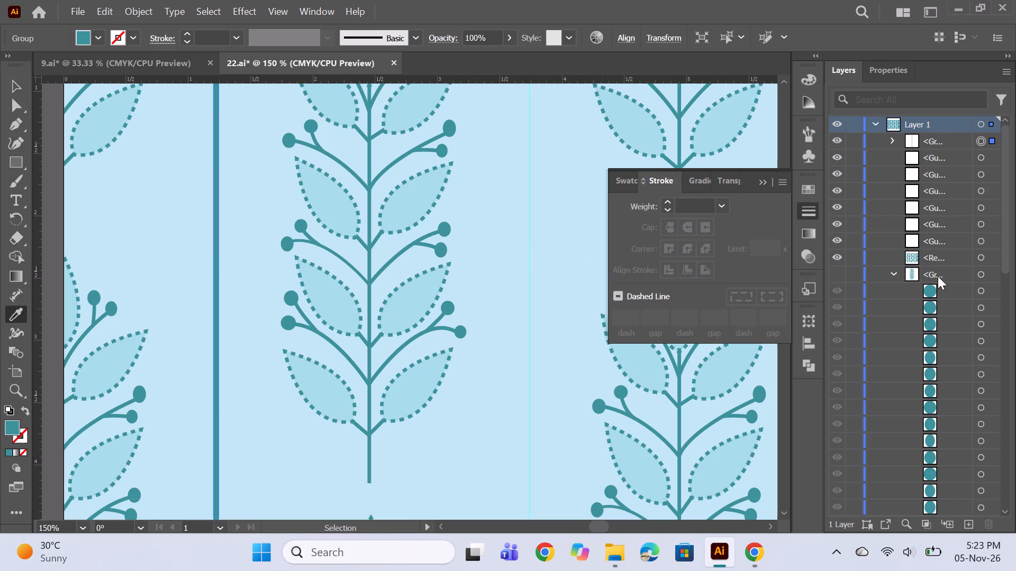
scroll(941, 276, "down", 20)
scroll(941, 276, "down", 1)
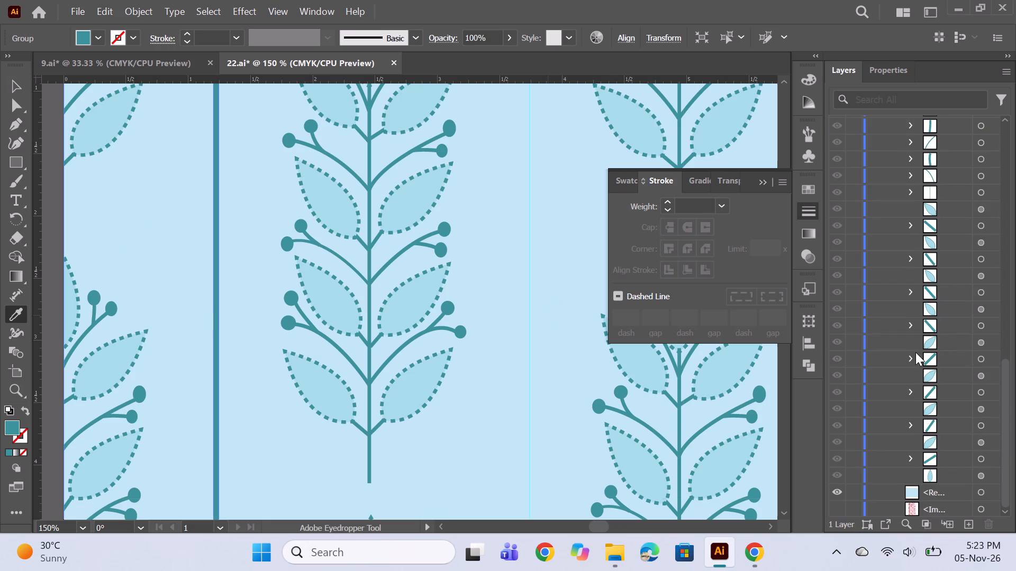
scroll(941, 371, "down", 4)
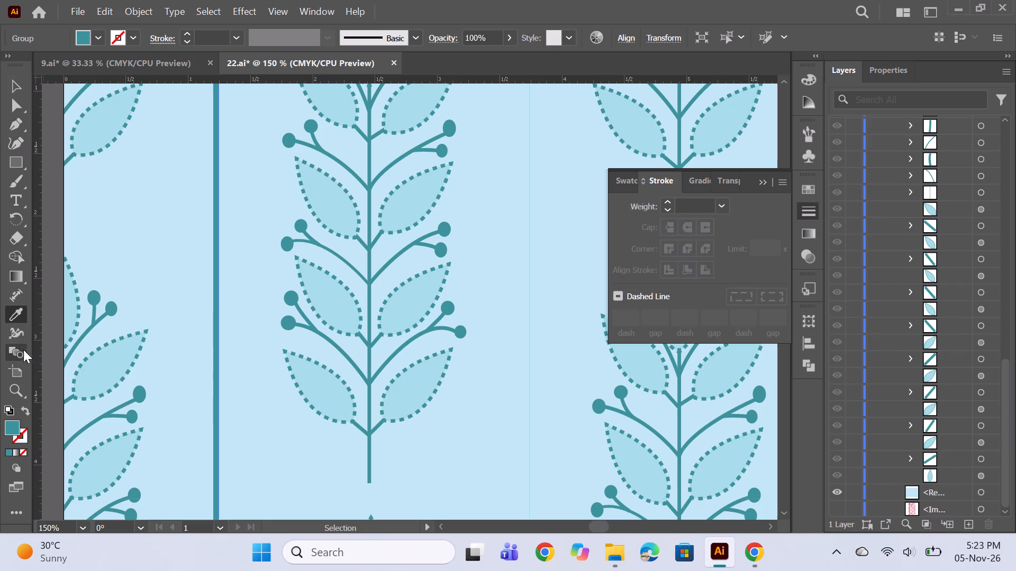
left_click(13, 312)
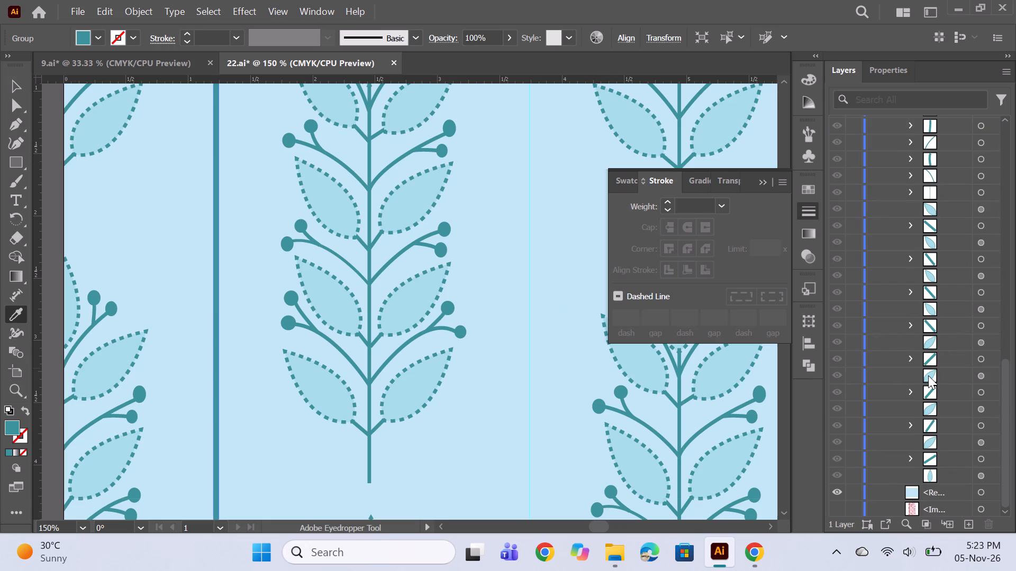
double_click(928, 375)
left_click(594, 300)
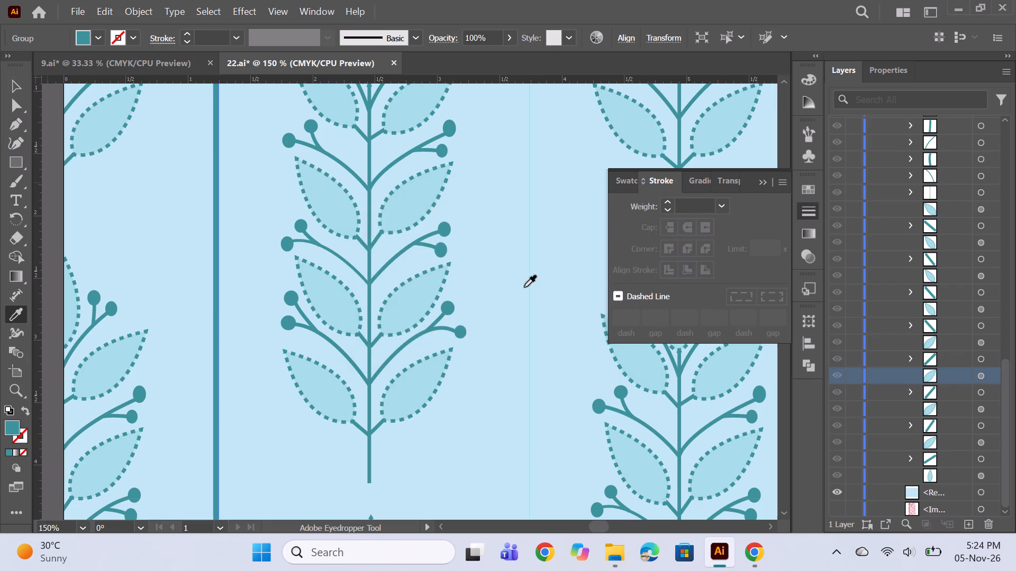
Hide the pattern-filled rectangle and show the original sprig group in Layer 1.
scroll(366, 265, "down", 4, "alt")
scroll(900, 227, "up", 20)
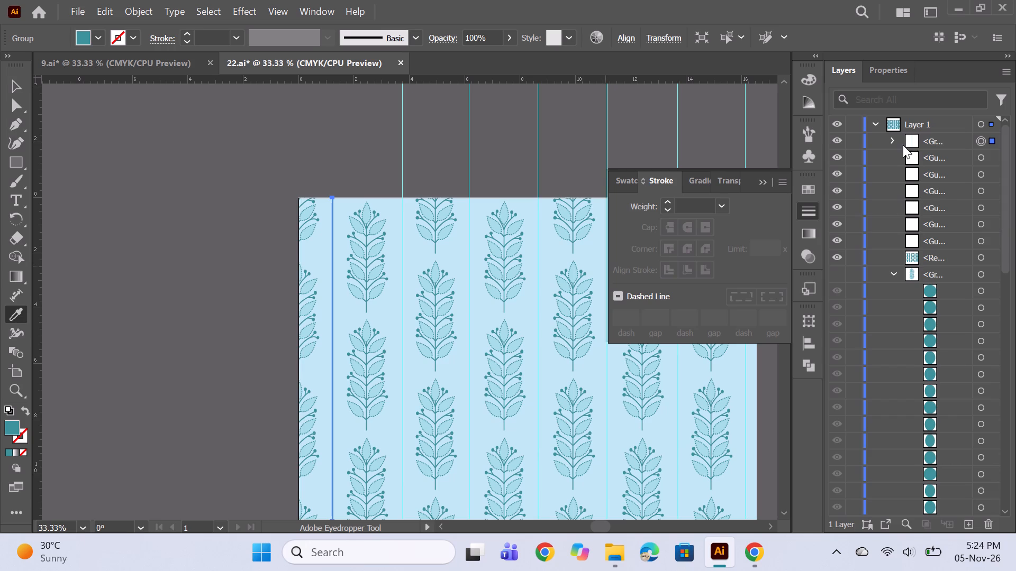
scroll(918, 221, "down", 6)
scroll(886, 223, "up", 4)
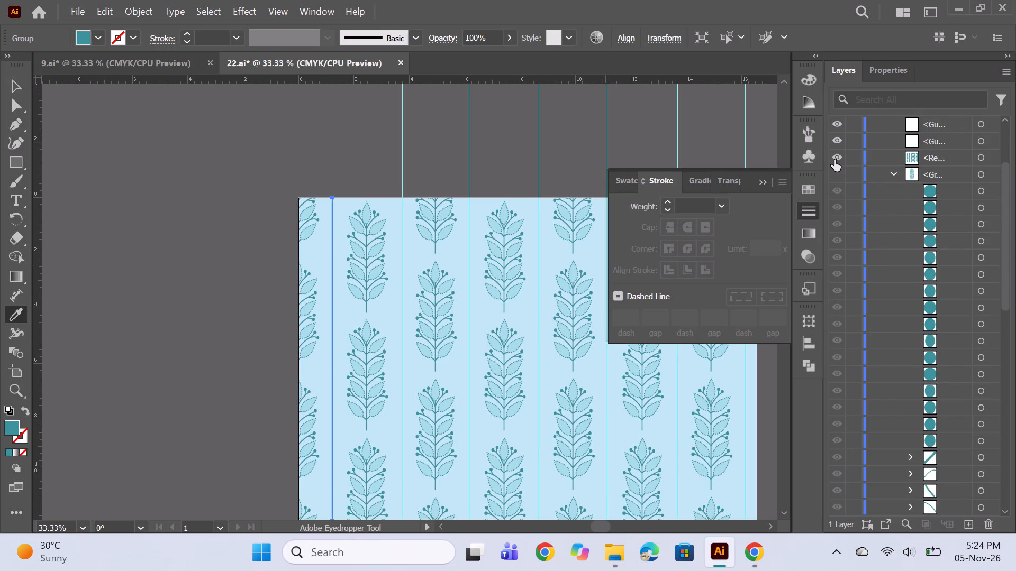
left_click(834, 160)
left_click(839, 172)
Recolour the vertical line with the original sprig leaf's light blue fill and set its stroke to none.
scroll(391, 253, "up", 2, "alt")
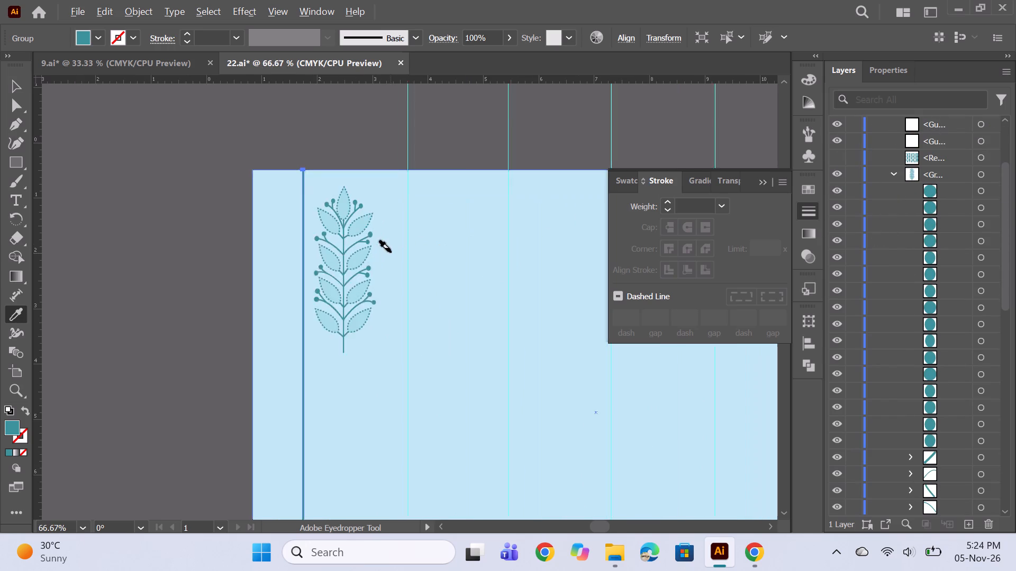
scroll(391, 252, "up", 3, "alt")
left_click(300, 166)
scroll(438, 206, "down", 1, "alt")
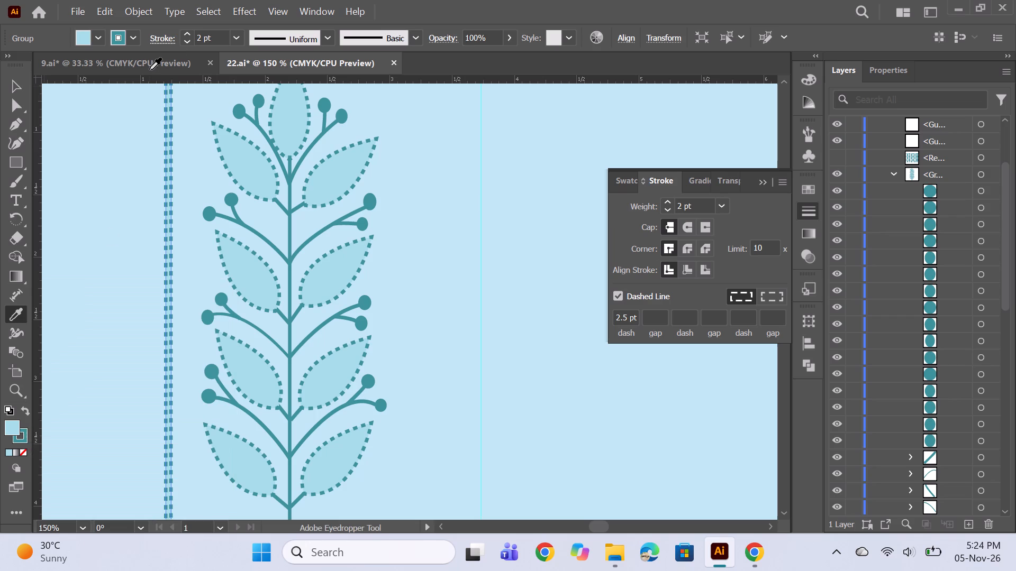
left_click(129, 36)
left_click(13, 65)
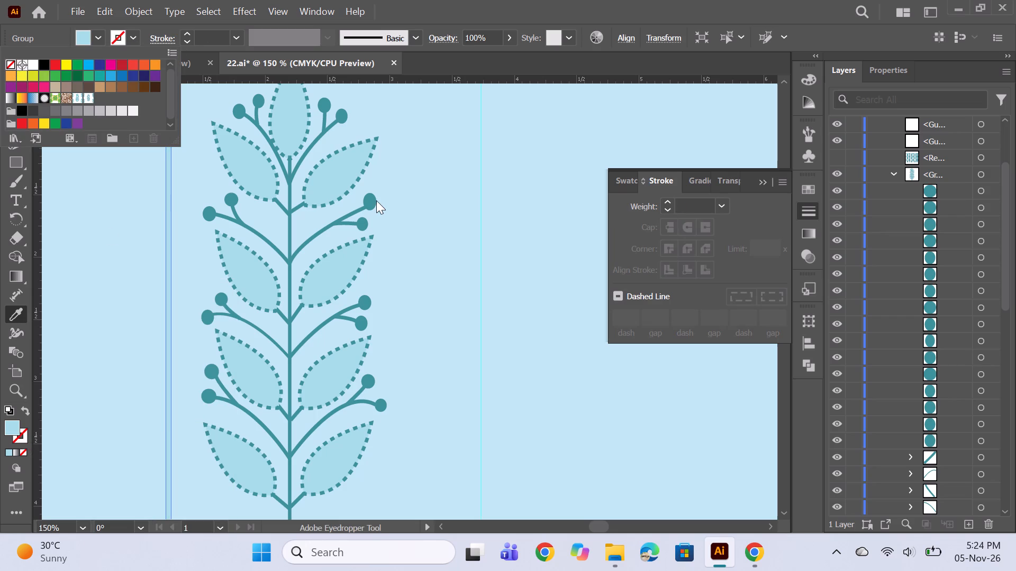
scroll(376, 200, "down", 3, "alt")
left_click(450, 183, "alt")
Draw a small ellipse centred on the vertical line near the artboard's top edge, level with the sprig's tip.
scroll(226, 152, "down", 2)
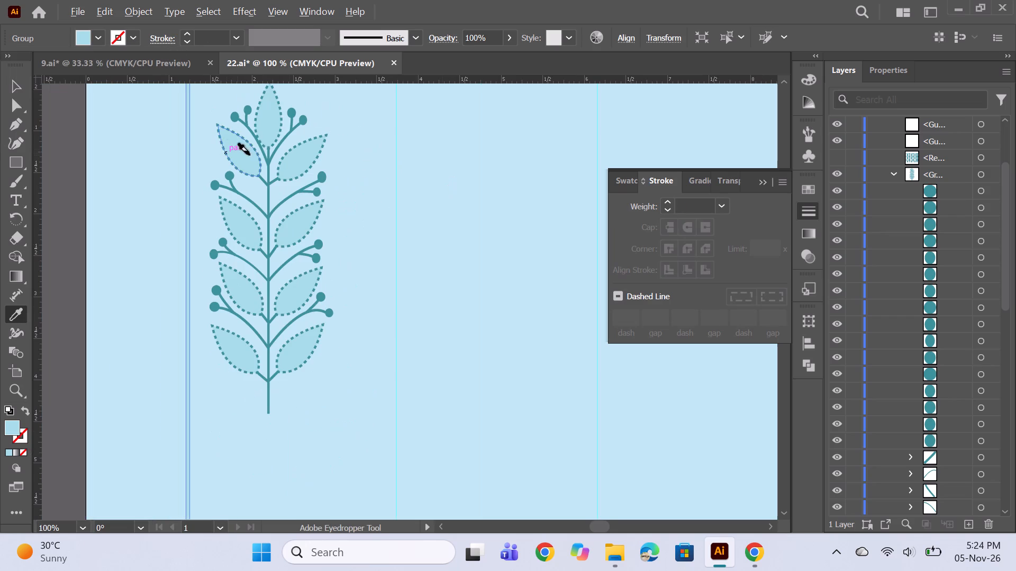
scroll(197, 146, "up", 5)
scroll(174, 139, "up", 2, "alt")
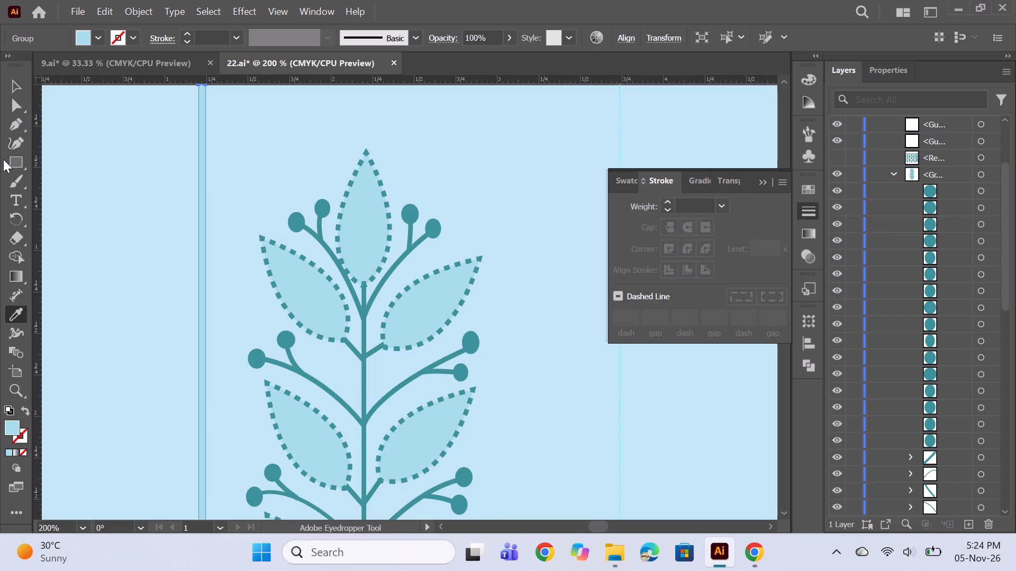
right_click(3, 159)
right_click(5, 160)
left_click(77, 178)
scroll(223, 156, "down", 2, "alt")
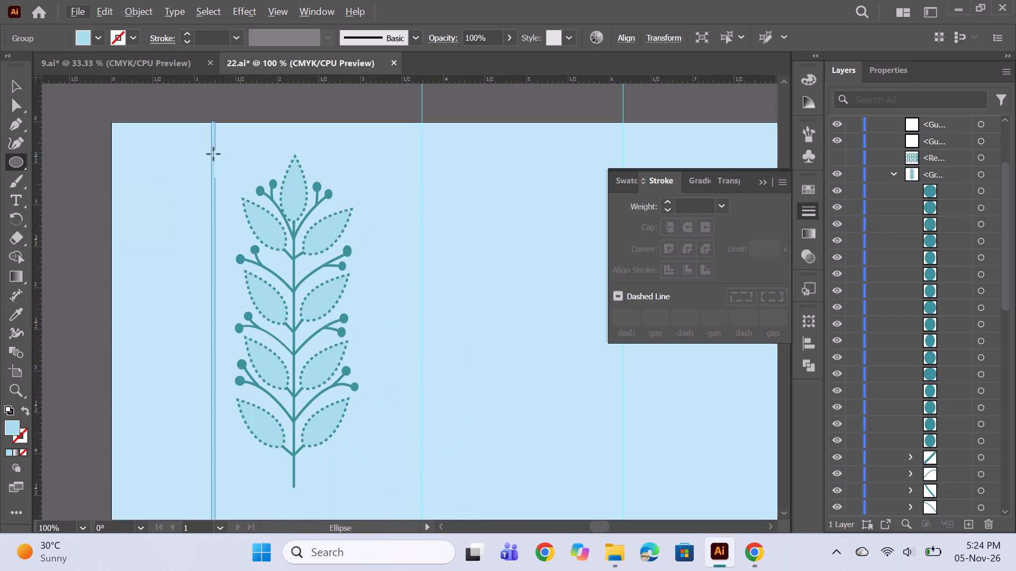
scroll(209, 155, "up", 3, "alt")
left_click_drag(210, 148, 225, 164)
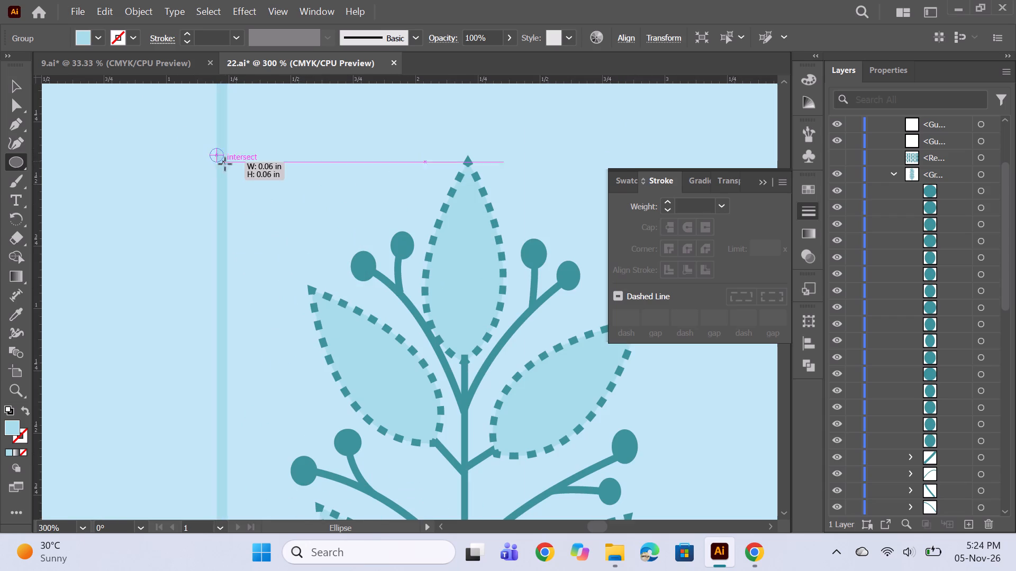
left_click_drag(225, 164, 233, 177)
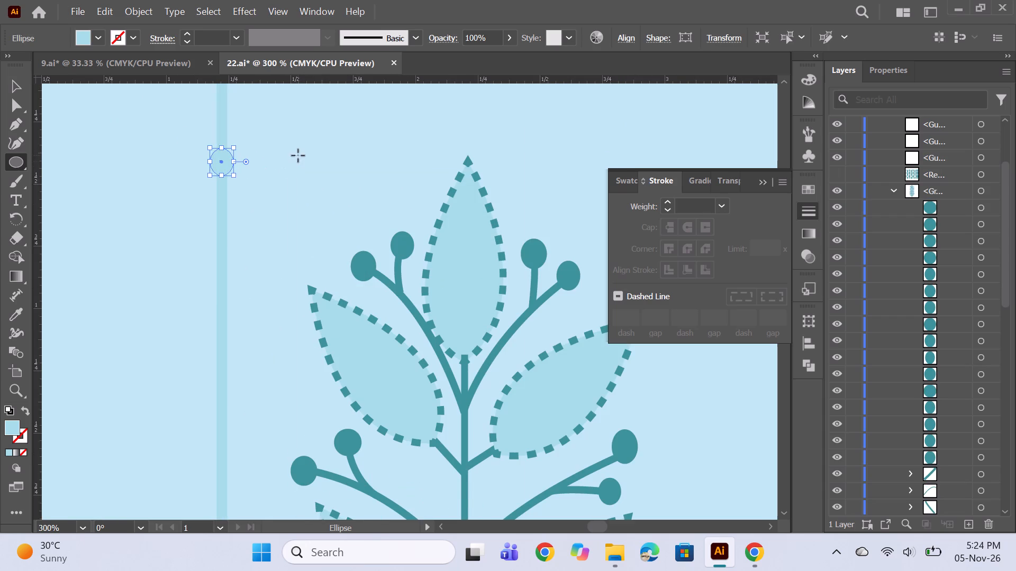
Fill the small ellipse with the teal sampled from one of the sprig's berries.
scroll(298, 153, "down", 2, "alt")
left_click(18, 306)
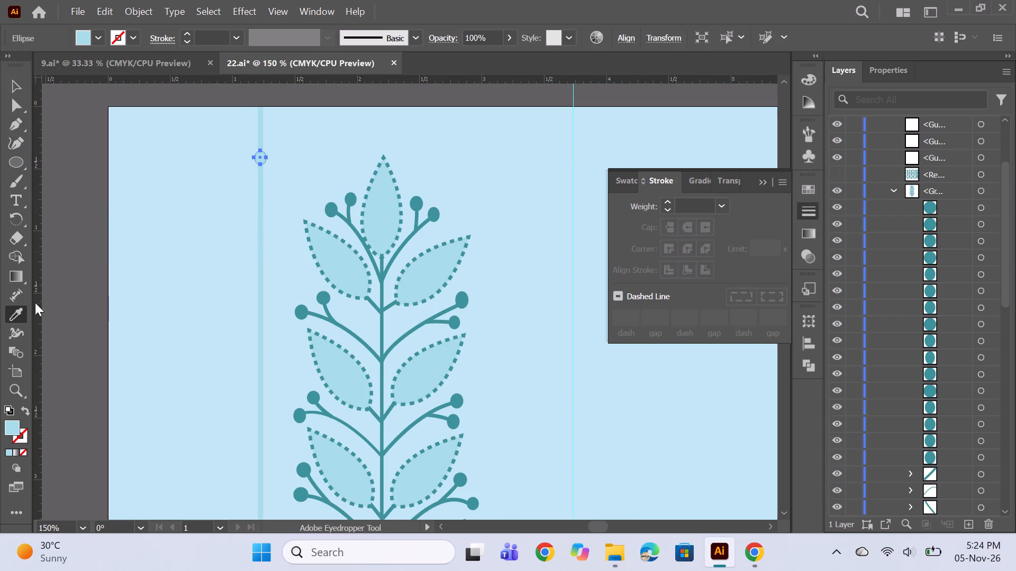
left_click(326, 211)
scroll(266, 151, "up", 2, "alt")
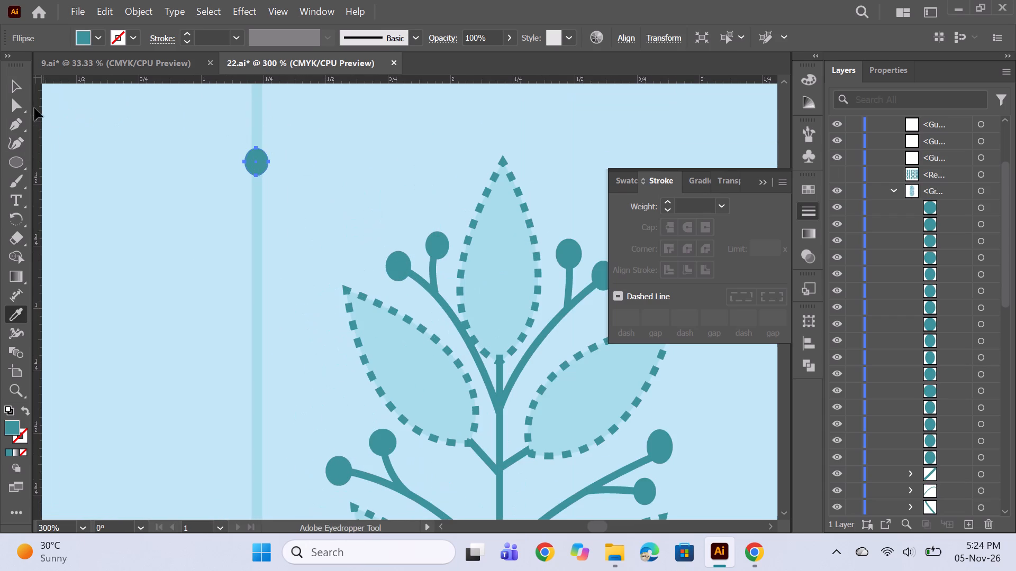
Enlarge the teal ellipse on the vertical line slightly, keeping it centred on the line.
left_click(19, 94)
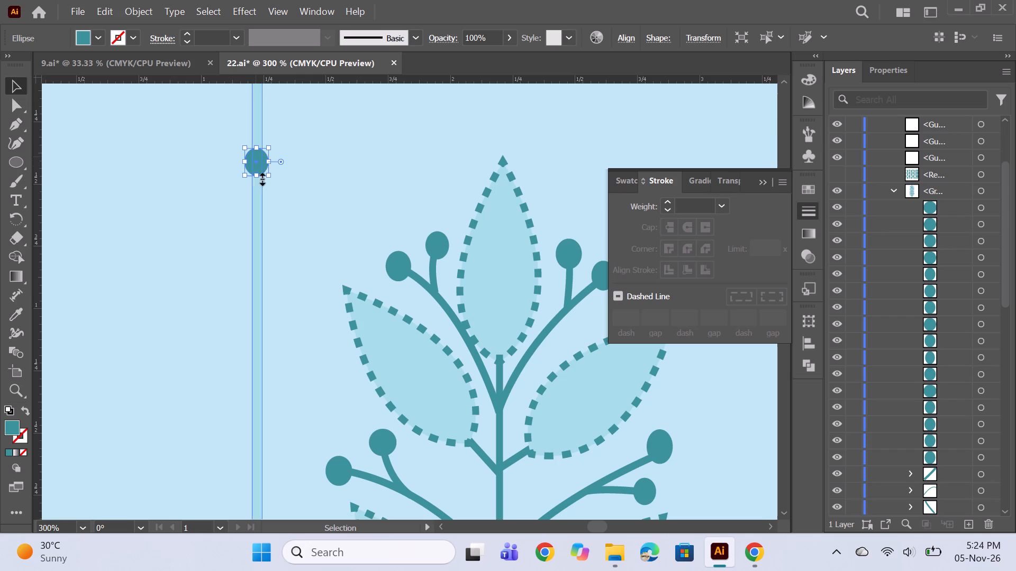
left_click_drag(269, 176, 273, 181, "alt+shift")
scroll(329, 173, "down", 4, "alt")
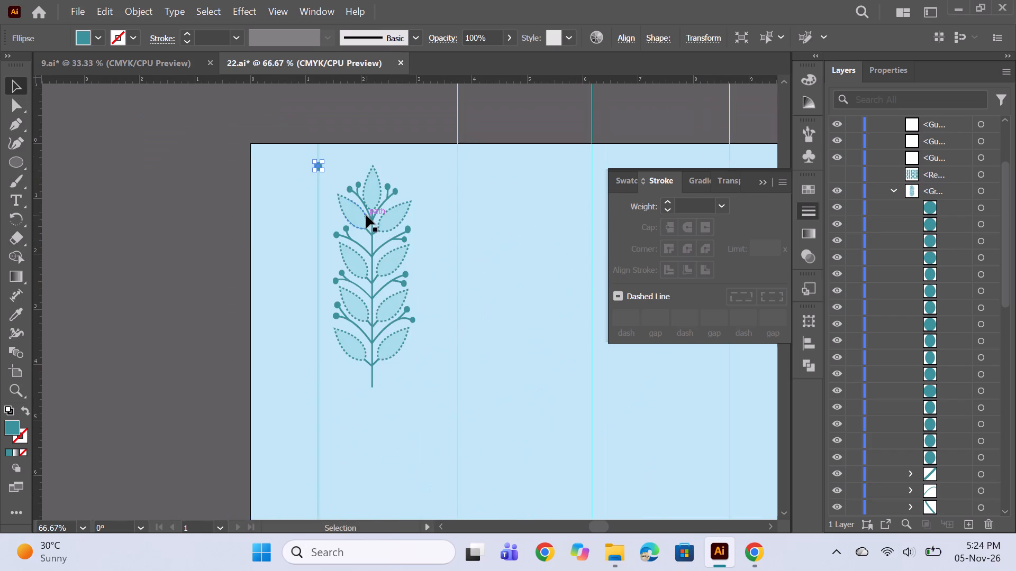
scroll(366, 215, "up", 2, "alt")
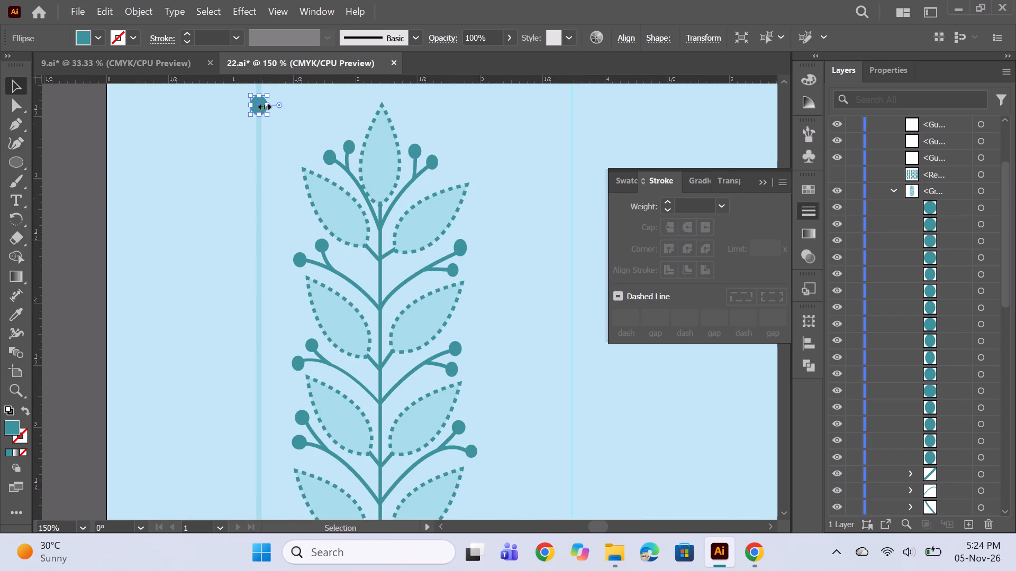
Duplicate the teal ellipse straight down the vertical line, about 1.7 in below the original.
scroll(292, 125, "down", 2, "alt")
scroll(330, 152, "down", 8)
scroll(306, 134, "down", 2, "alt")
scroll(314, 148, "up", 3)
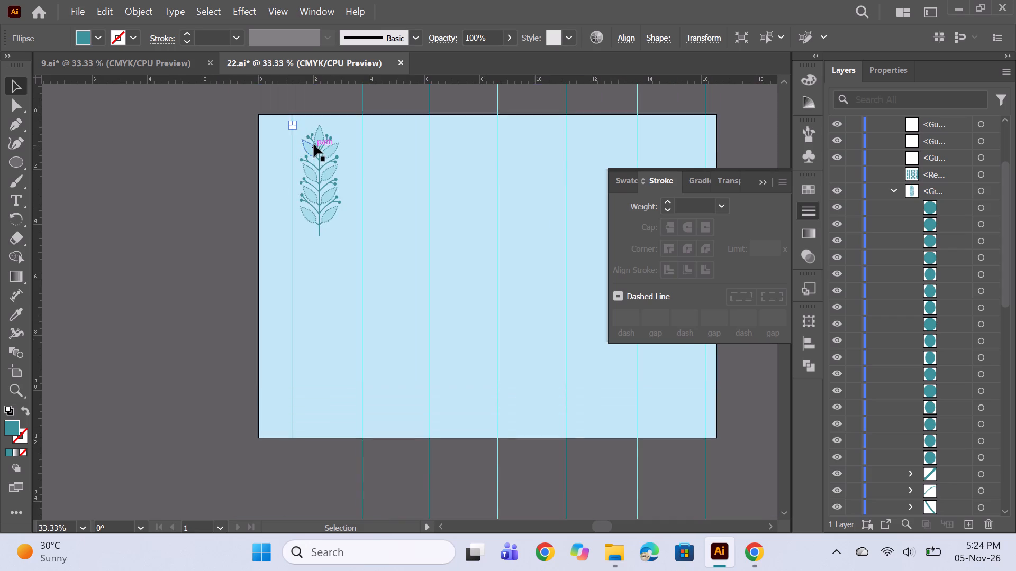
scroll(314, 144, "up", 4)
scroll(307, 163, "up", 5, "alt")
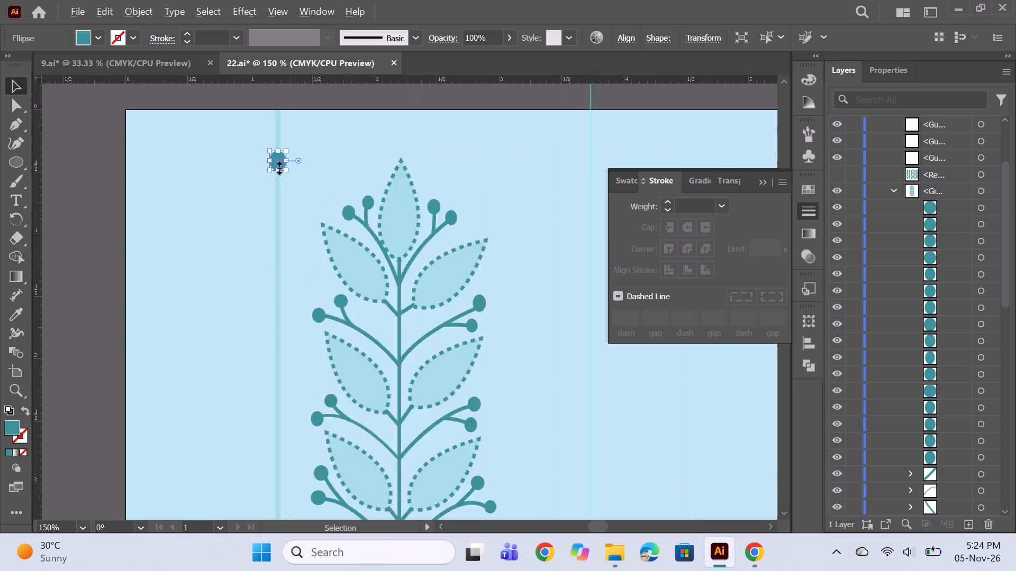
left_click_drag(278, 160, 275, 275, "alt+shift")
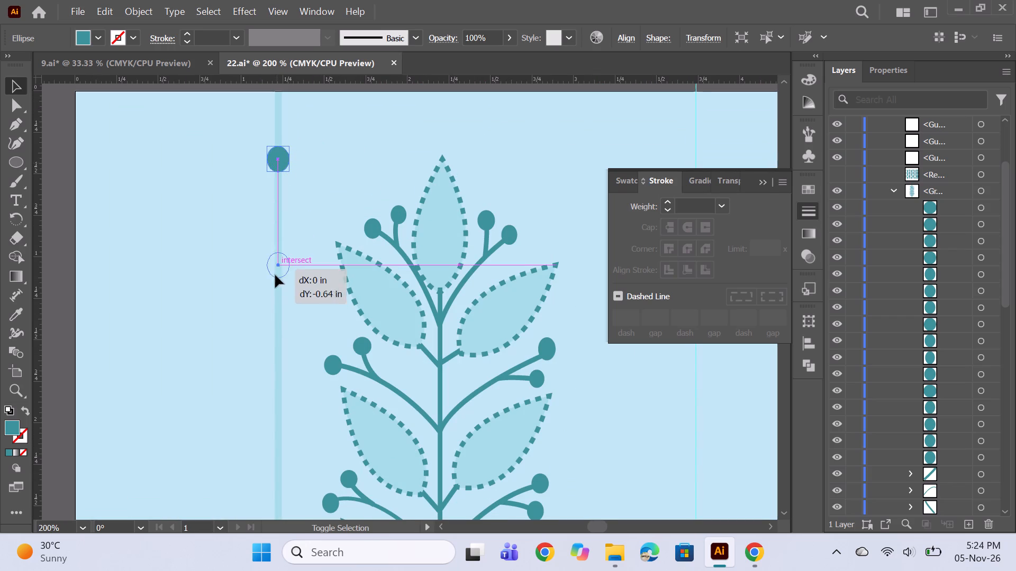
left_click_drag(275, 275, 278, 436, "alt+shift")
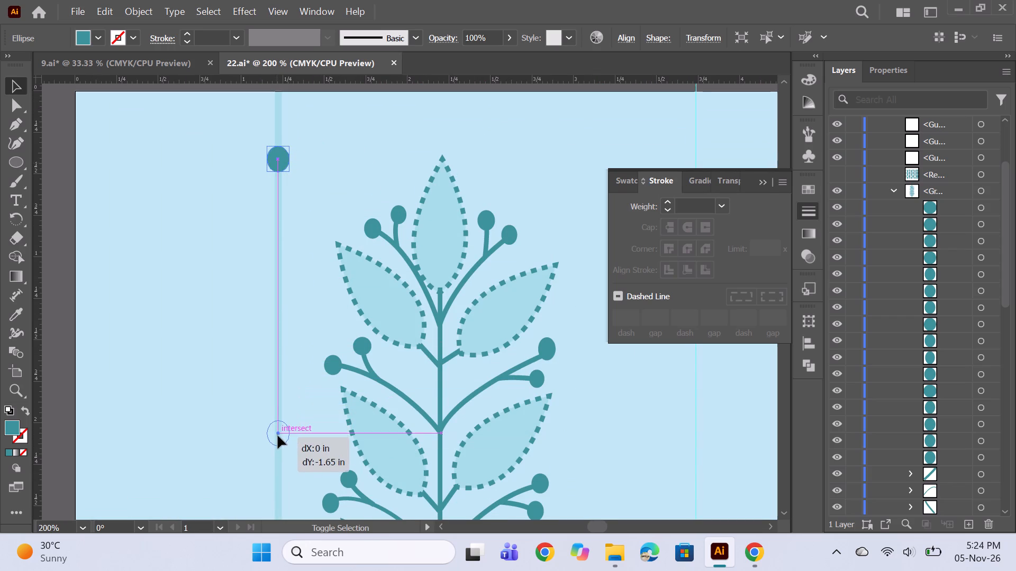
left_click_drag(278, 436, 278, 440, "alt+shift")
Repeat the ellipse duplication five more times at the same spacing, down to the lower end of the vertical line.
scroll(366, 275, "down", 3, "alt")
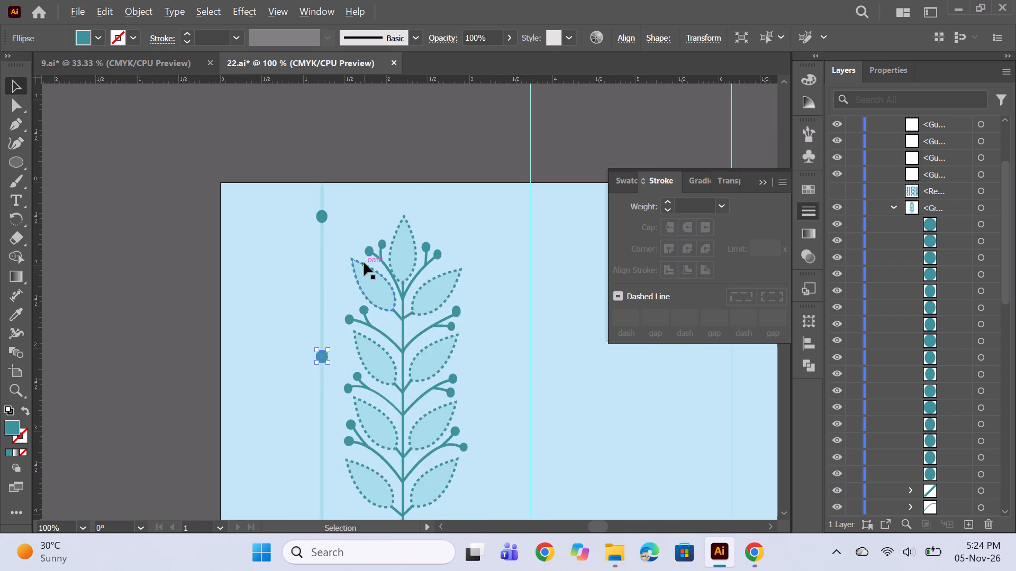
scroll(364, 263, "down", 1, "alt")
key("ctrl+d")
key("ctrl+d")
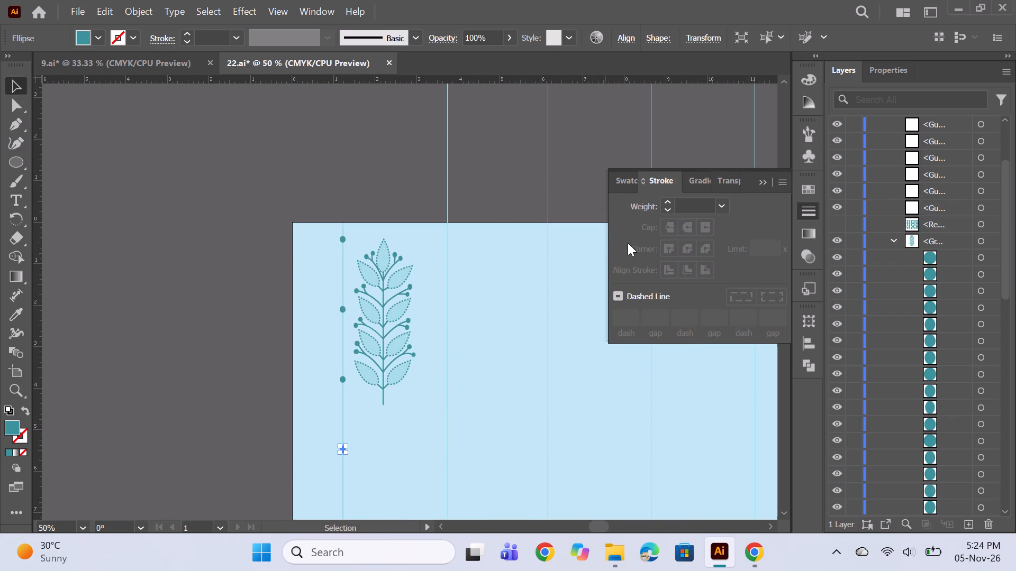
key("ctrl+d")
scroll(491, 216, "down", 15)
key("ctrl+d")
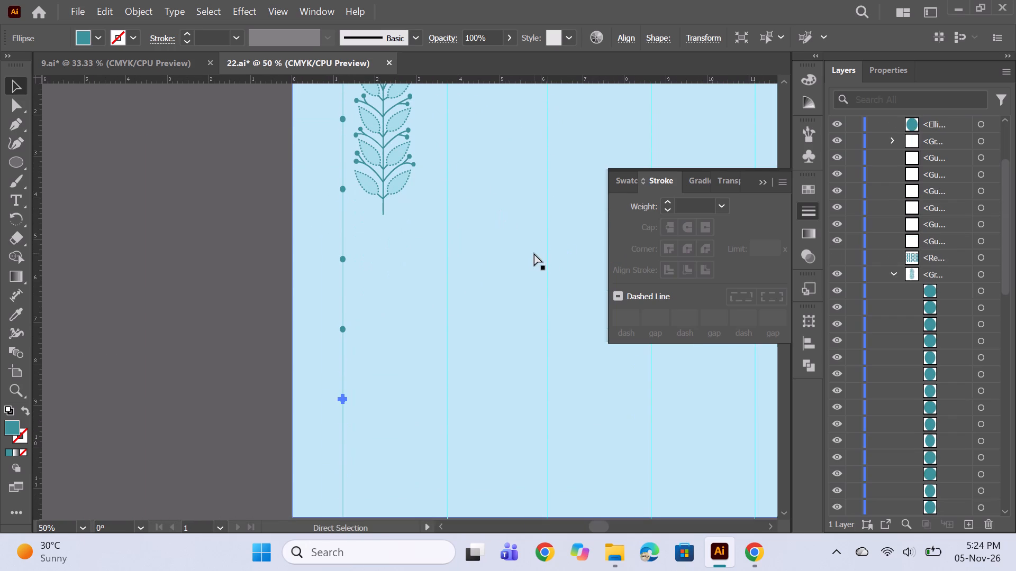
key("ctrl+d")
scroll(521, 229, "down", 5)
left_click(233, 280, "ctrl")
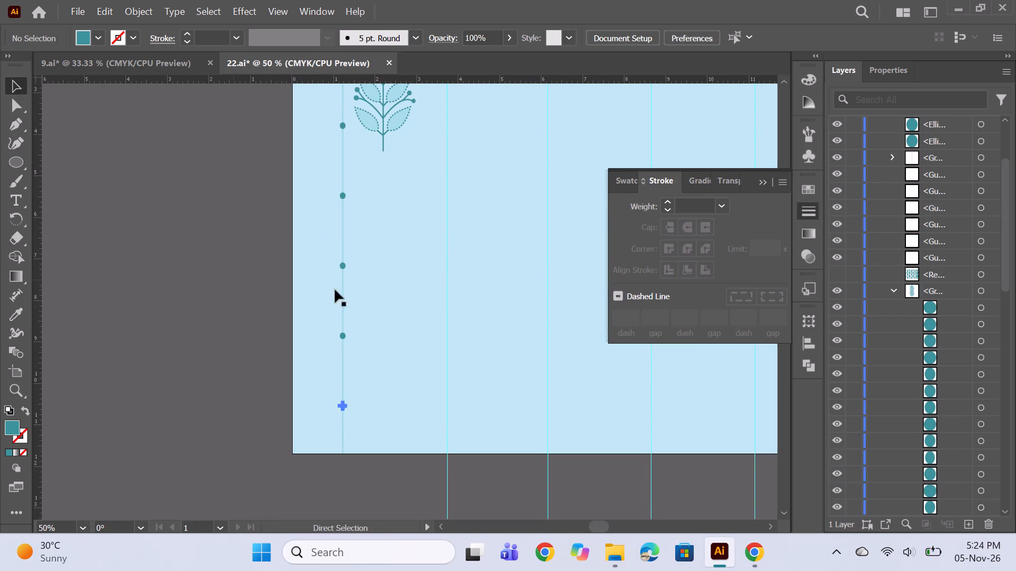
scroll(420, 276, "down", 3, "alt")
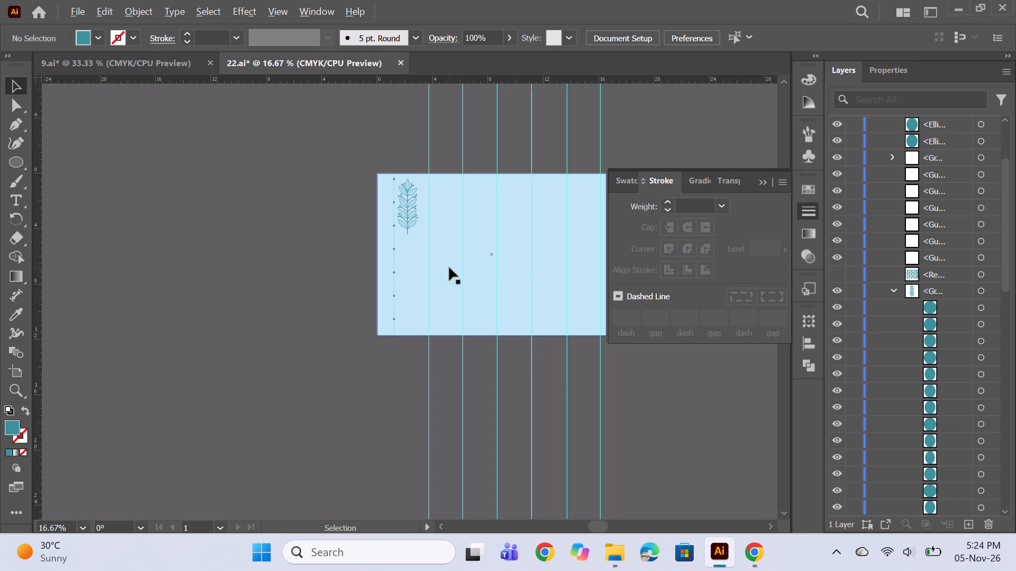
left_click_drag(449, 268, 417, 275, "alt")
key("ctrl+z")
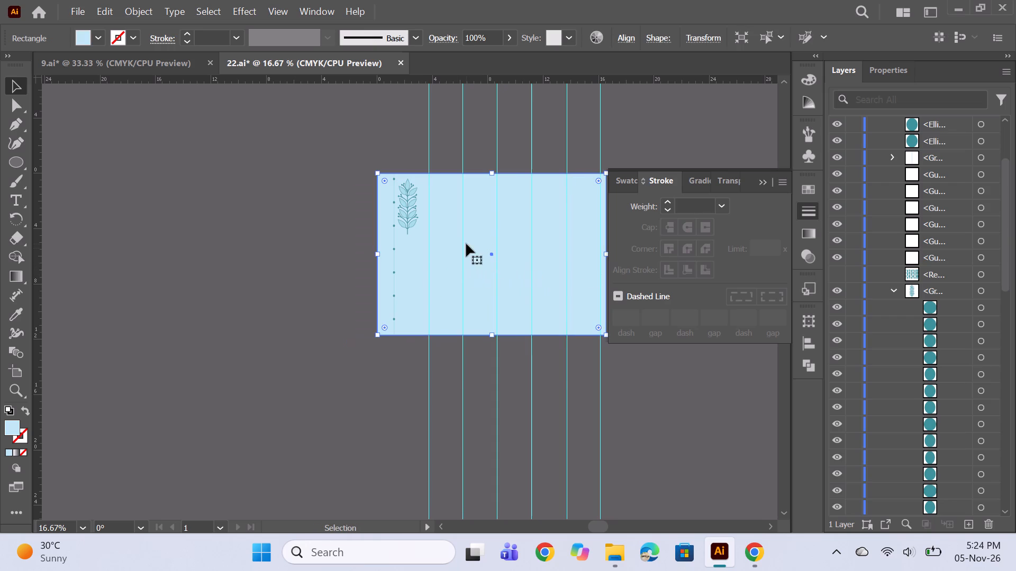
Show the pattern-filled rectangle again and hide the original sprig group.
scroll(466, 244, "up", 2, "alt")
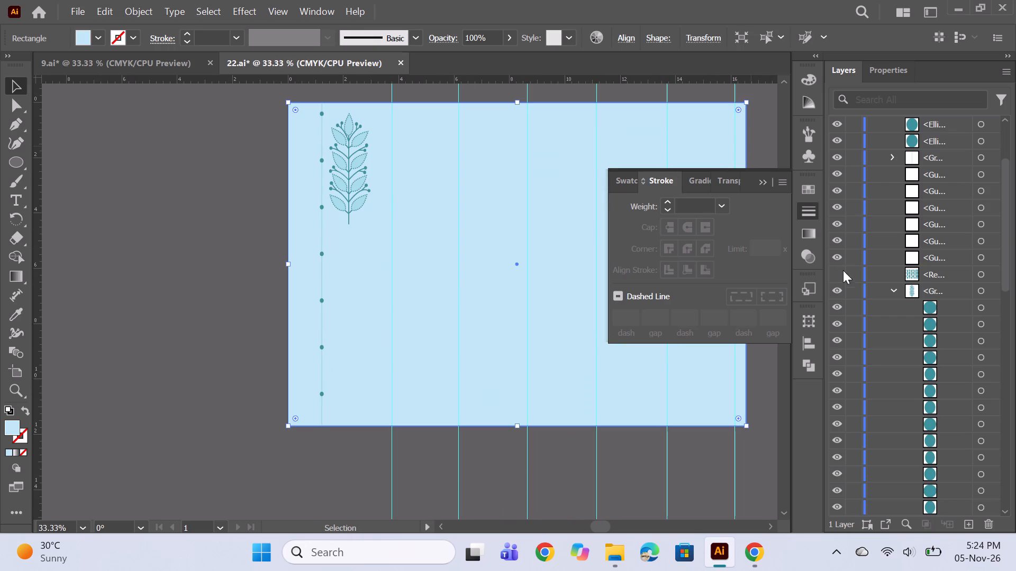
left_click(836, 275)
left_click(834, 291)
left_click(892, 288)
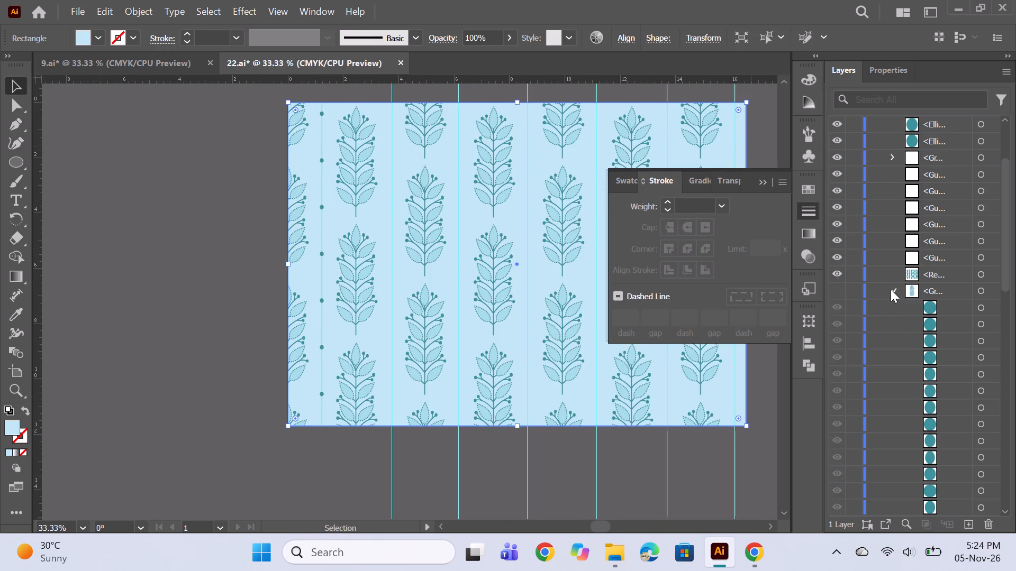
left_click(767, 183)
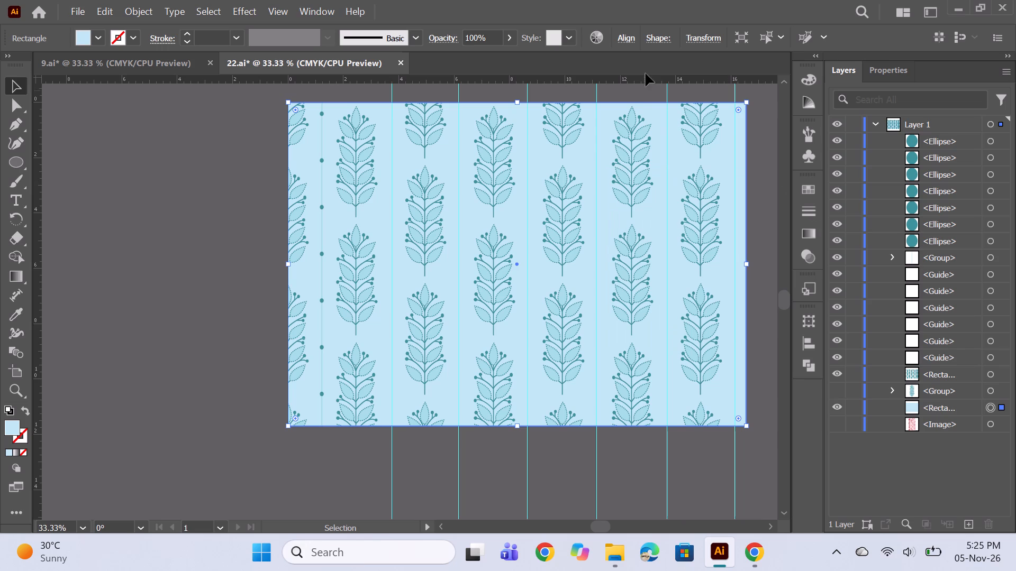
Recolour the vertical line with a slightly deeper, more saturated blue-teal fill.
scroll(349, 204, "up", 1, "alt")
key("space")
key("space")
key("space")
key("space")
key("space")
key("space")
key("space")
left_click_drag(517, 265, 467, 235)
scroll(394, 223, "down", 1, "alt")
scroll(613, 256, "up", 1, "alt")
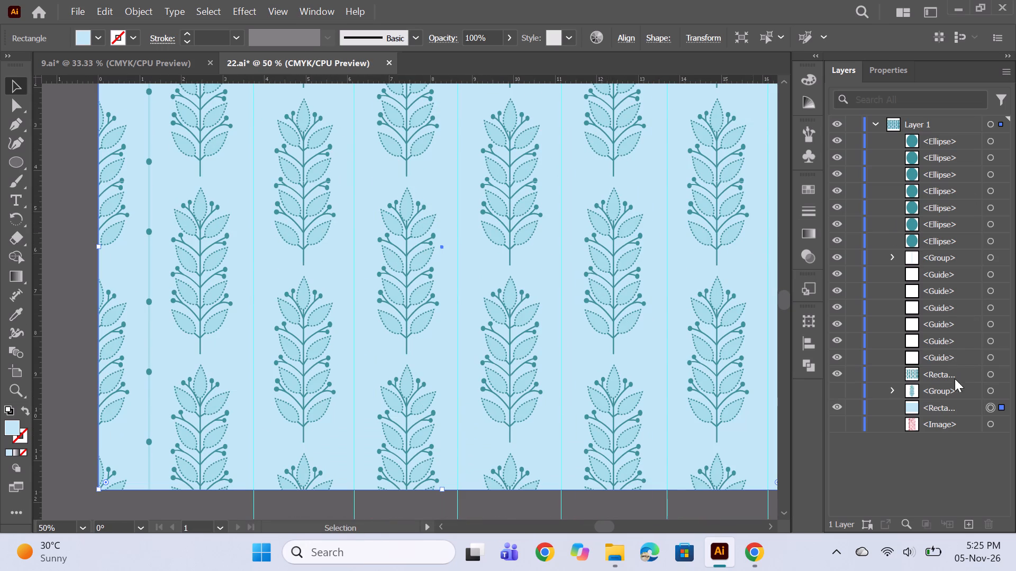
left_click(987, 261)
scroll(967, 218, "up", 10)
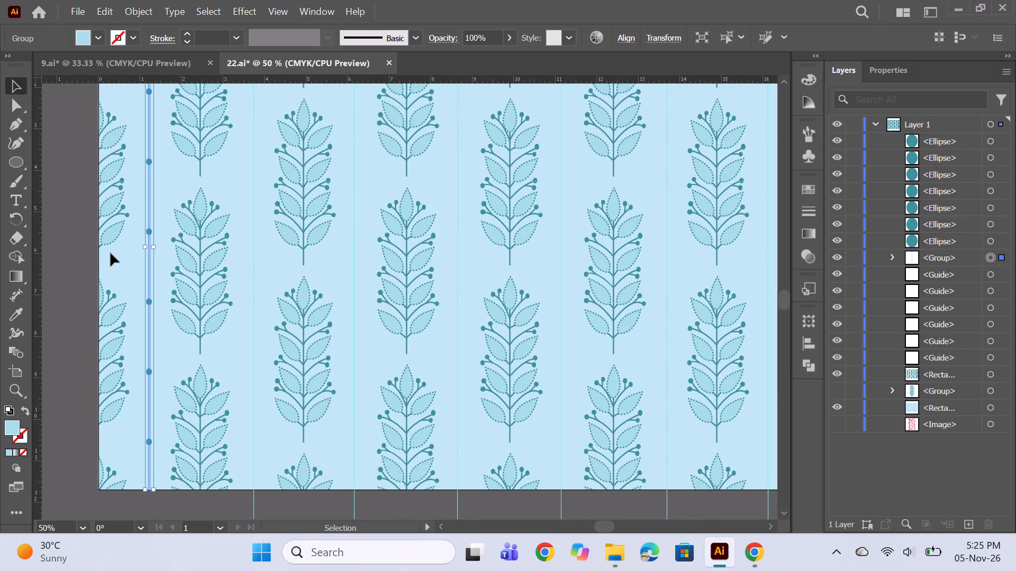
scroll(139, 206, "up", 3, "alt")
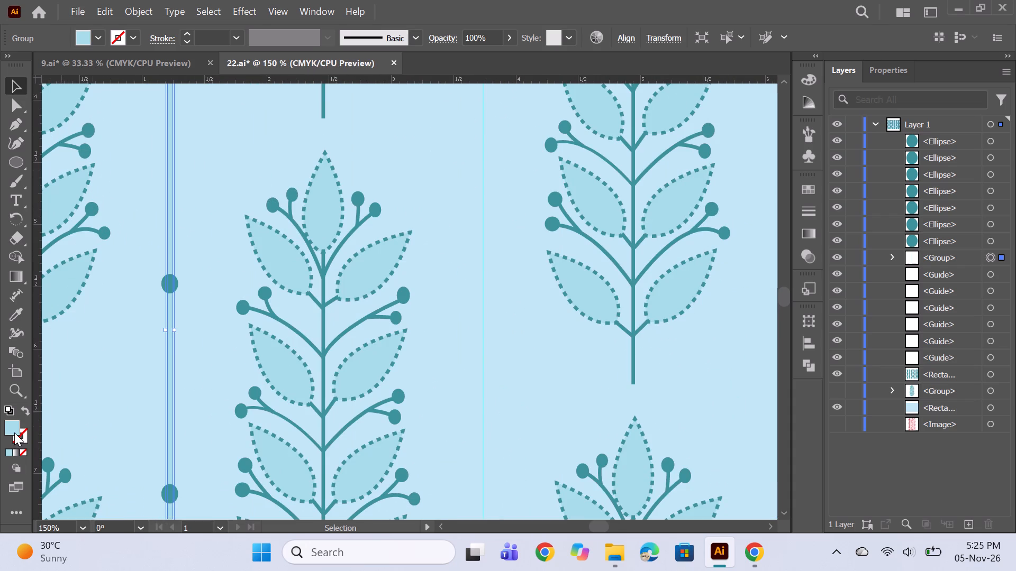
double_click(14, 428)
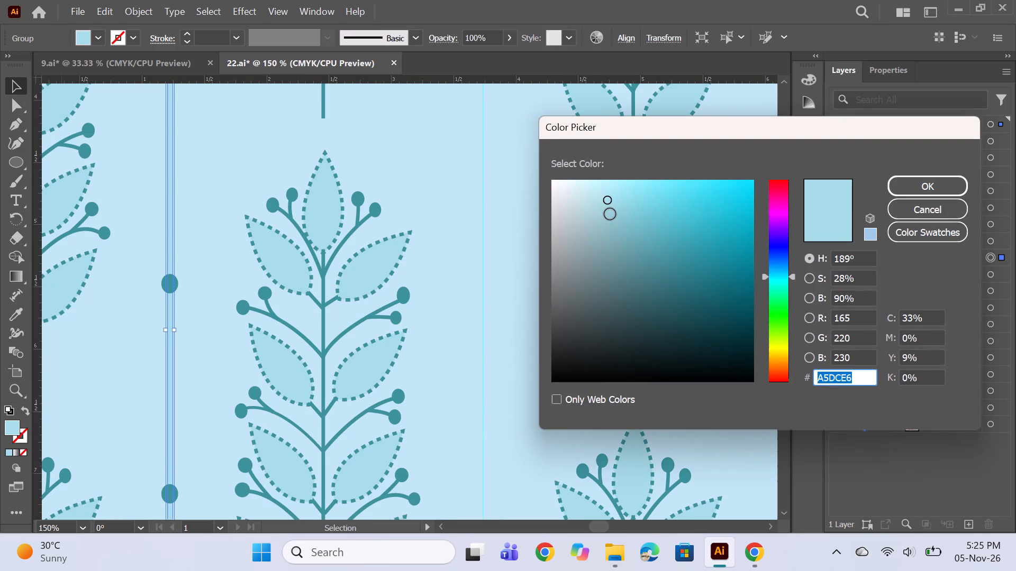
left_click(621, 211)
left_click(910, 194)
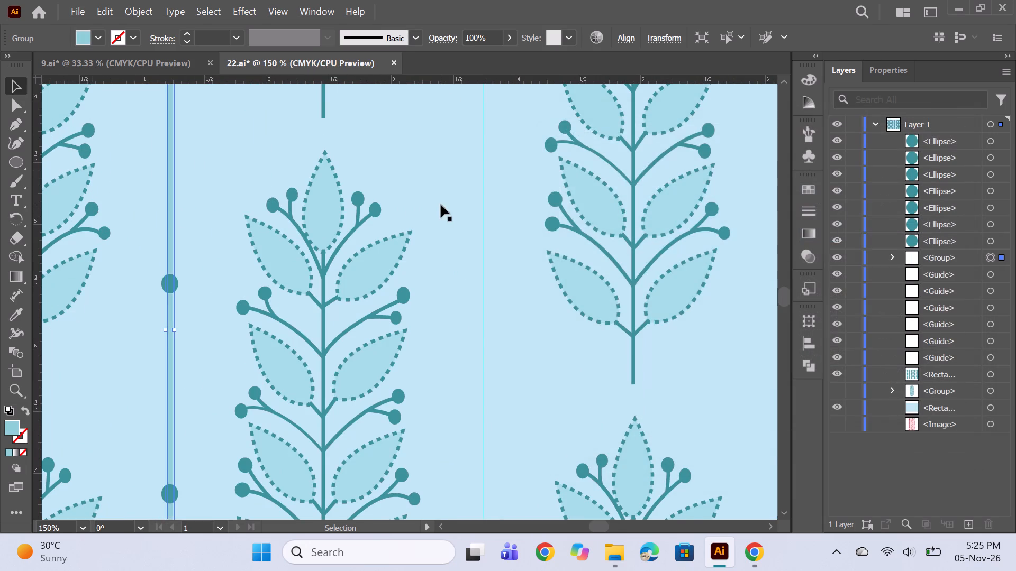
scroll(441, 205, "down", 4, "alt")
left_click(273, 230, "ctrl")
Group the seven teal ellipses together with the vertical line group.
key("space")
left_click_drag(543, 230, 442, 259)
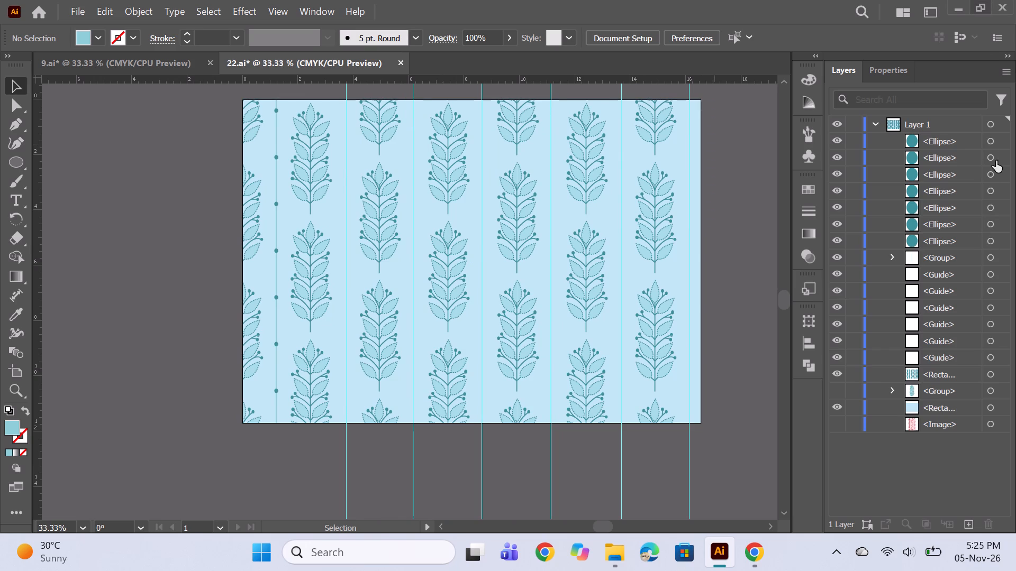
left_click(992, 143)
left_click(986, 260, "shift")
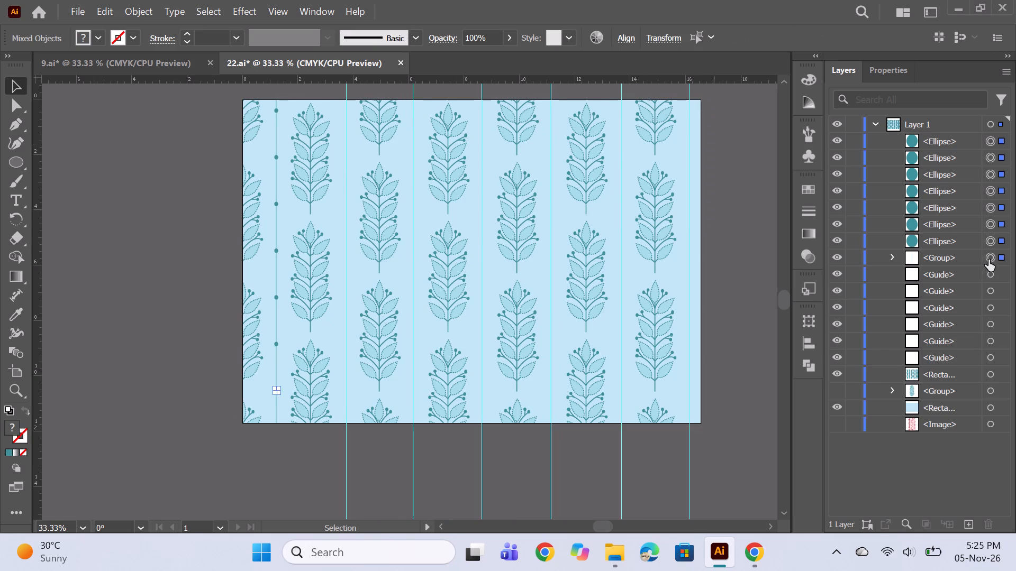
key("ctrl+g")
left_click(956, 140)
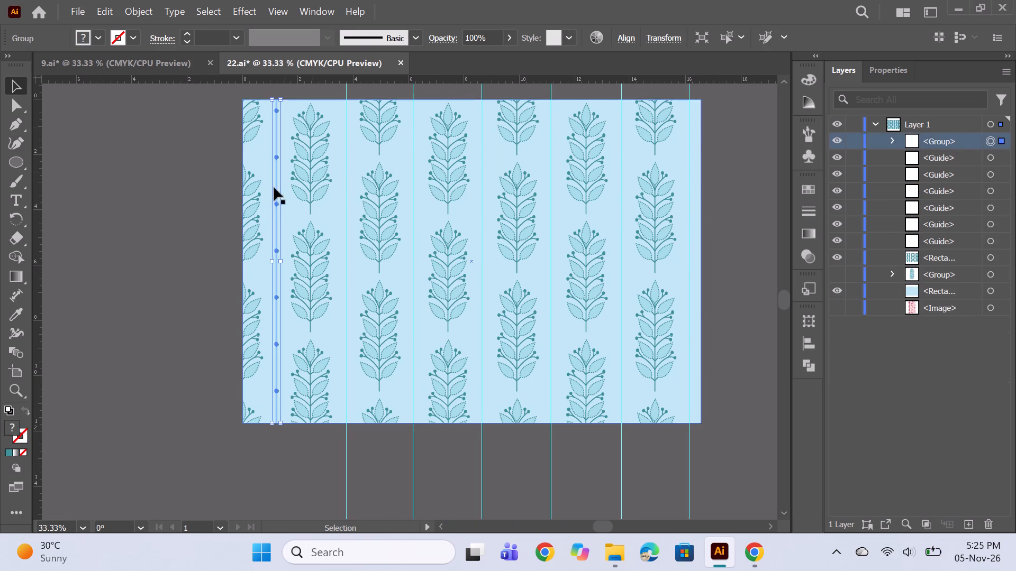
Duplicate the dotted stripe horizontally by about 2.5 in onto the first vertical guide and nudge the copy slightly right.
scroll(272, 196, "up", 2, "alt")
scroll(310, 185, "up", 3)
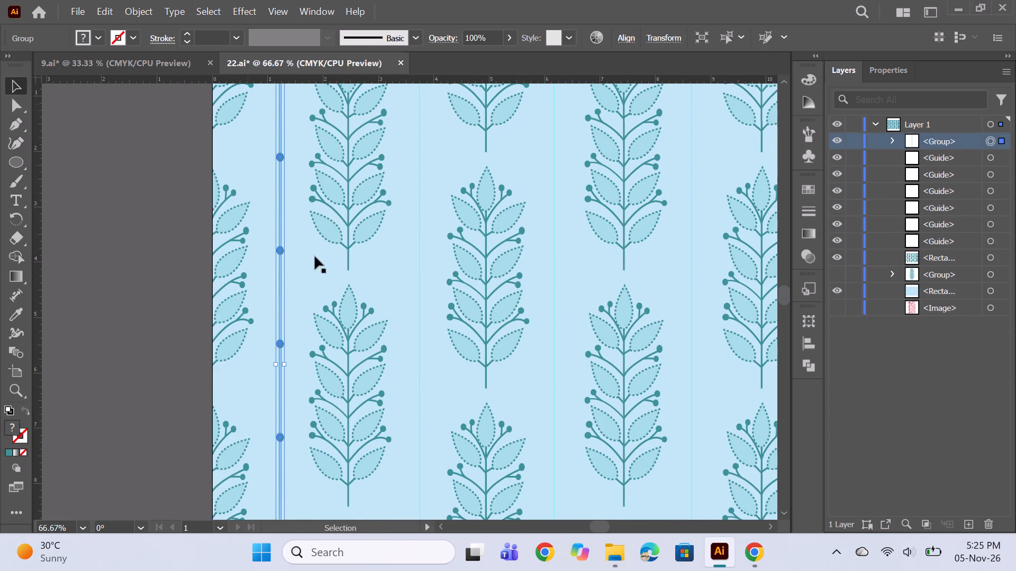
scroll(311, 255, "up", 4)
left_click_drag(282, 246, 302, 246, "alt+shift")
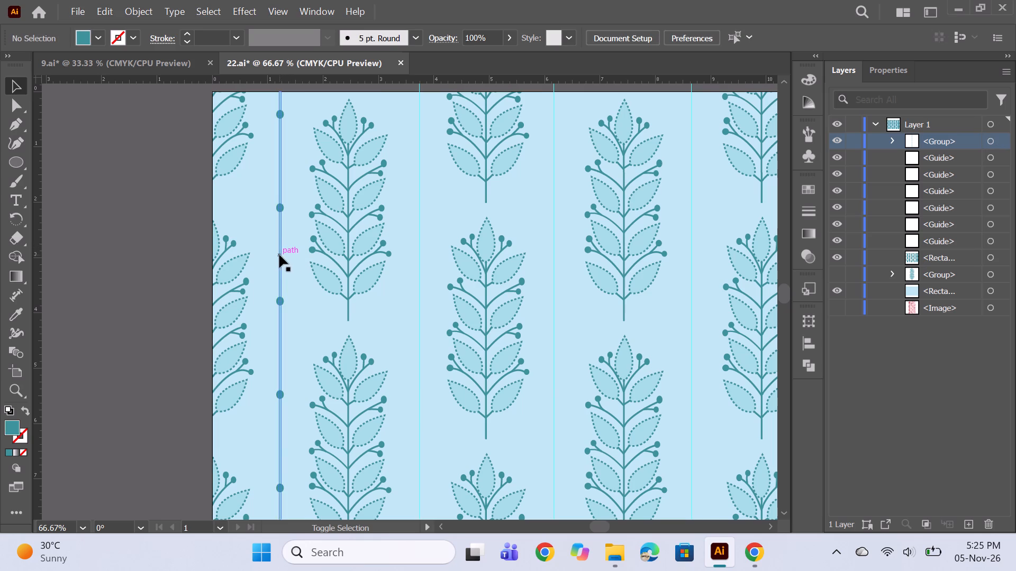
left_click_drag(279, 255, 413, 265, "alt+shift")
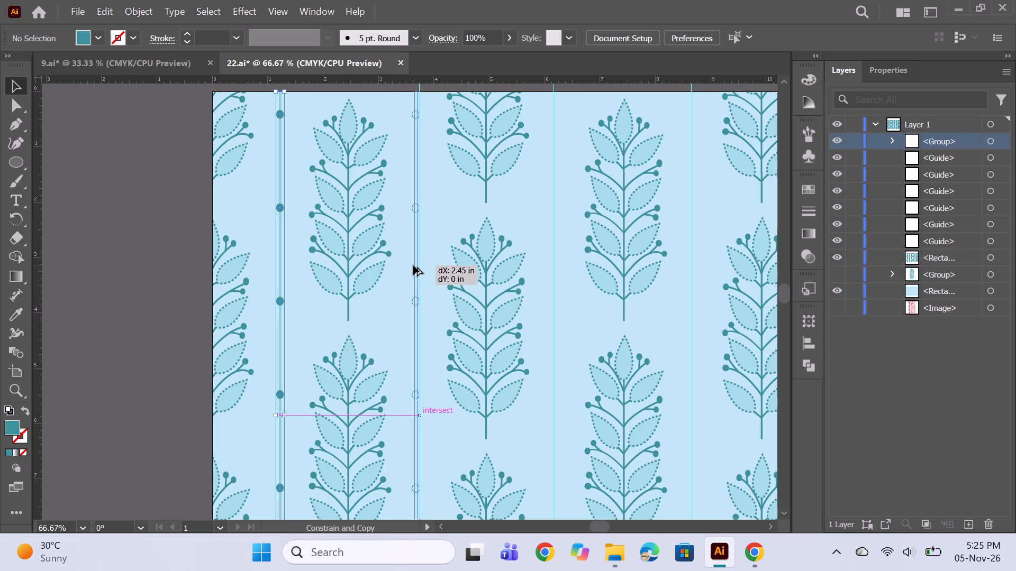
left_click_drag(413, 265, 416, 265, "alt+shift")
scroll(419, 211, "up", 3, "alt")
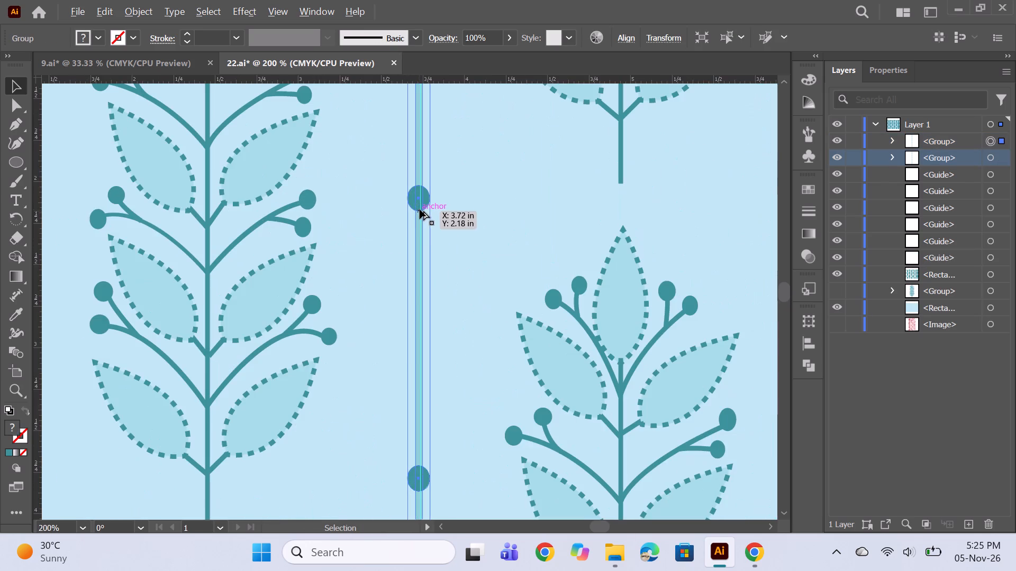
scroll(431, 210, "up", 1, "alt")
key("Right")
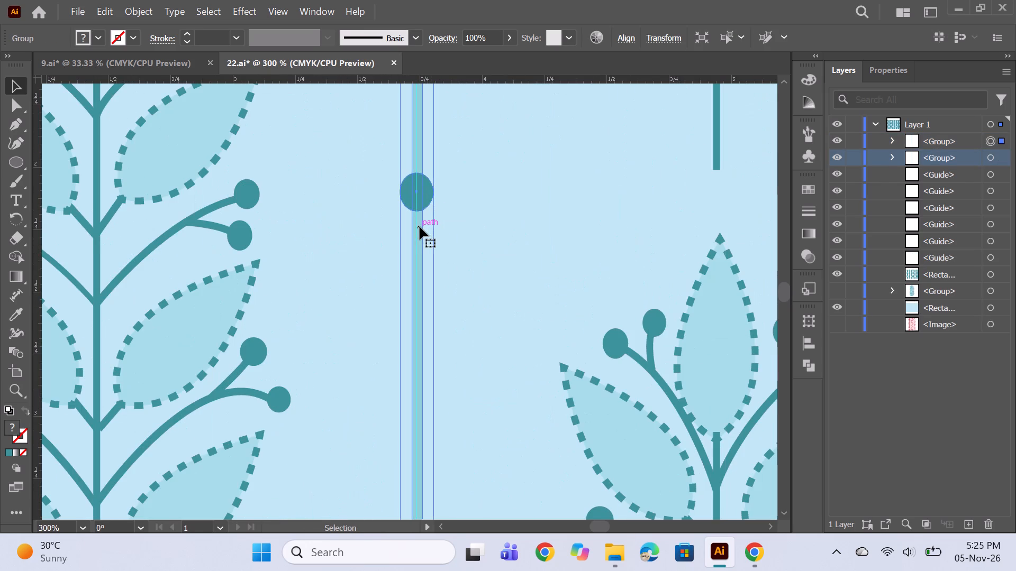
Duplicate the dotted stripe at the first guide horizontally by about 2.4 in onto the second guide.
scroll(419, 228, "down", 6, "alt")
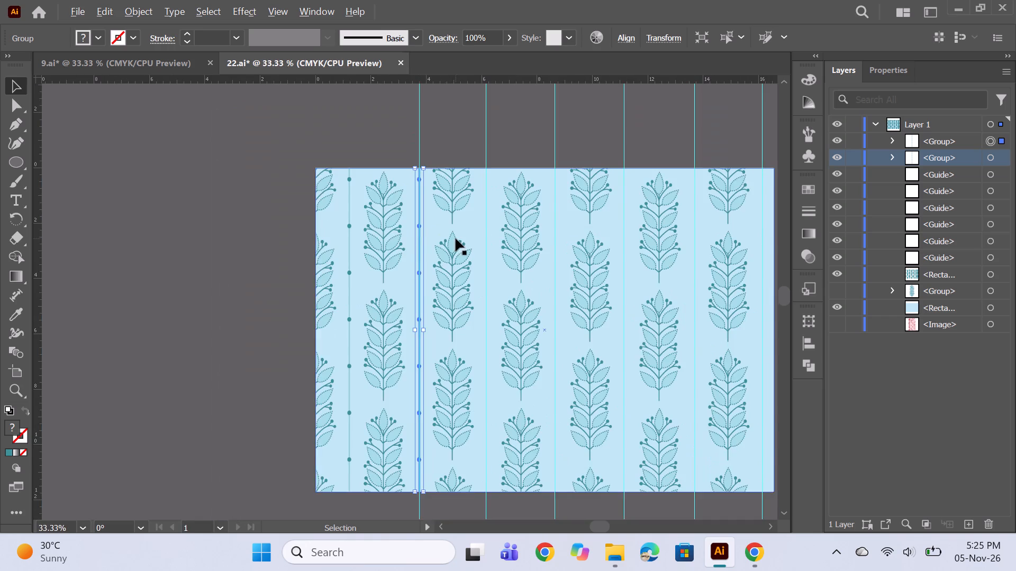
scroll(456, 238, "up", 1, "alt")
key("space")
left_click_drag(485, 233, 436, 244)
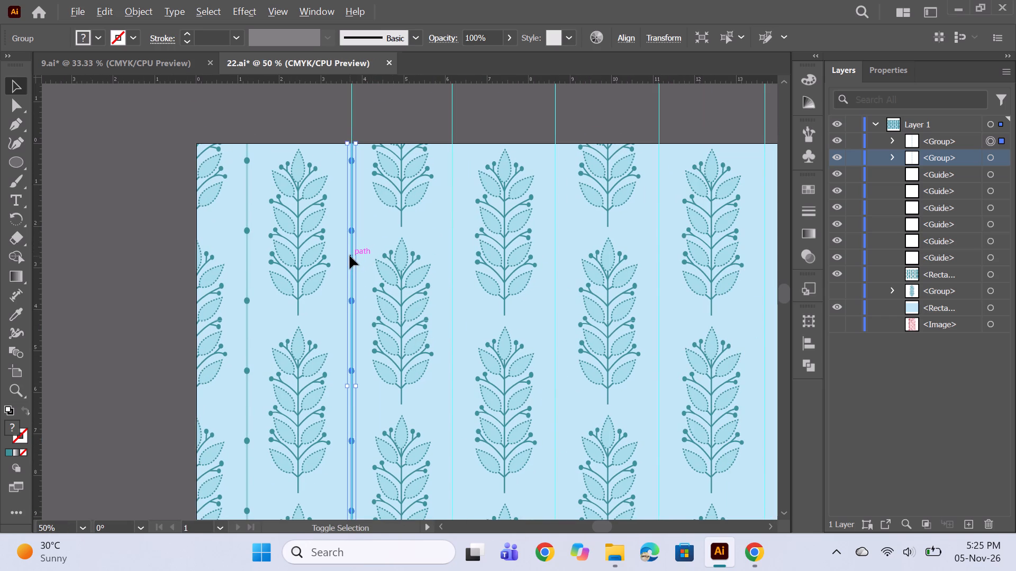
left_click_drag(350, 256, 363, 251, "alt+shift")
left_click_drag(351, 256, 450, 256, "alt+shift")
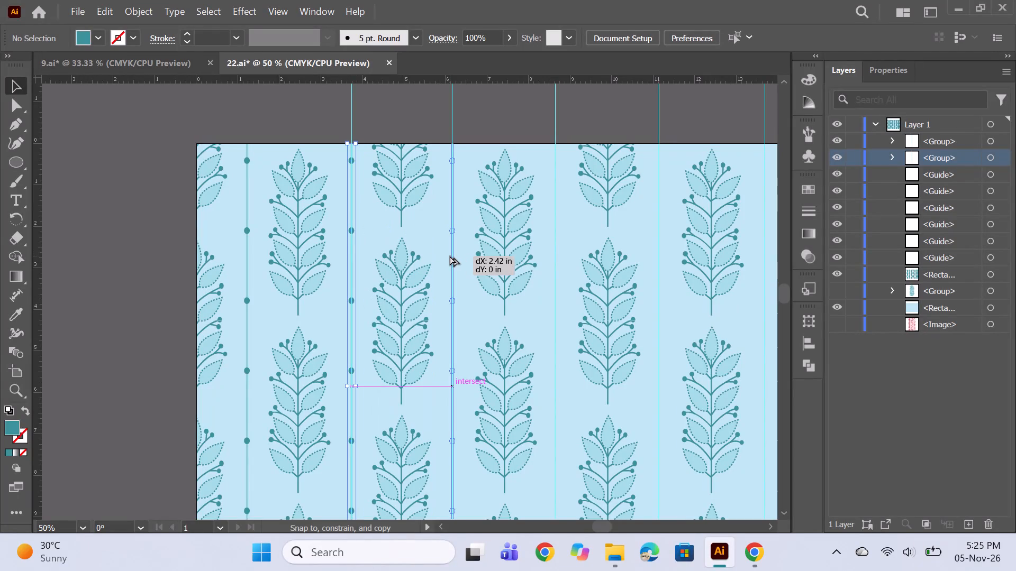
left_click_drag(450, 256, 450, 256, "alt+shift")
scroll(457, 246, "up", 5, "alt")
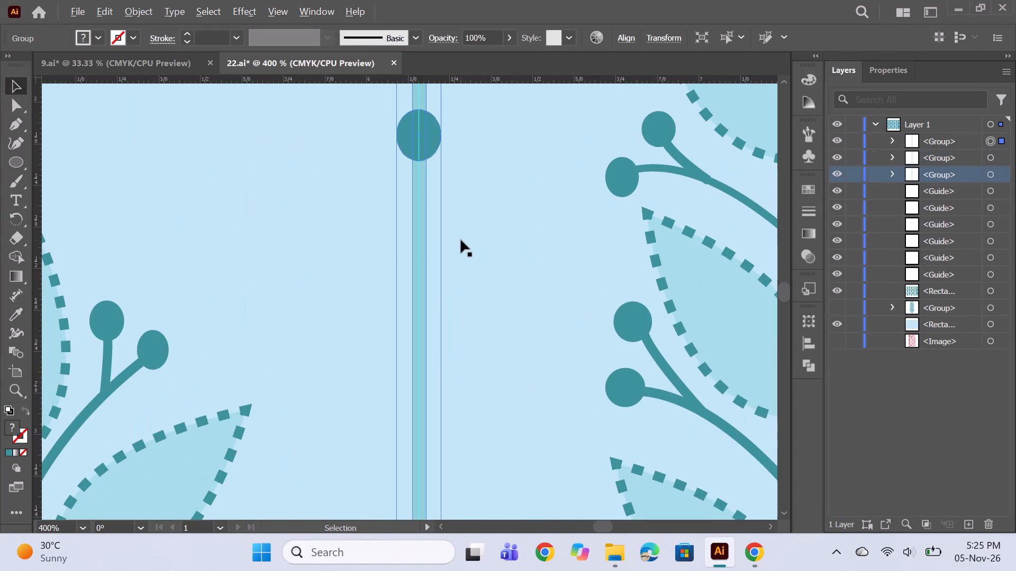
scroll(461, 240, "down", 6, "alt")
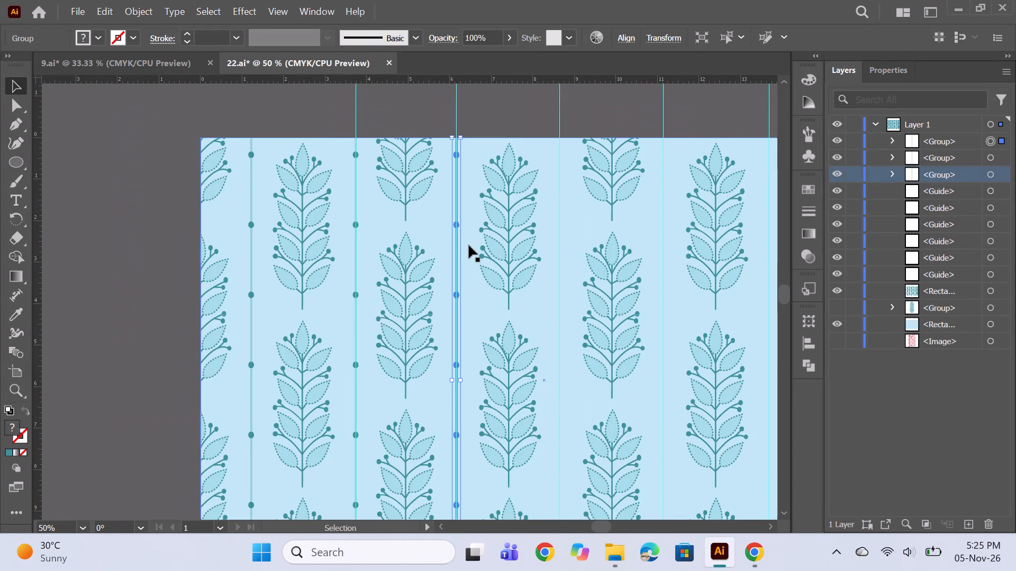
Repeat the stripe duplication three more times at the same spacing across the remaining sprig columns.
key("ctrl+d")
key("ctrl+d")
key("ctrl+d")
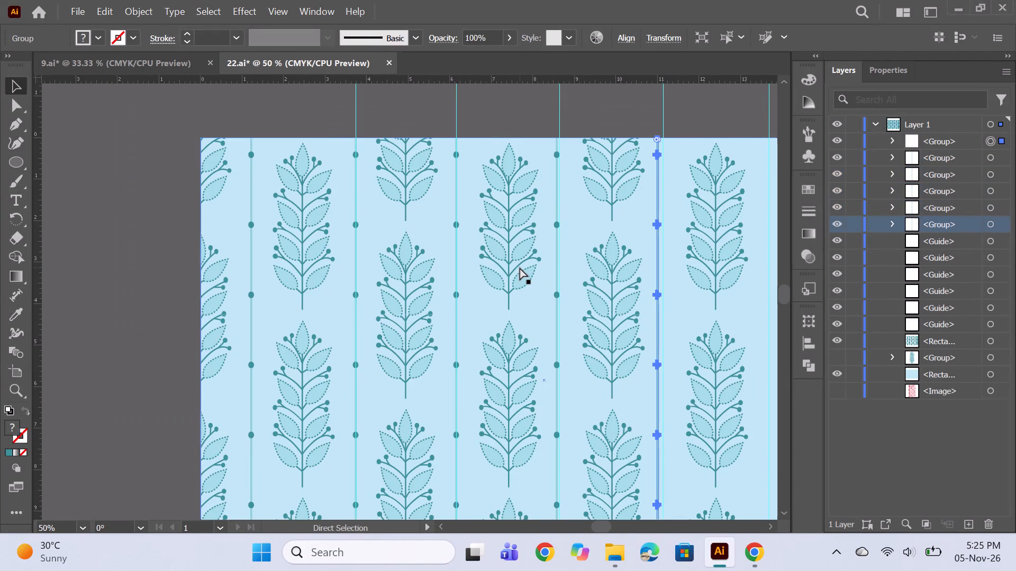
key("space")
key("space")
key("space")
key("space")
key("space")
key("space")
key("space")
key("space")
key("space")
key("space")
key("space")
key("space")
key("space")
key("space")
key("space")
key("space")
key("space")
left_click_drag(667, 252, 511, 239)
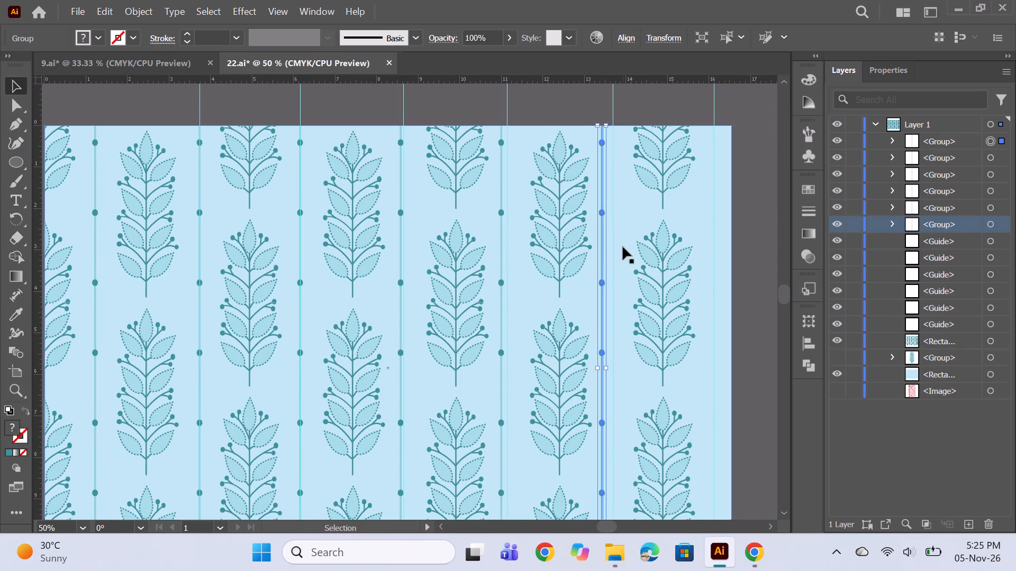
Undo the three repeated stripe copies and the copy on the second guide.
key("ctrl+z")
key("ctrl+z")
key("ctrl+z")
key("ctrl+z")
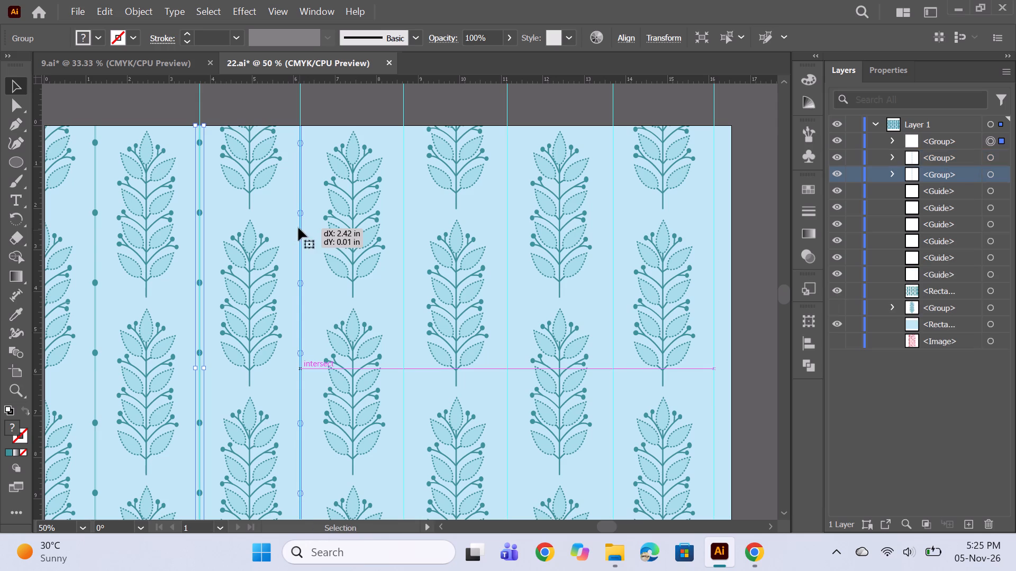
Fine-tune the dotted stripe copy horizontally so it sits centred on the second vertical guide.
scroll(292, 167, "up", 4, "alt")
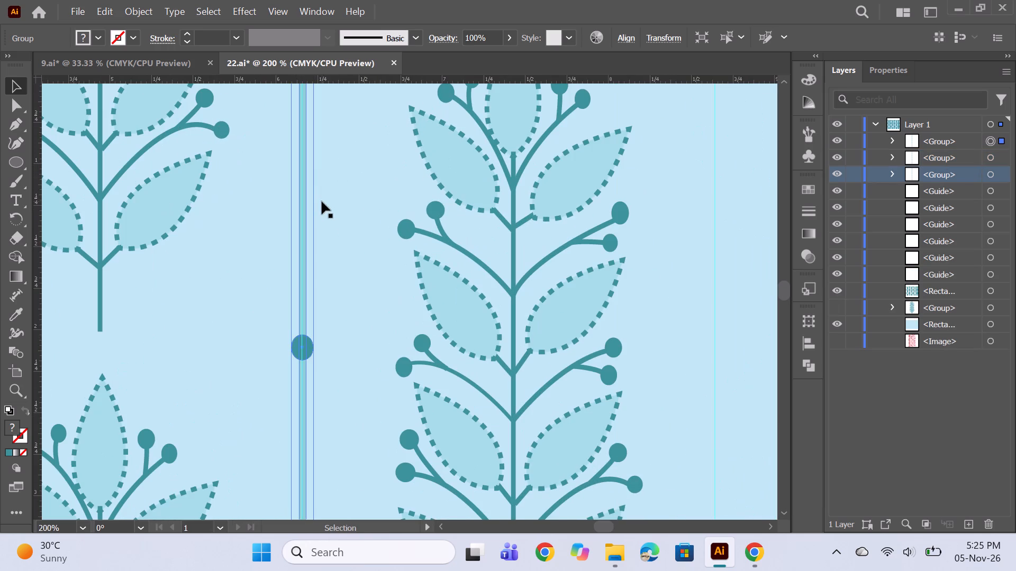
key("Left")
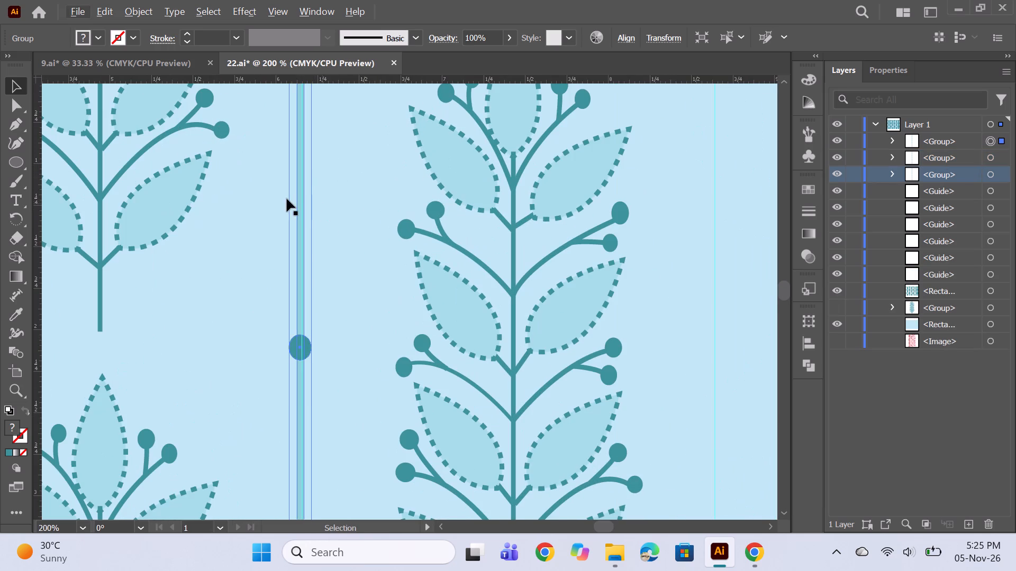
scroll(321, 165, "up", 7, "alt")
left_click_drag(252, 202, 264, 207)
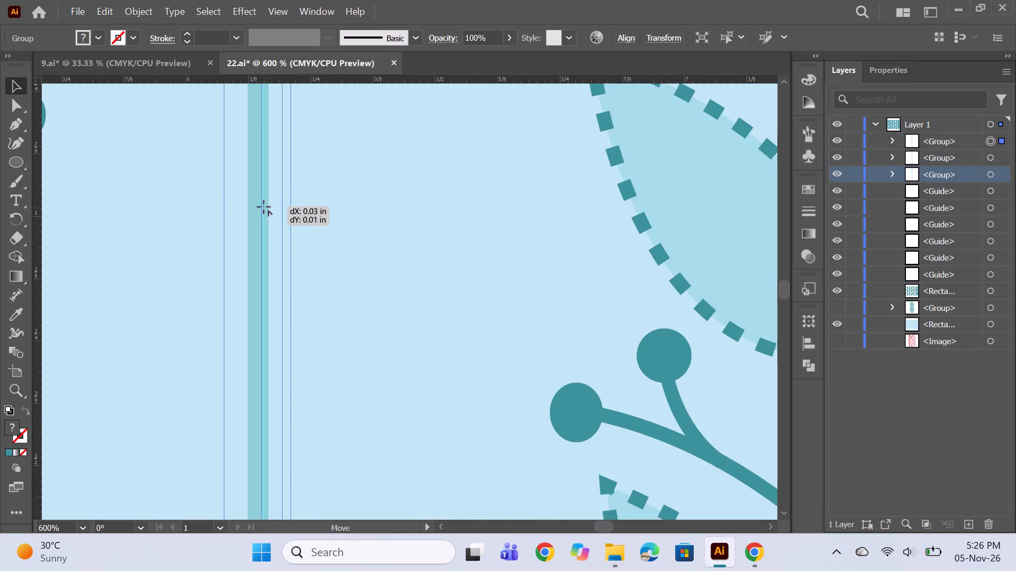
left_click_drag(264, 207, 260, 209)
scroll(309, 182, "down", 5, "alt")
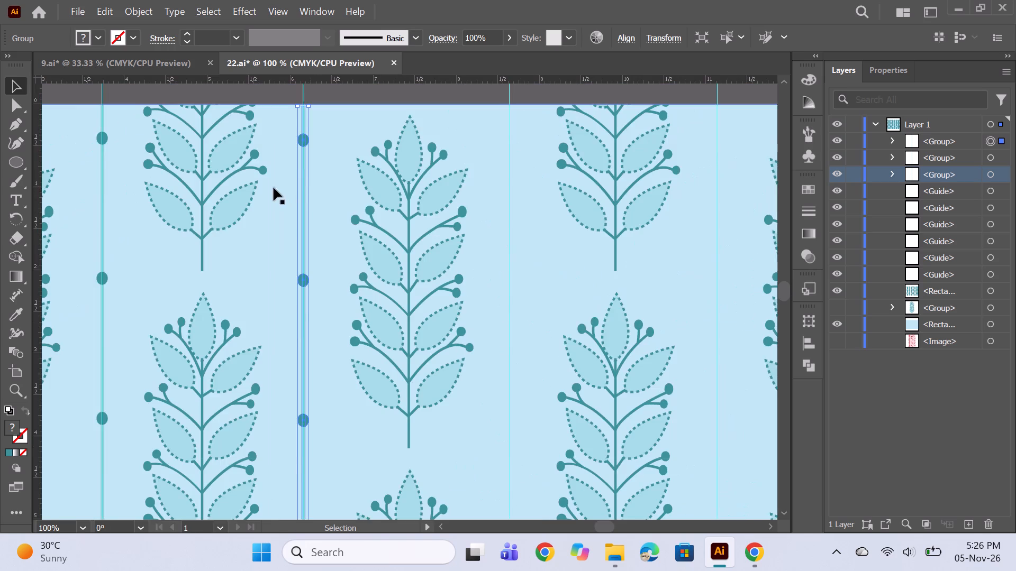
Move the stripe copy at the second guide up so its top end meets the artboard's top edge.
scroll(297, 156, "up", 10)
key("Up")
key("Up")
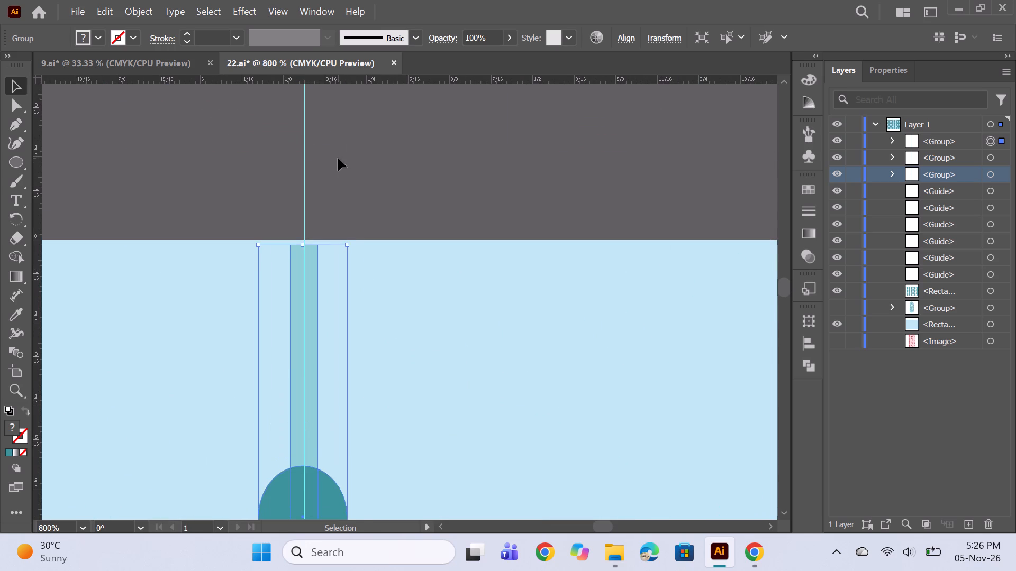
key("Down")
scroll(320, 196, "up", 2, "alt")
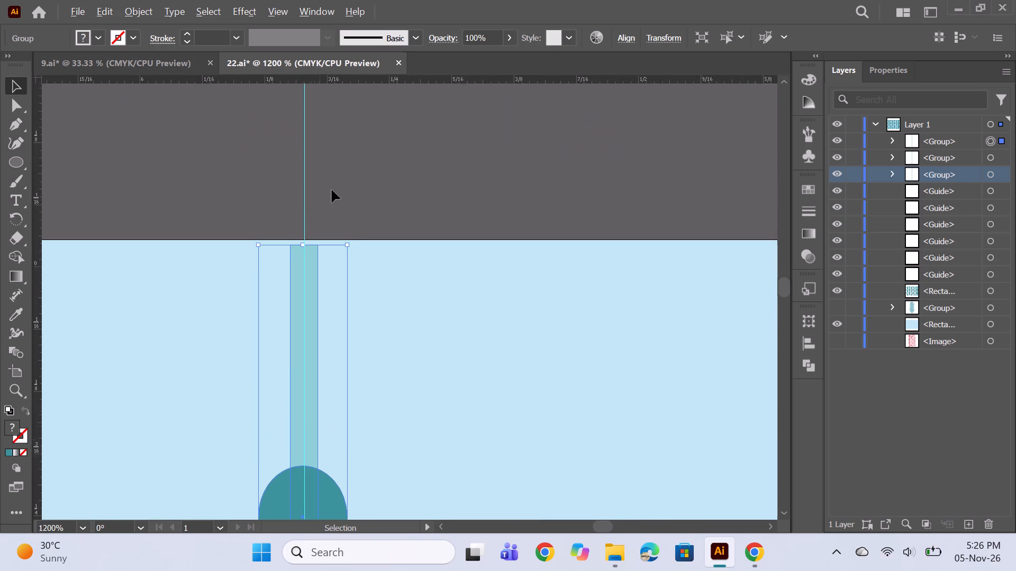
scroll(332, 190, "up", 1, "alt")
left_click_drag(265, 388, 265, 373)
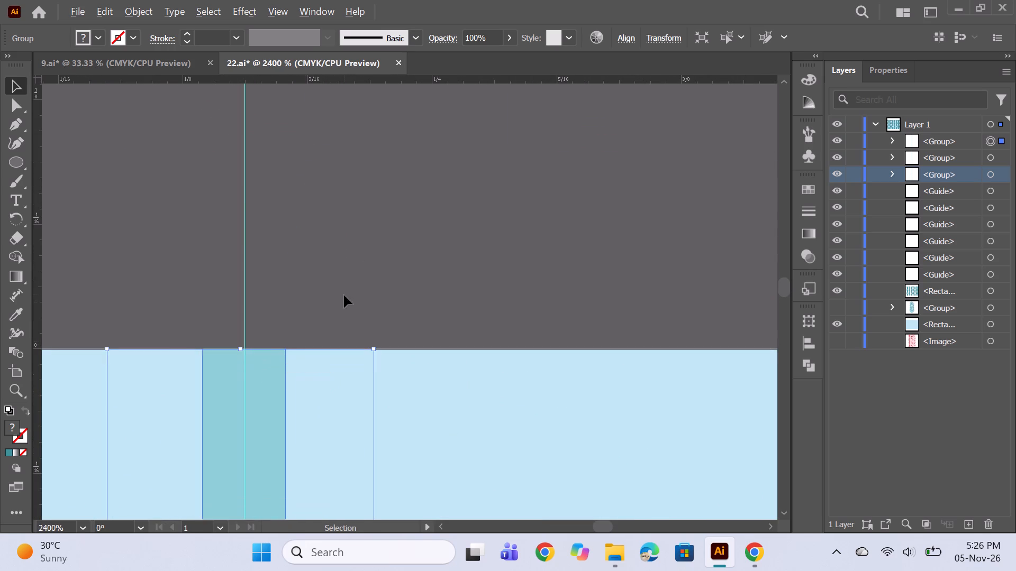
Duplicate the dotted stripe at the second guide horizontally by about 2.49 in onto the third guide.
scroll(344, 294, "down", 11, "alt")
key("space")
key("space")
left_click_drag(457, 369, 395, 300)
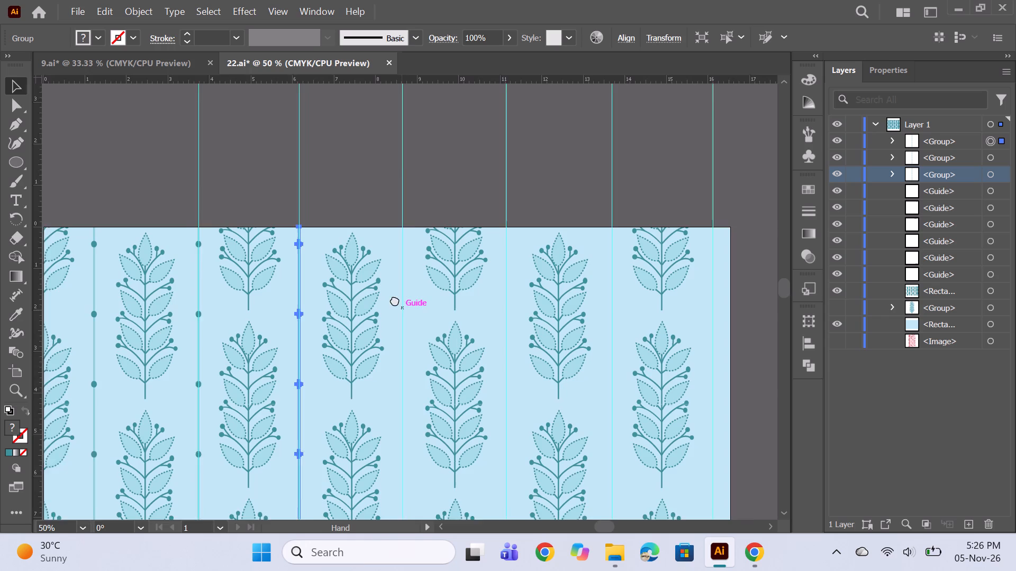
left_click_drag(395, 300, 384, 279)
scroll(348, 291, "up", 2, "alt")
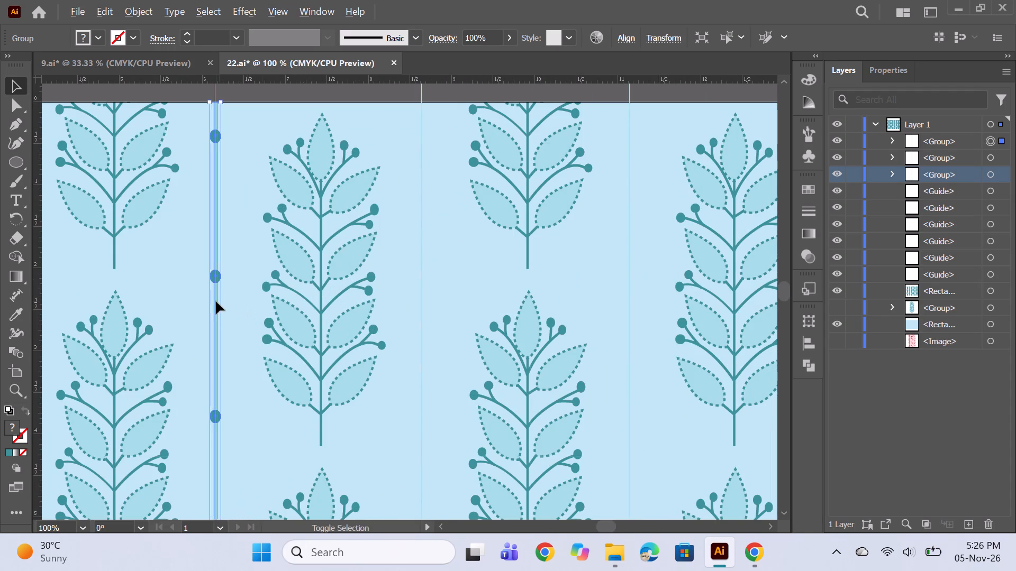
left_click_drag(215, 301, 245, 310, "alt+shift")
left_click_drag(213, 314, 400, 351, "alt+shift")
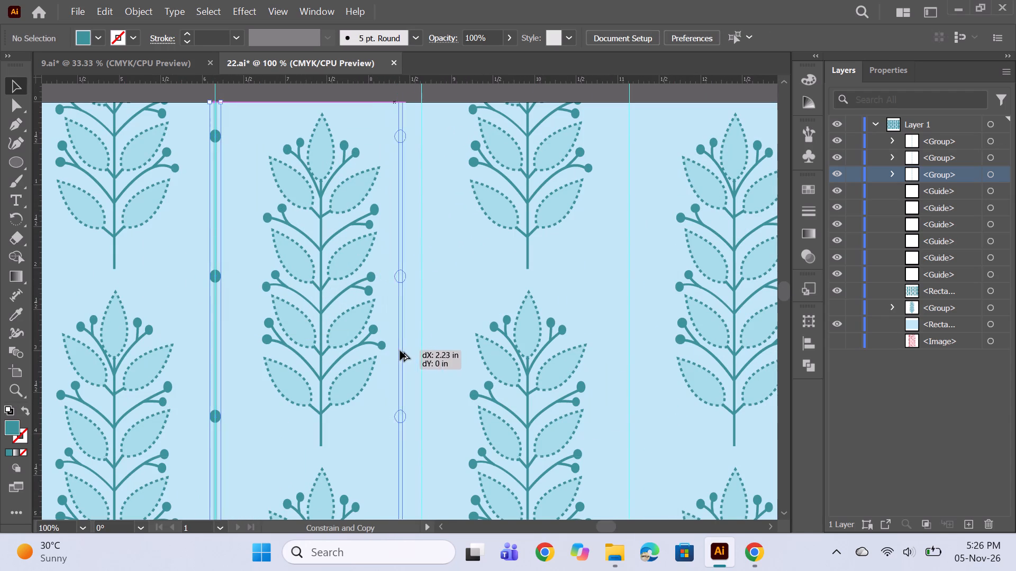
left_click_drag(400, 351, 420, 351, "alt+shift")
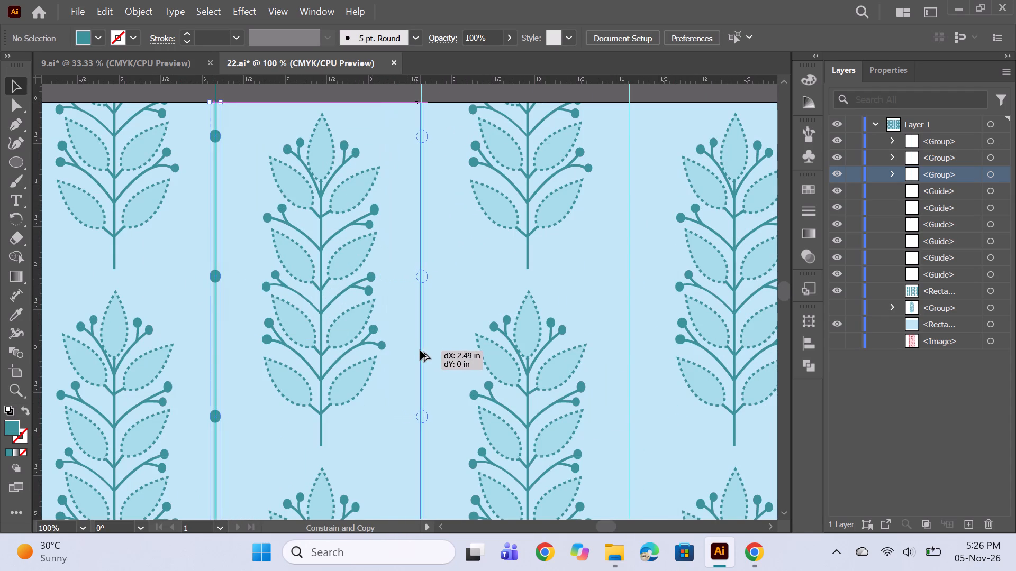
left_click_drag(420, 351, 420, 350, "alt+shift")
Nudge the new stripe copy slightly left and fine-adjust it to centre on the third guide.
scroll(419, 224, "up", 2, "alt")
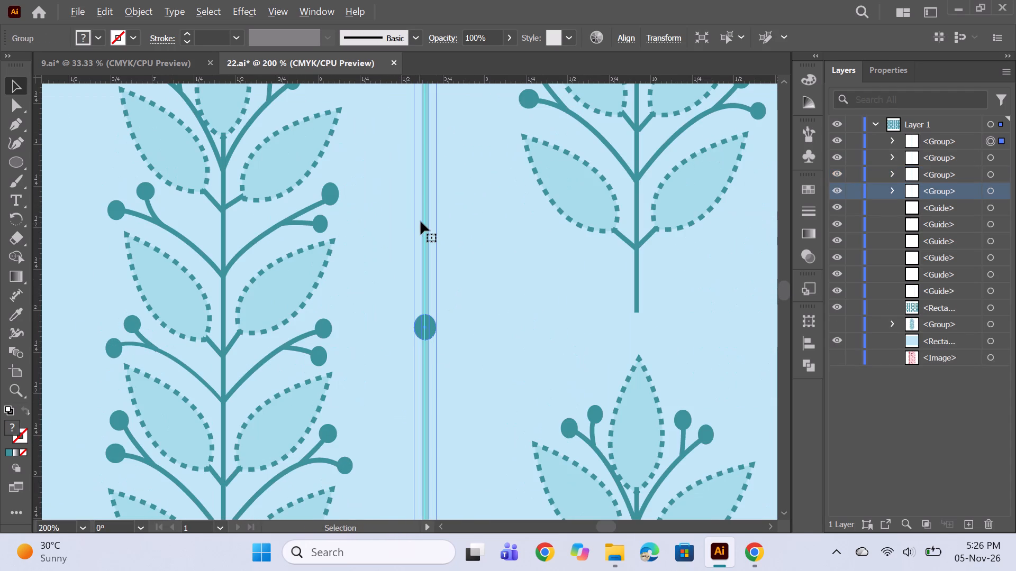
key("Left")
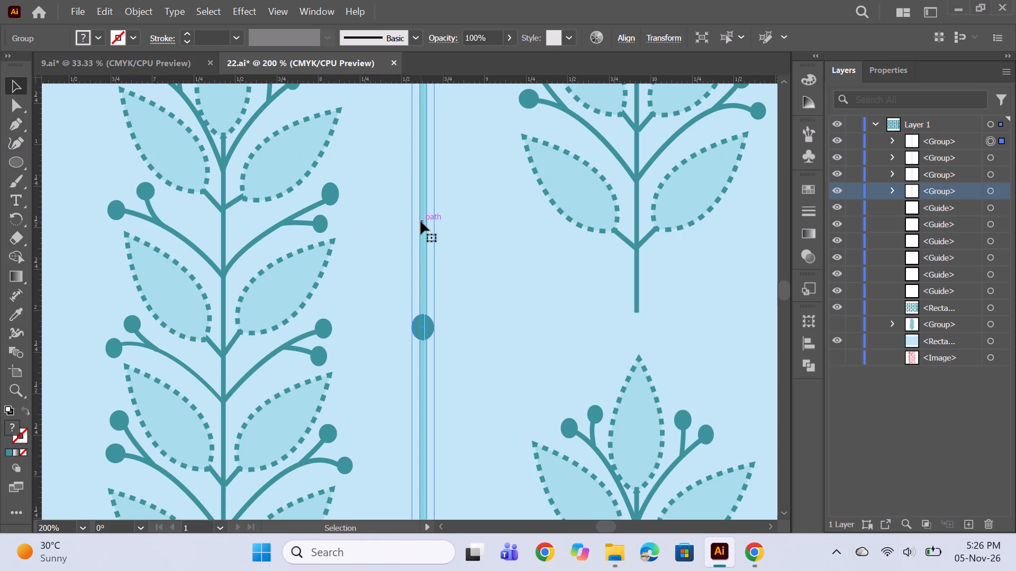
scroll(547, 215, "up", 5, "alt")
scroll(312, 245, "down", 5, "alt")
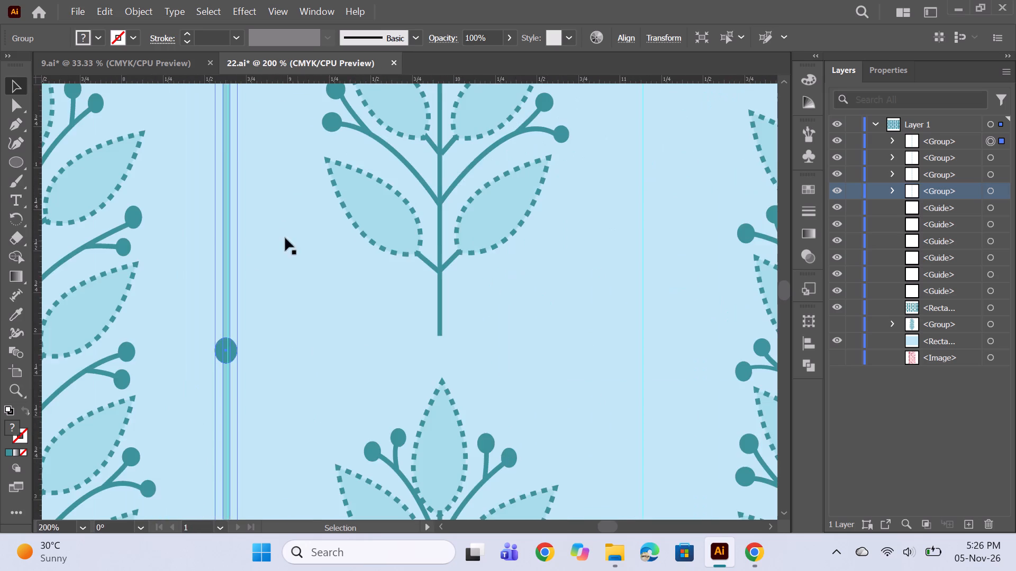
key("space")
left_click_drag(282, 234, 365, 259)
scroll(310, 240, "up", 3, "alt")
left_click_drag(303, 279, 308, 282)
scroll(392, 259, "down", 8, "alt")
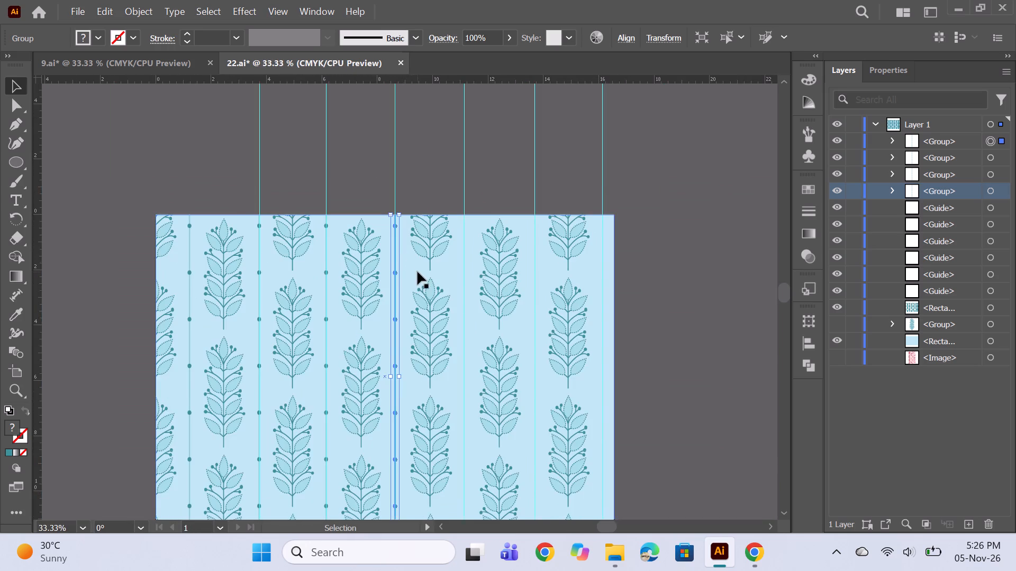
Duplicate the dotted stripe at the third guide horizontally onto the fourth guide.
scroll(418, 268, "up", 2, "alt")
key("space")
left_click_drag(485, 282, 406, 285)
scroll(375, 273, "up", 2, "alt")
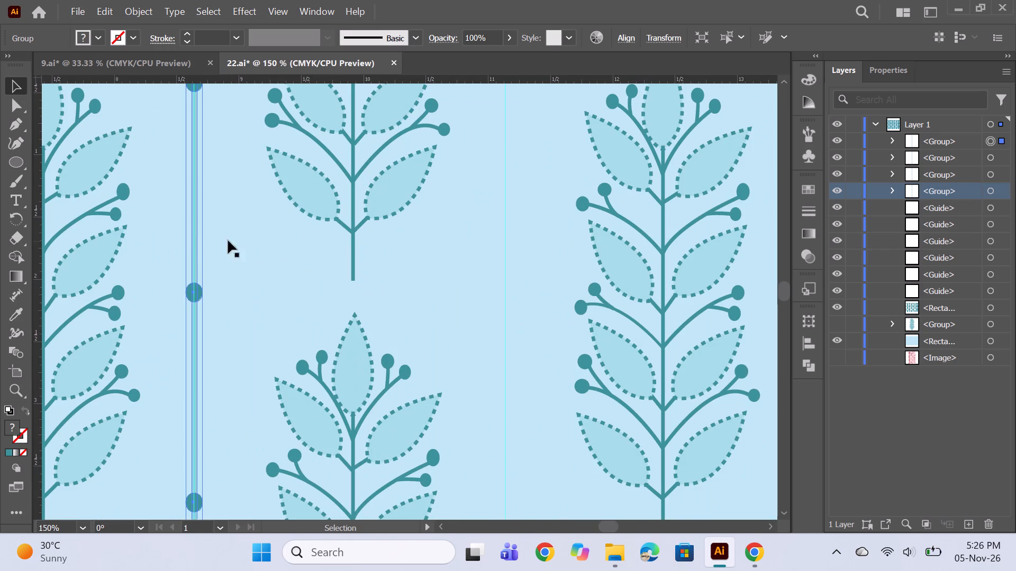
left_click_drag(196, 243, 243, 254, "alt+shift")
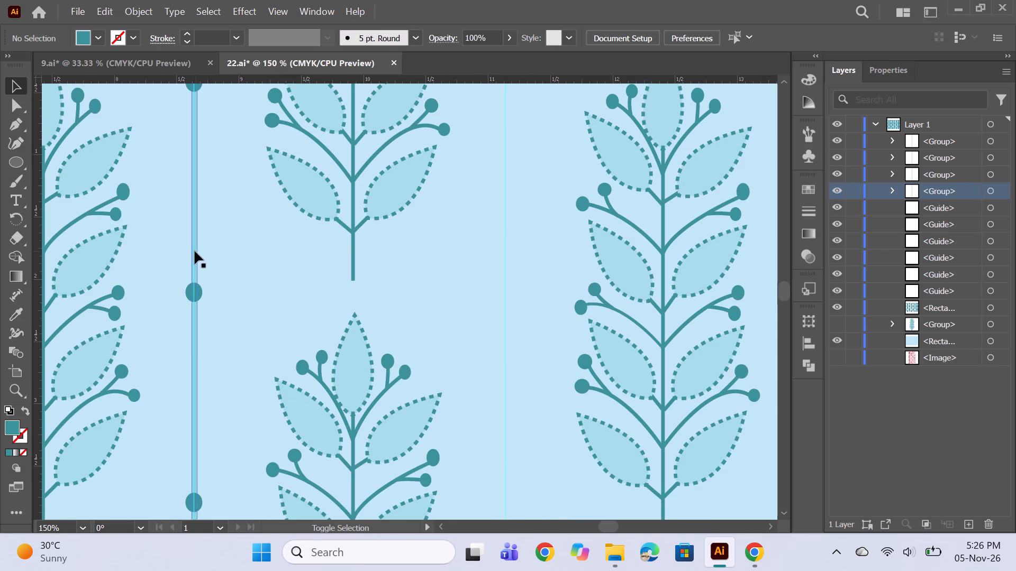
left_click_drag(195, 251, 506, 310, "alt+shift")
scroll(514, 272, "up", 2, "alt")
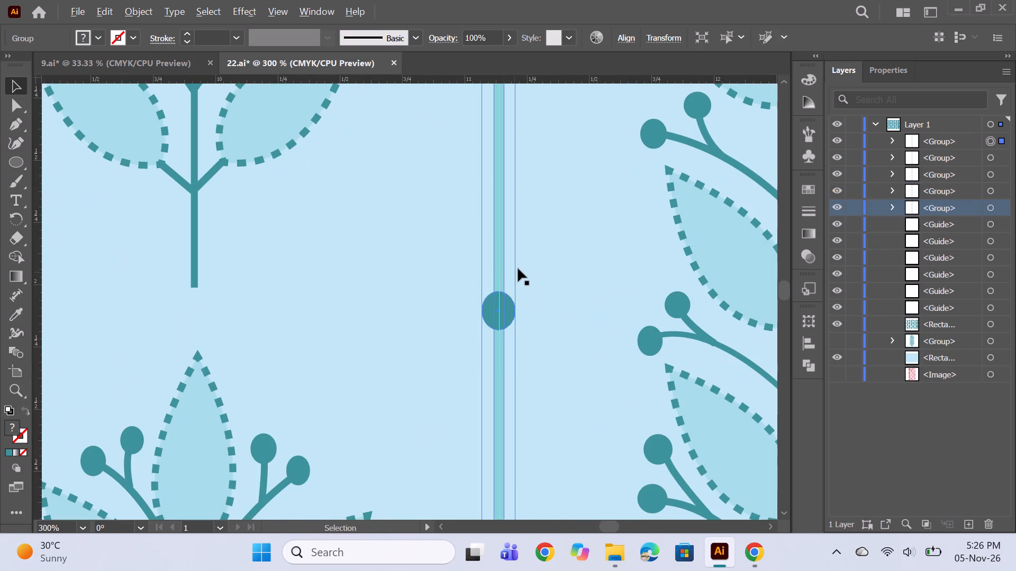
Duplicate the dotted stripe at the fourth guide horizontally by about 2.54 in onto the fifth guide.
scroll(525, 260, "down", 5, "alt")
key("space")
key("space")
key("space")
left_click_drag(592, 291, 456, 274)
scroll(407, 237, "up", 2, "alt")
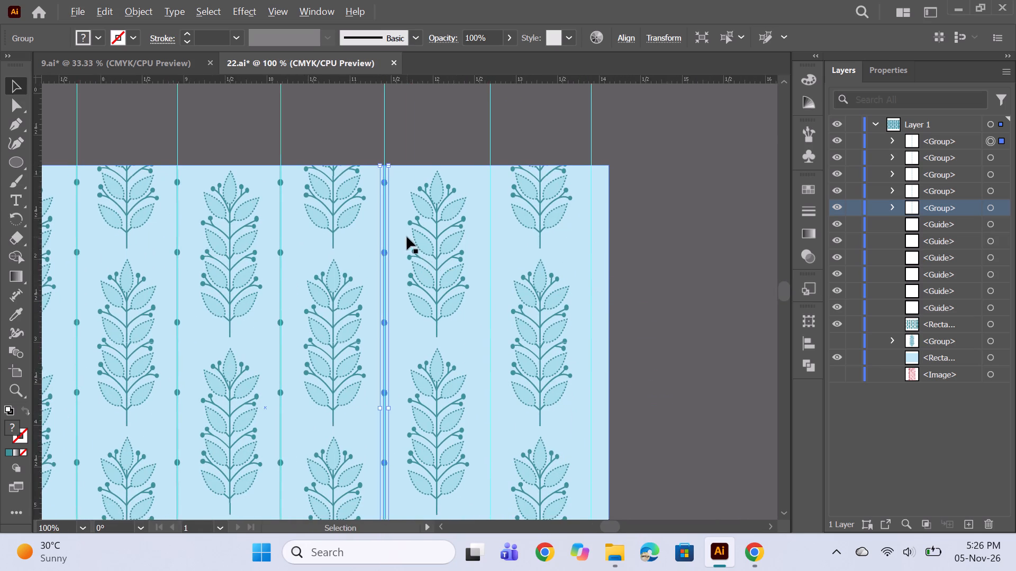
scroll(407, 237, "up", 1, "alt")
left_click_drag(340, 227, 418, 250, "alt+shift")
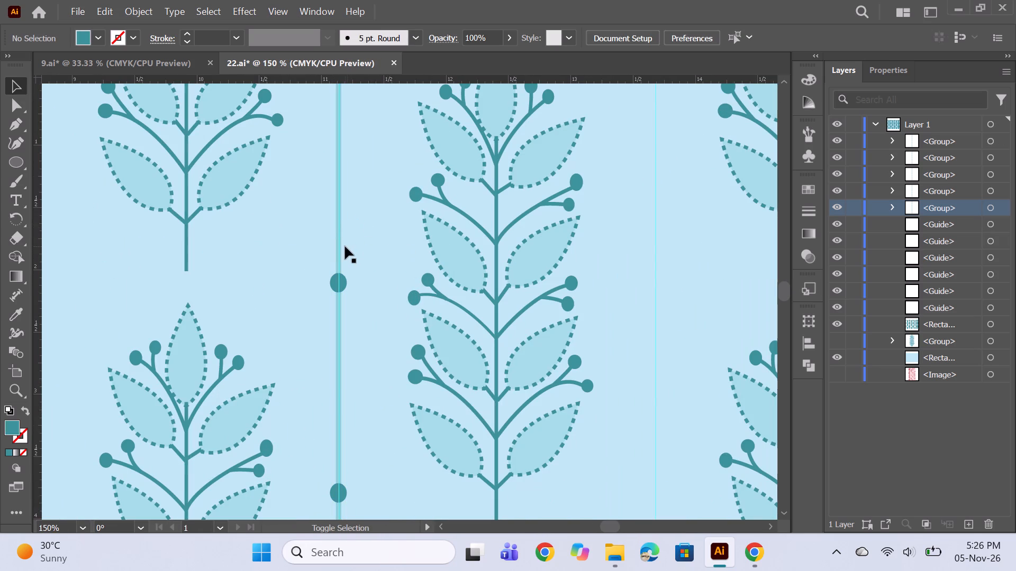
left_click_drag(340, 249, 658, 296, "alt+shift")
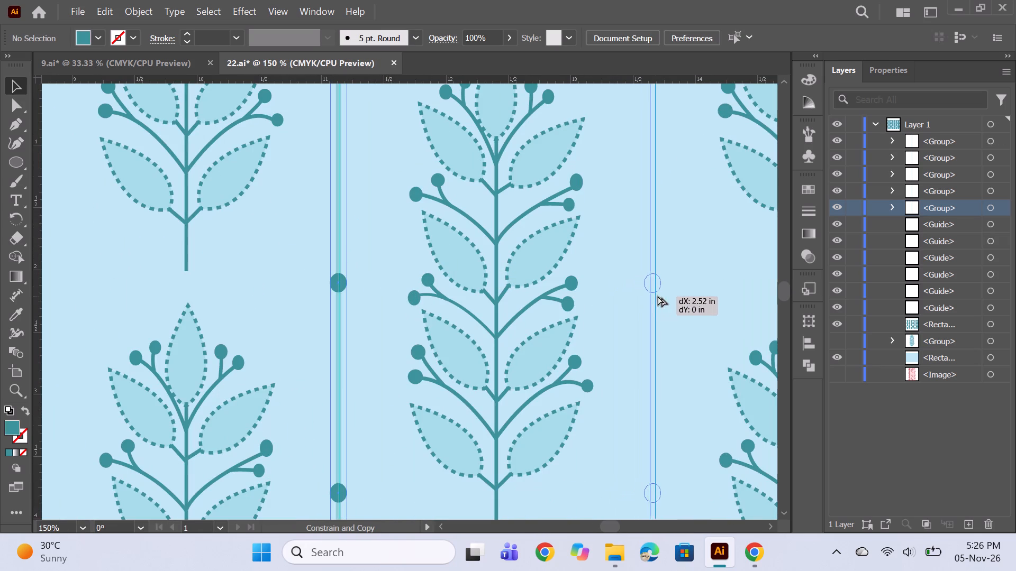
left_click_drag(658, 296, 658, 296, "alt+shift")
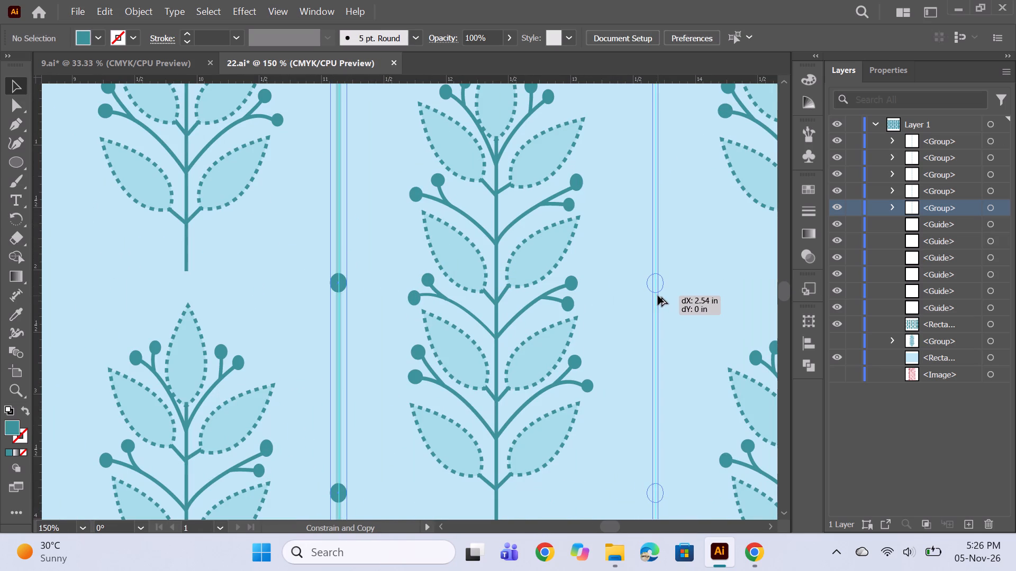
left_click_drag(658, 296, 658, 297, "alt+shift")
Duplicate the dotted stripe at the fifth guide horizontally onto the sixth guide near the artboard's edge and deselect it.
scroll(622, 264, "down", 4, "alt")
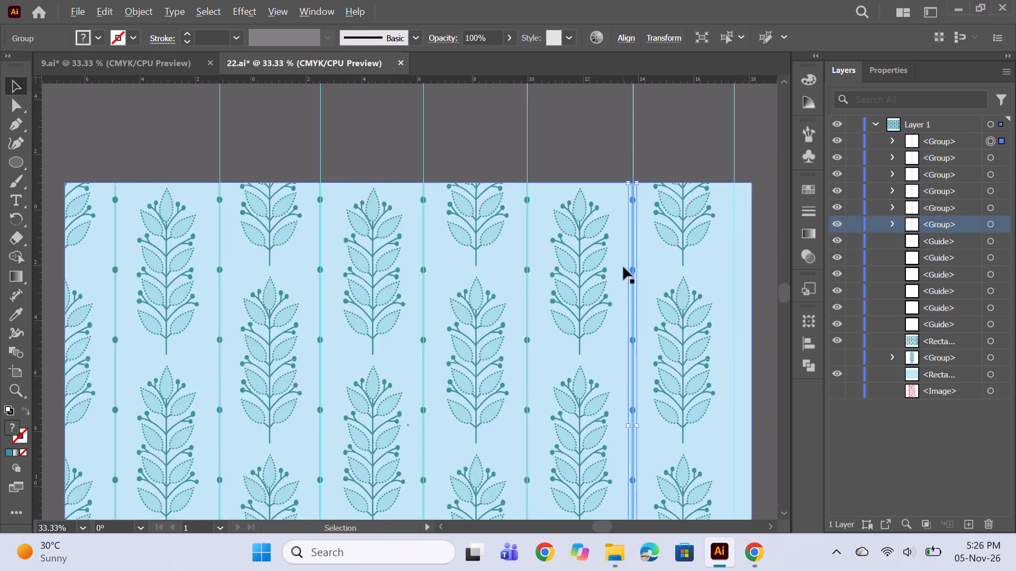
key("space")
key("space")
left_click_drag(681, 309, 495, 247)
scroll(466, 211, "up", 5, "alt")
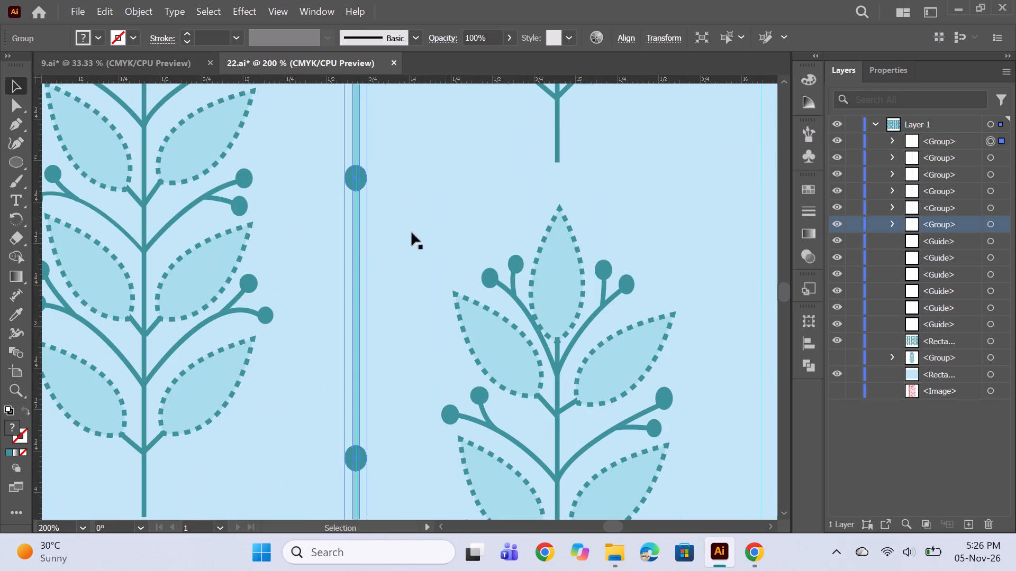
scroll(427, 233, "down", 2, "alt")
key("space")
left_click_drag(503, 235, 404, 232)
scroll(353, 227, "up", 1, "alt")
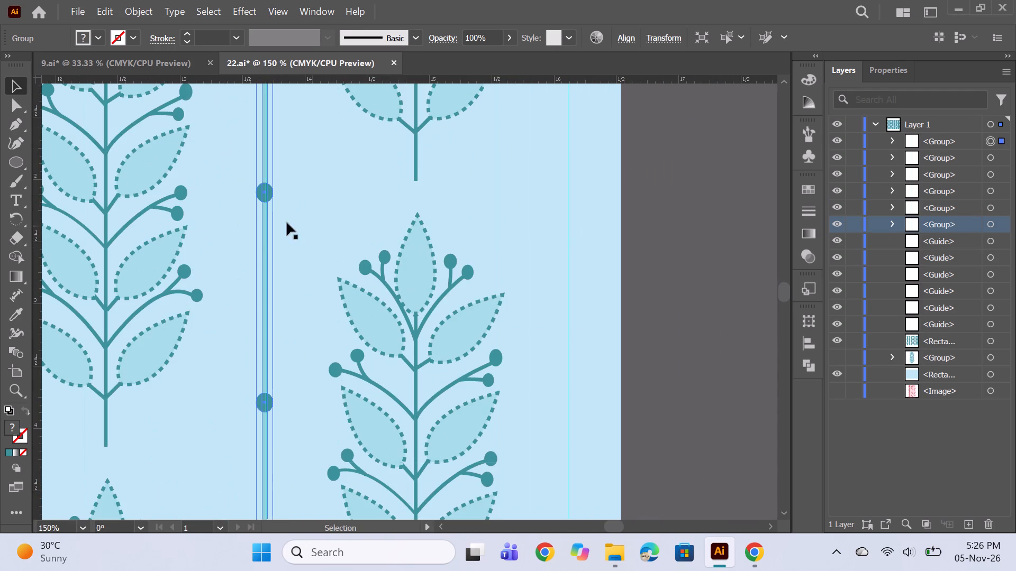
left_click_drag(267, 231, 301, 240, "alt+shift")
left_click_drag(265, 240, 480, 274, "alt+shift")
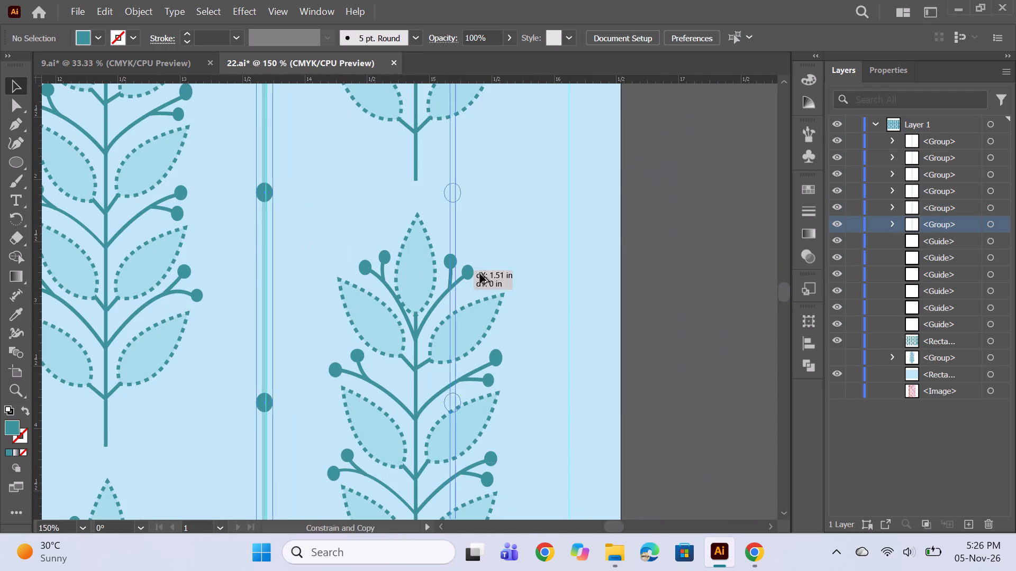
left_click_drag(480, 274, 569, 288, "alt+shift")
scroll(611, 271, "down", 6, "alt")
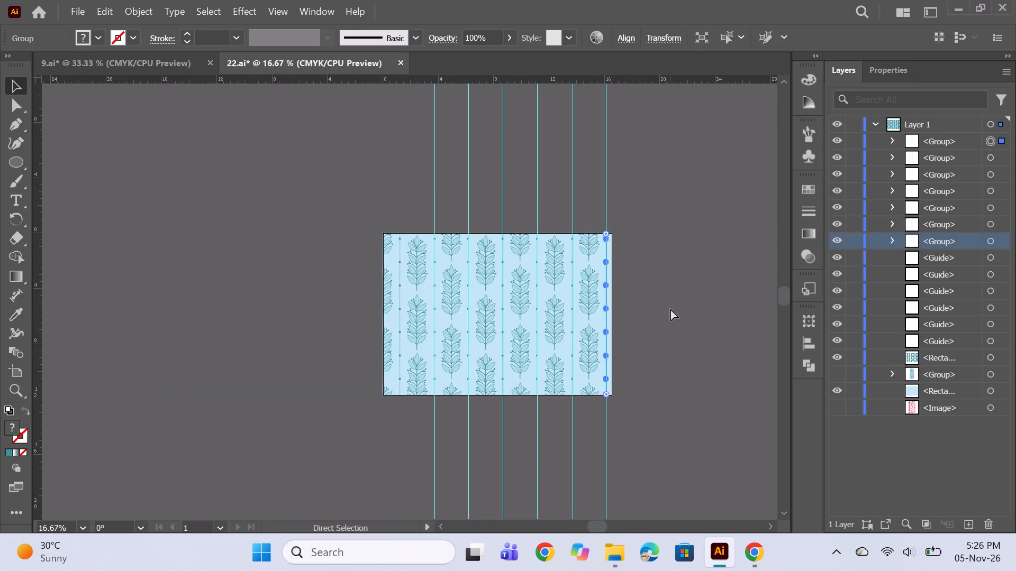
left_click(670, 309, "ctrl")
Delete all six vertical guides, keeping the dotted stripes and the sprig pattern.
scroll(629, 281, "up", 1, "alt")
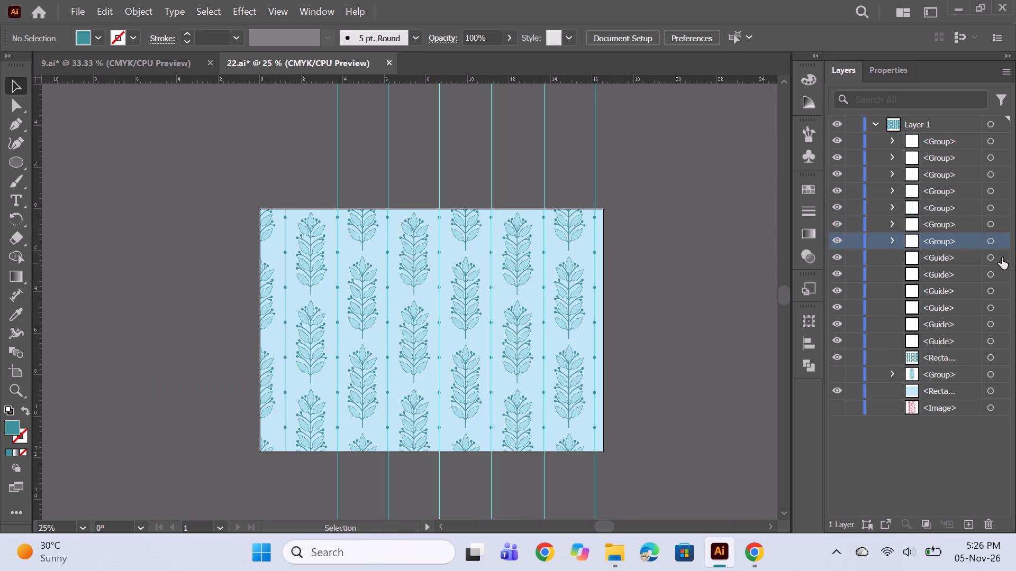
left_click(990, 259)
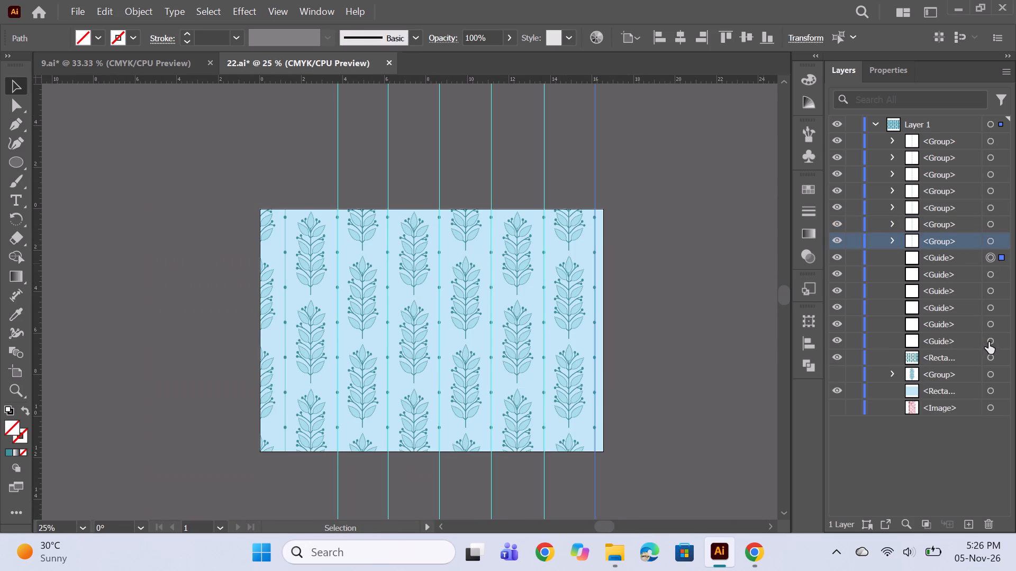
left_click(988, 340, "shift")
key("BackSpace")
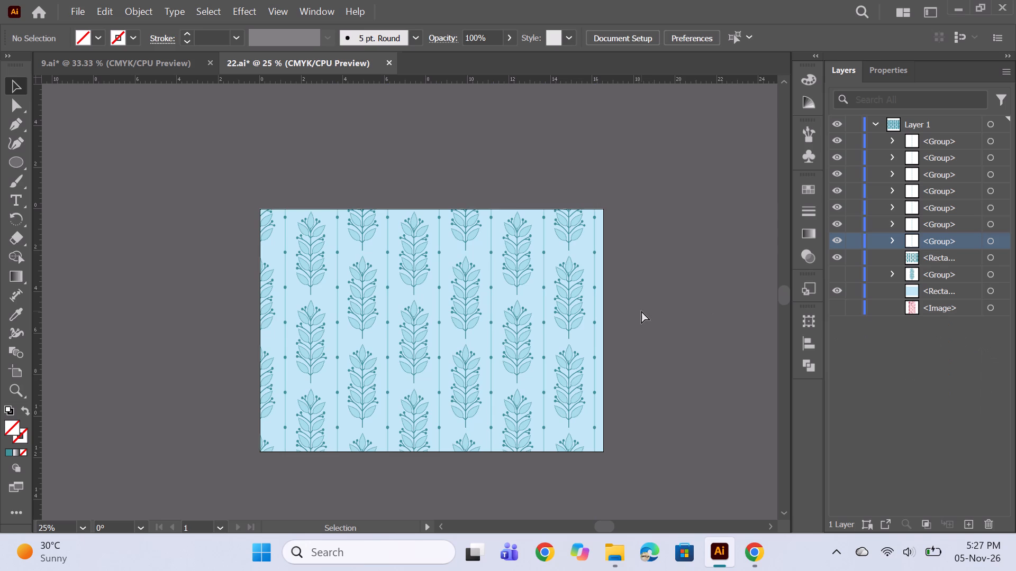
left_click(641, 311, "ctrl")
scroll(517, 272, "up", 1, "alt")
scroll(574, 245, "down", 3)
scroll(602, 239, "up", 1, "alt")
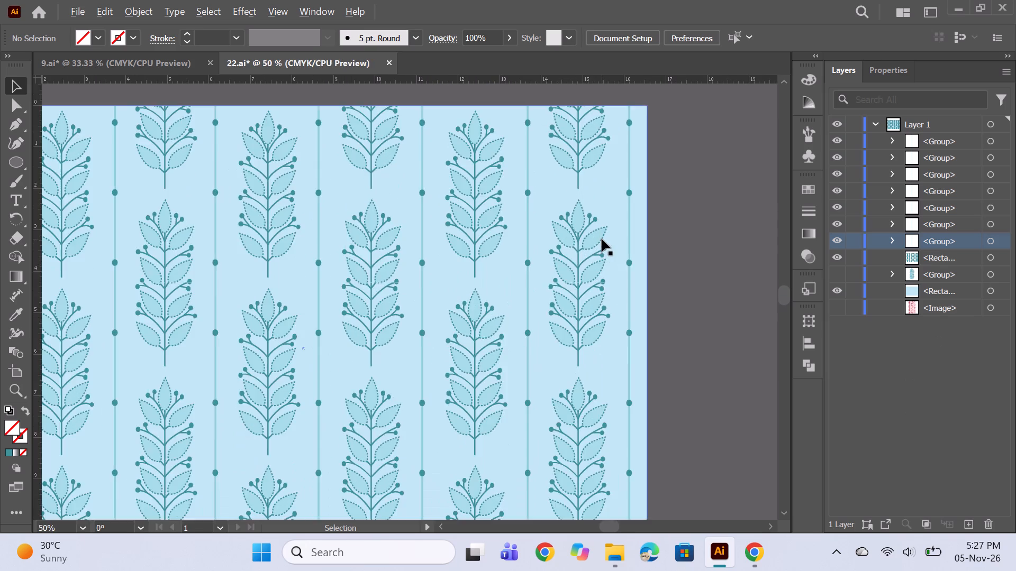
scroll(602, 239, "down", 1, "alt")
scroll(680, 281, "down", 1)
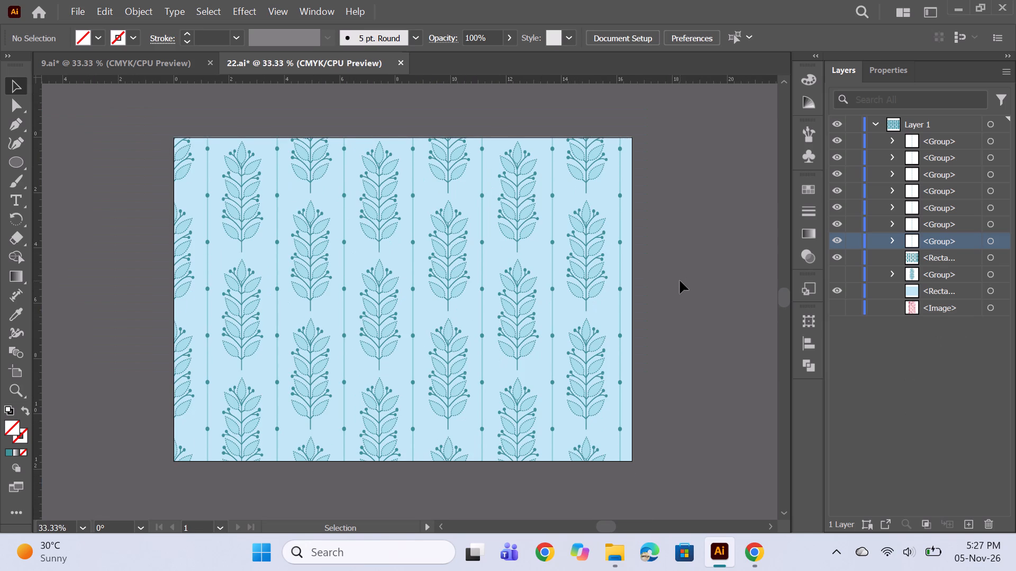
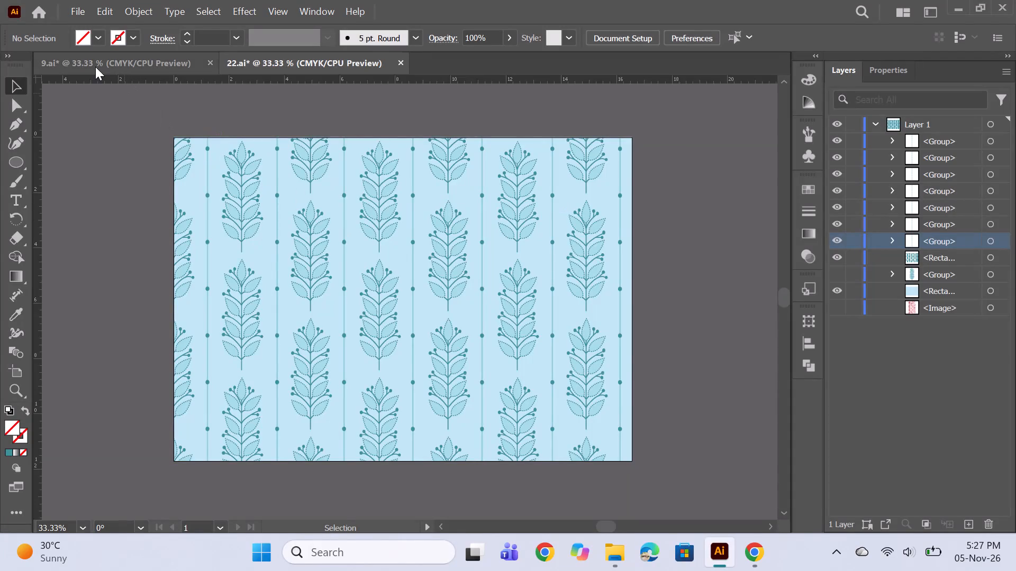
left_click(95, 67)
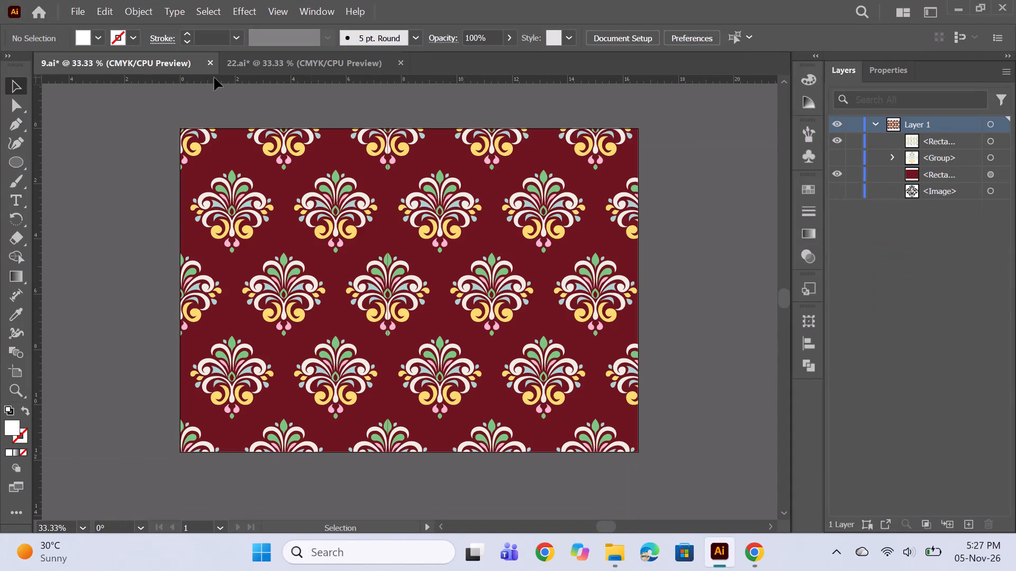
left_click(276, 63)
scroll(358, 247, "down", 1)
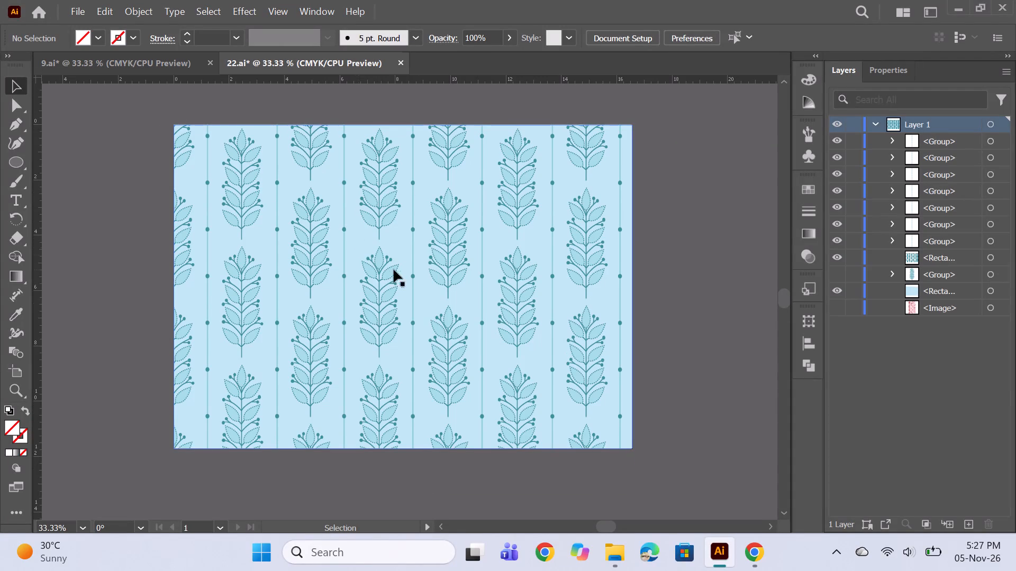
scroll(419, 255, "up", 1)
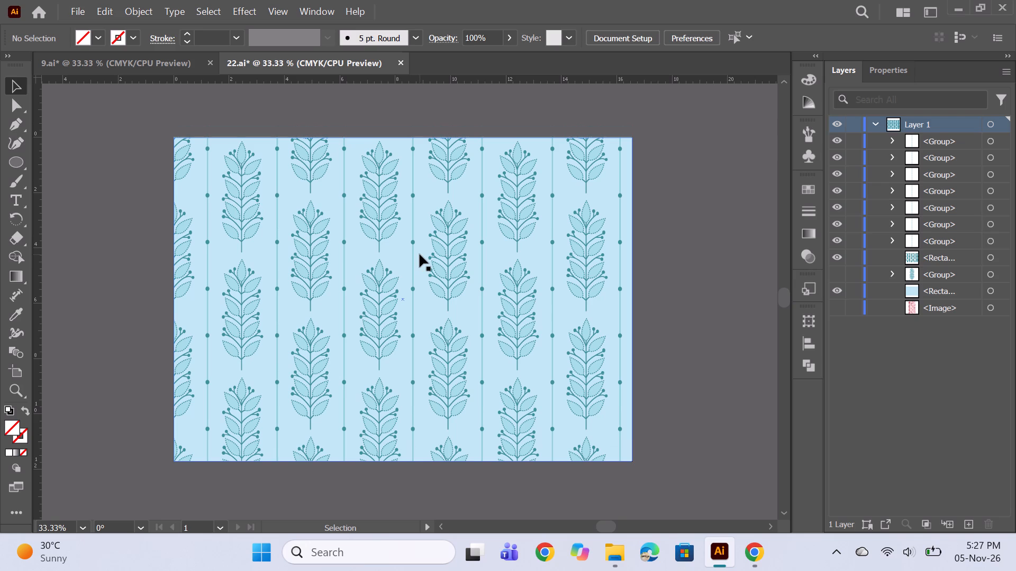
Lighten the fill of the light-blue background rectangle behind the leaf pattern to #CBECF4.
left_click(991, 288)
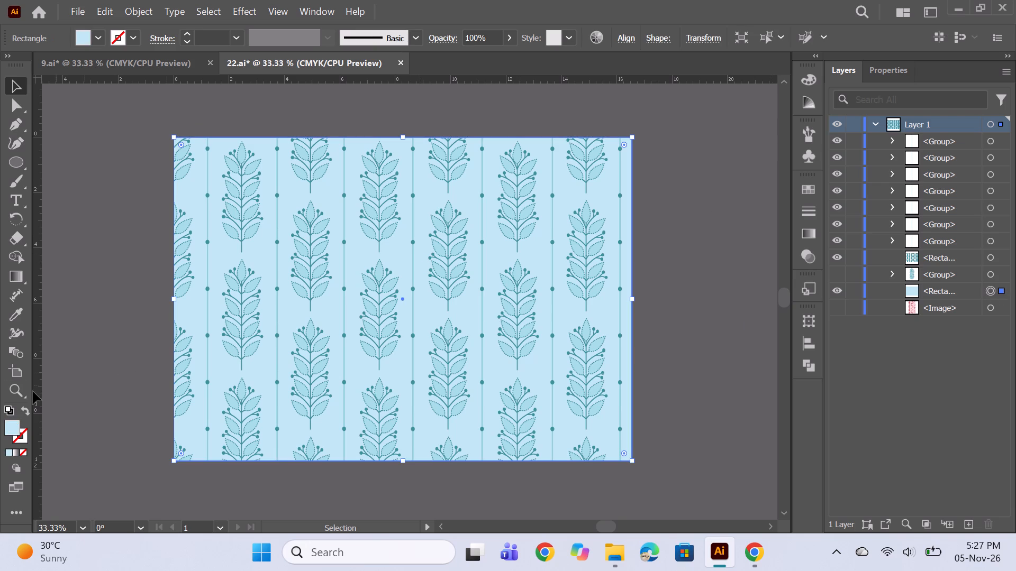
double_click(14, 426)
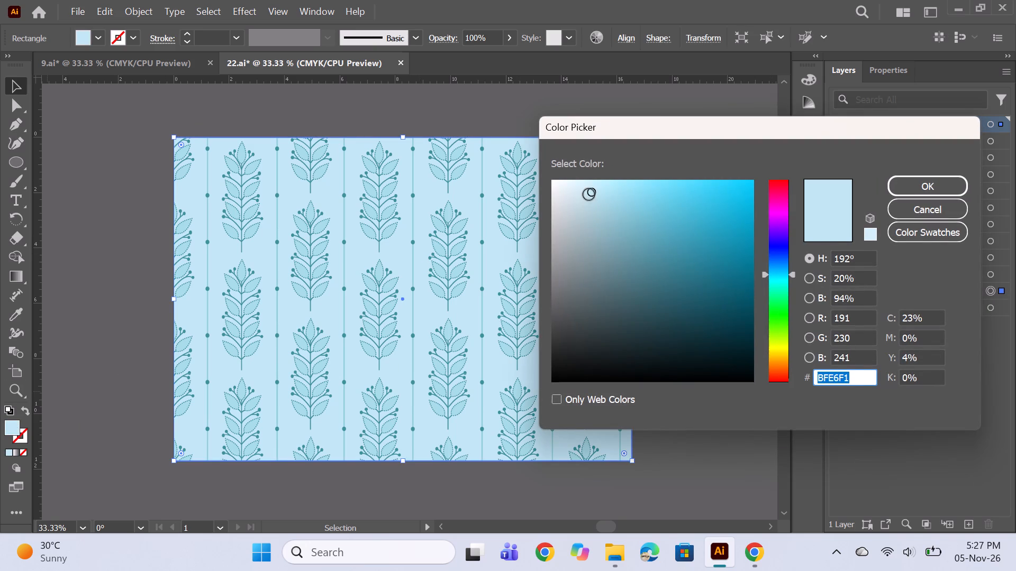
left_click(587, 188)
left_click(920, 183)
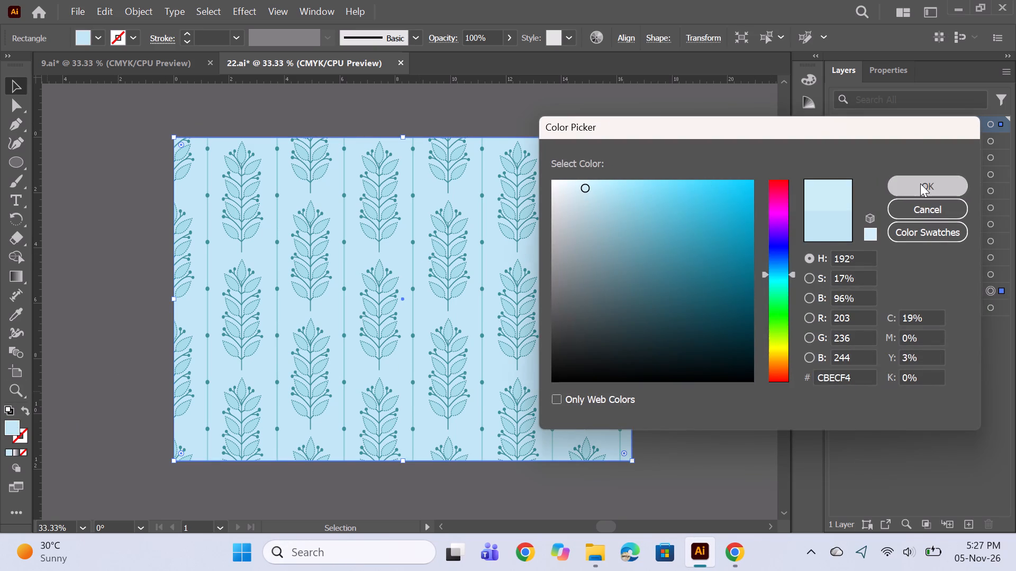
Save the 22.ai document.
scroll(702, 269, "down", 1)
key("ctrl+s")
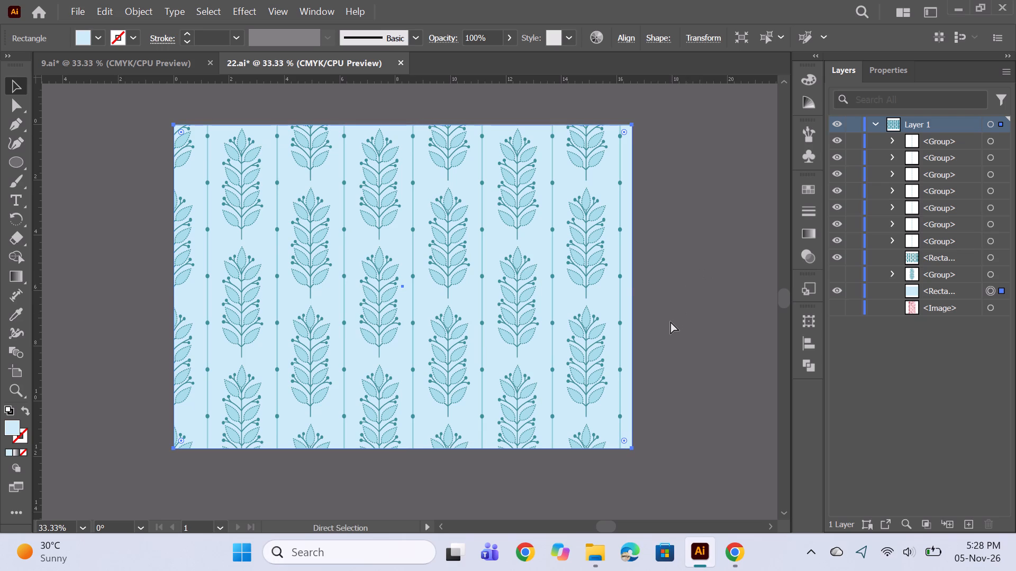
key("ctrl+s")
key("ctrl+s")
key("ctrl+s")
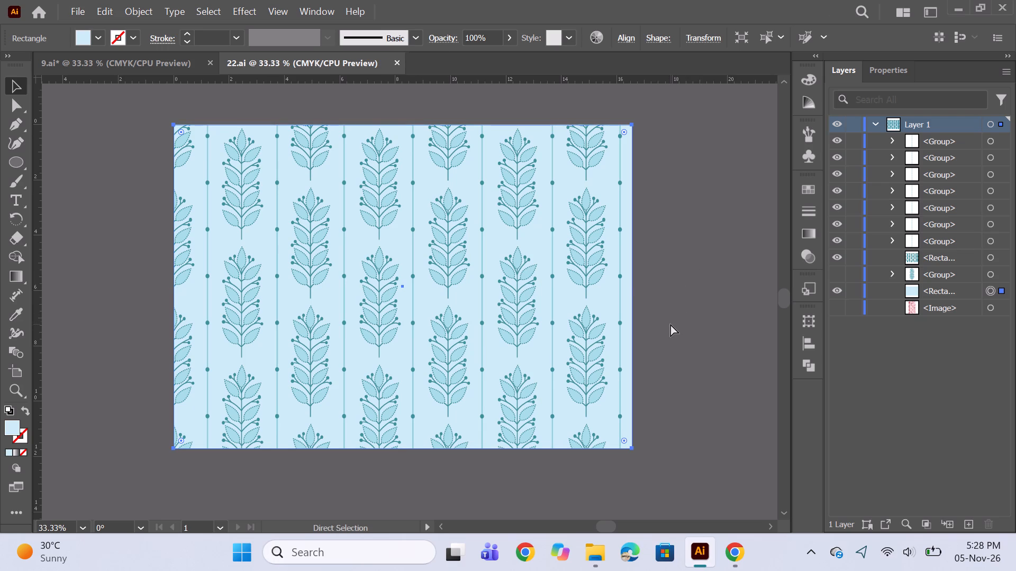
key("ctrl+s")
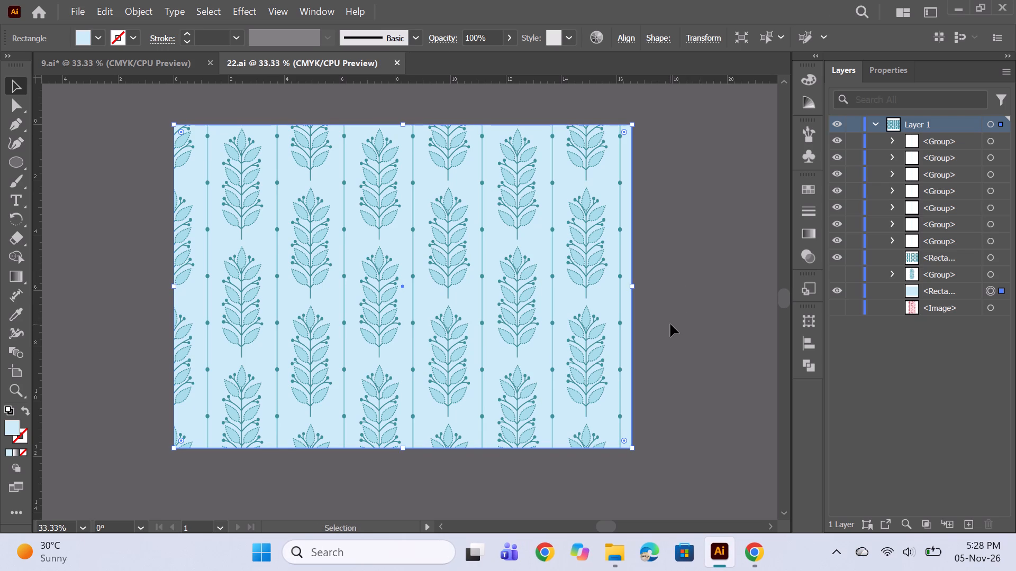
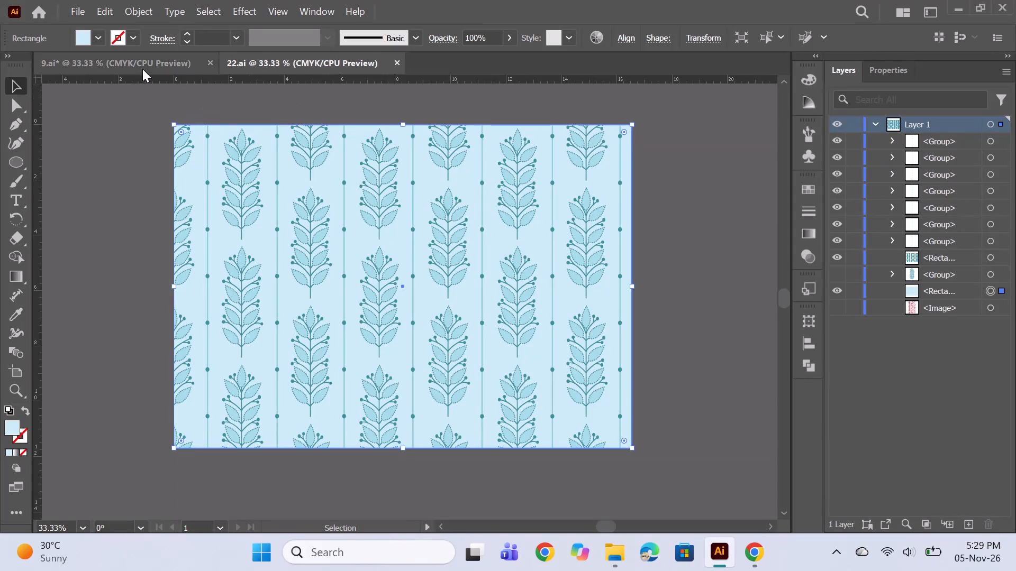
Deselect the background rectangle and examine the striped leaf pattern in 22.ai, both as a whole and close up.
left_click(142, 62)
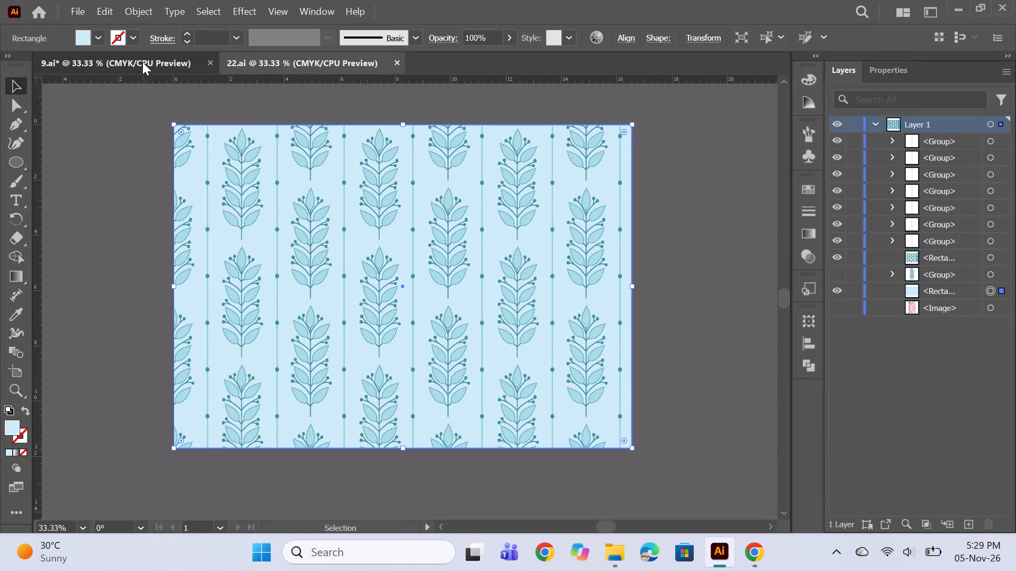
left_click(271, 59)
scroll(485, 207, "down", 1)
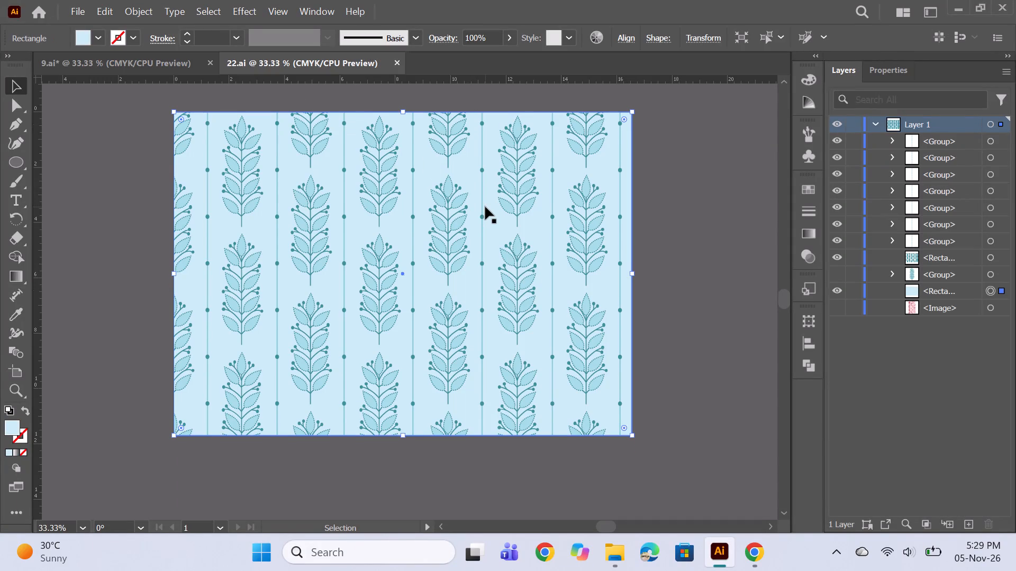
scroll(487, 207, "up", 1)
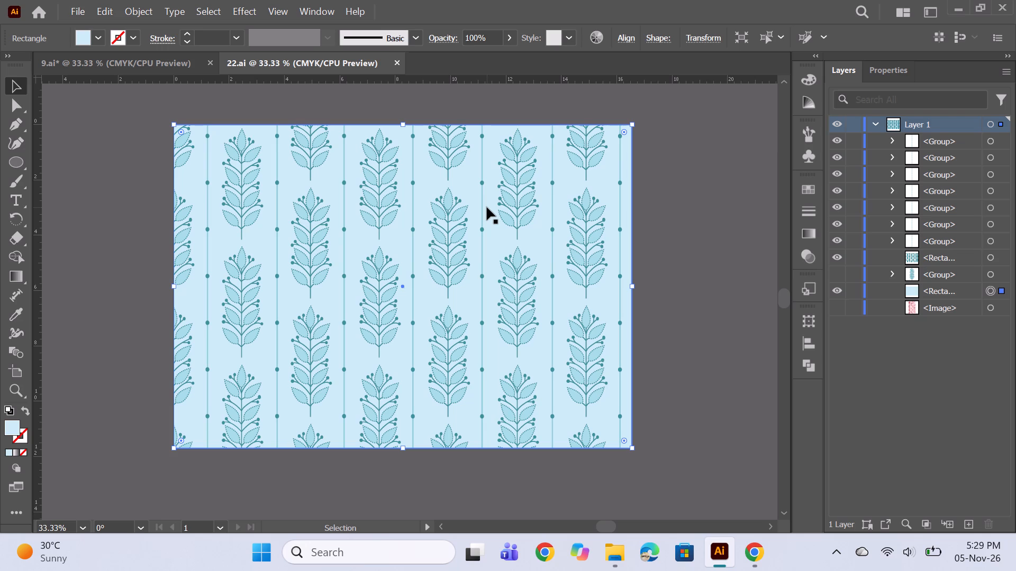
left_click(688, 233)
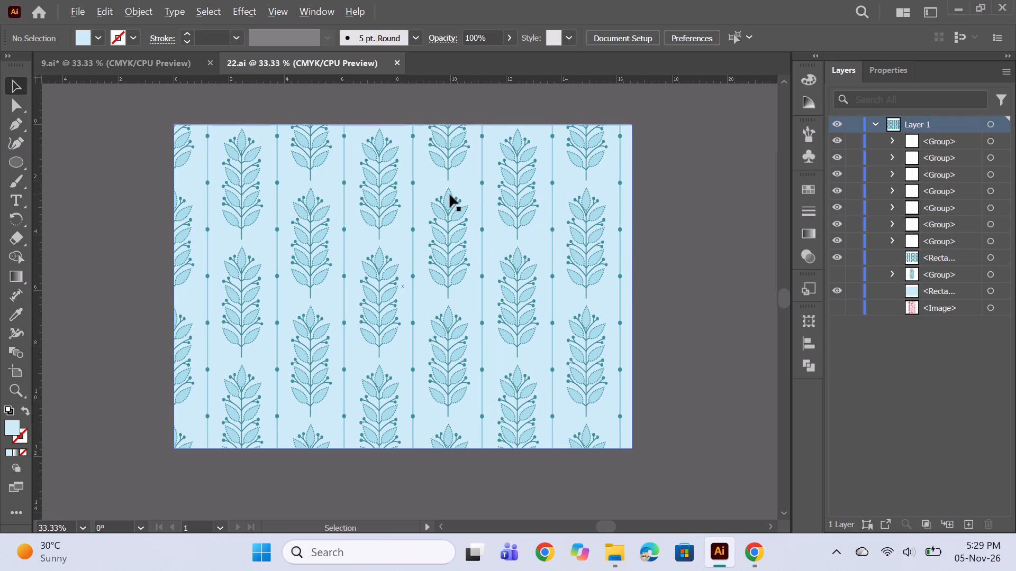
scroll(450, 195, "up", 1, "alt")
scroll(455, 196, "down", 1, "alt")
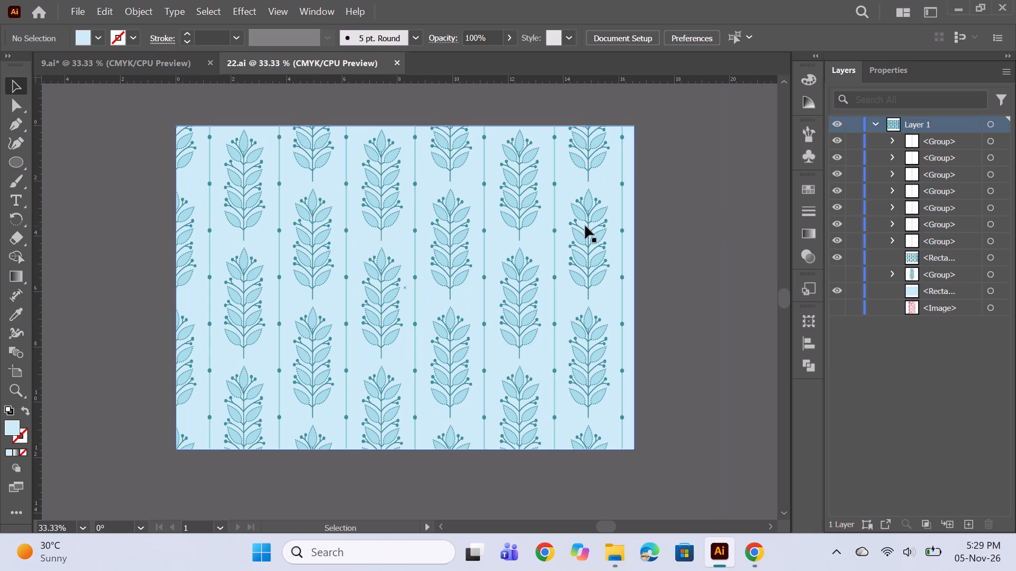
scroll(477, 208, "up", 2, "alt")
key("space")
key("space")
key("space")
key("space")
key("space")
key("space")
key("space")
key("space")
left_click_drag(525, 244, 558, 287)
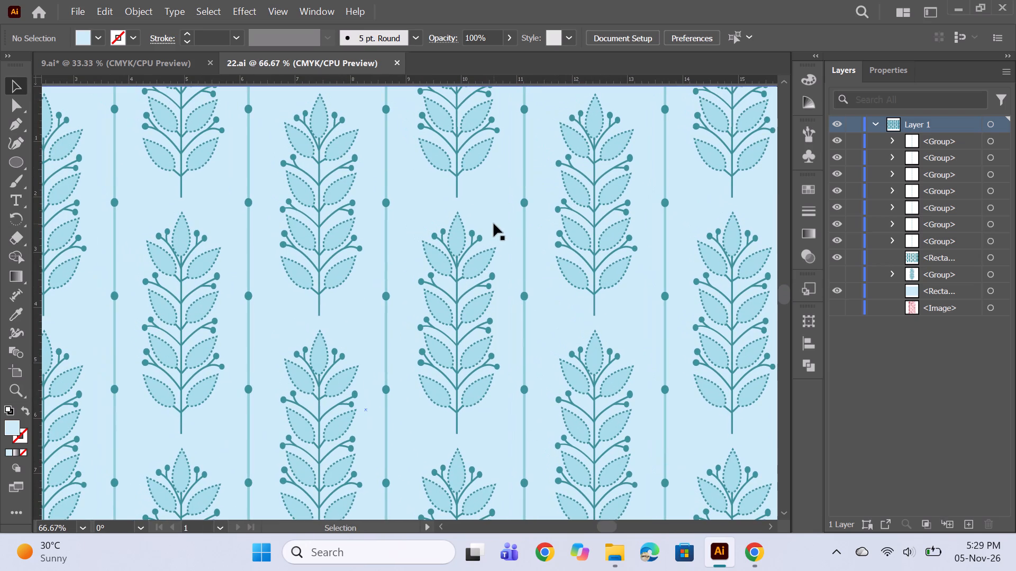
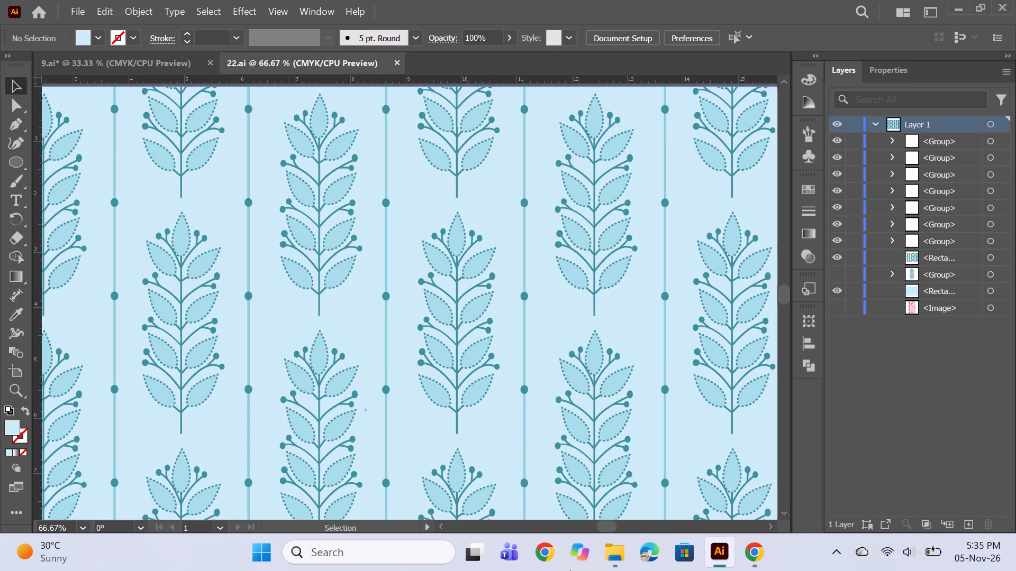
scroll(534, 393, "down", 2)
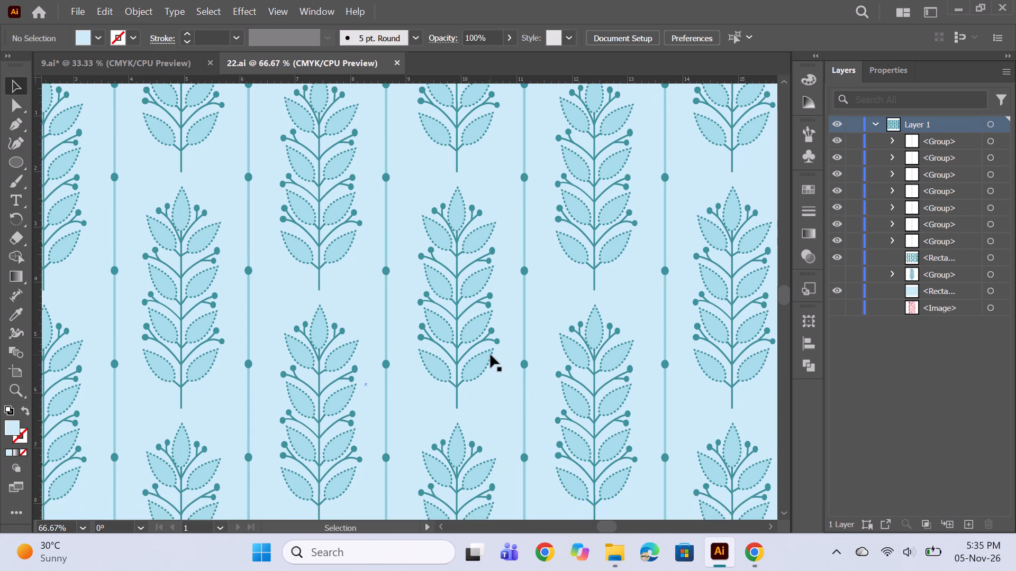